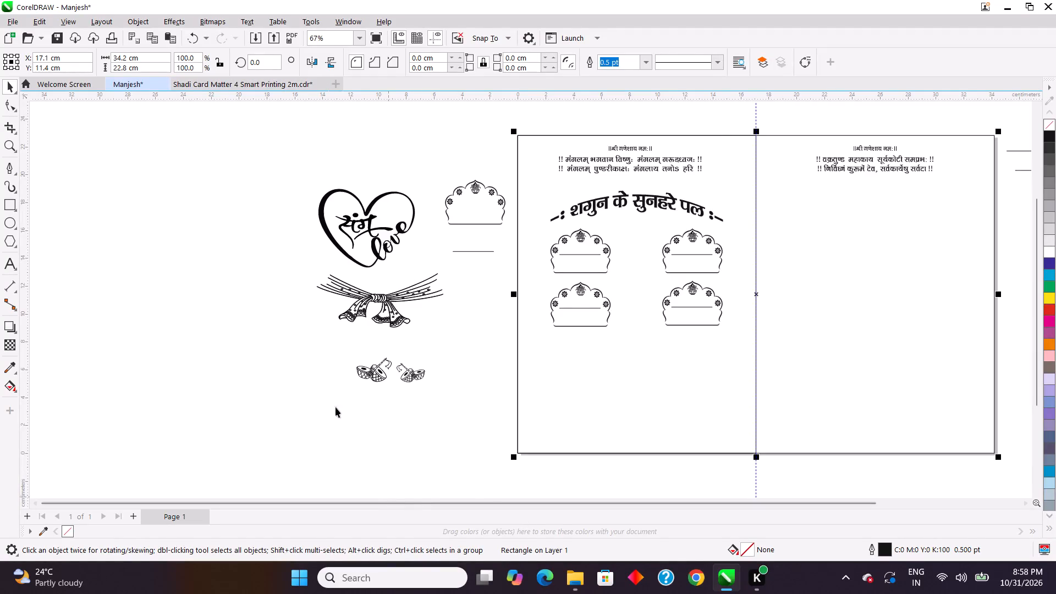
Switch to the Shadi Card Matter 4 Smart Printing 2m document, browse its card layouts, and read the lower verses and invitation text on page 2.
{"action": "left_click", "coordinate": [246, 81]}
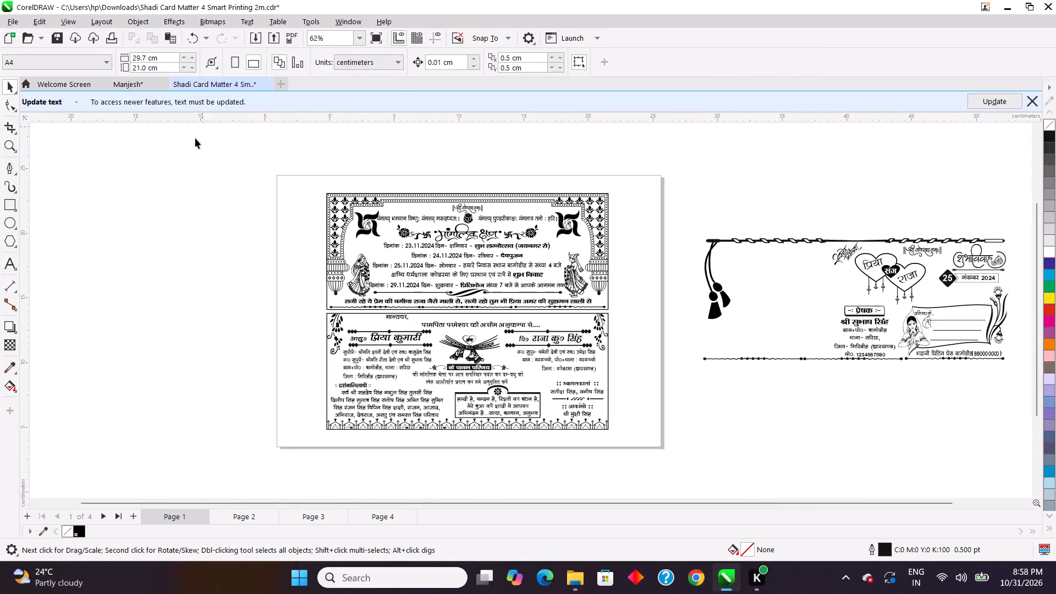
{"action": "left_click", "coordinate": [316, 520]}
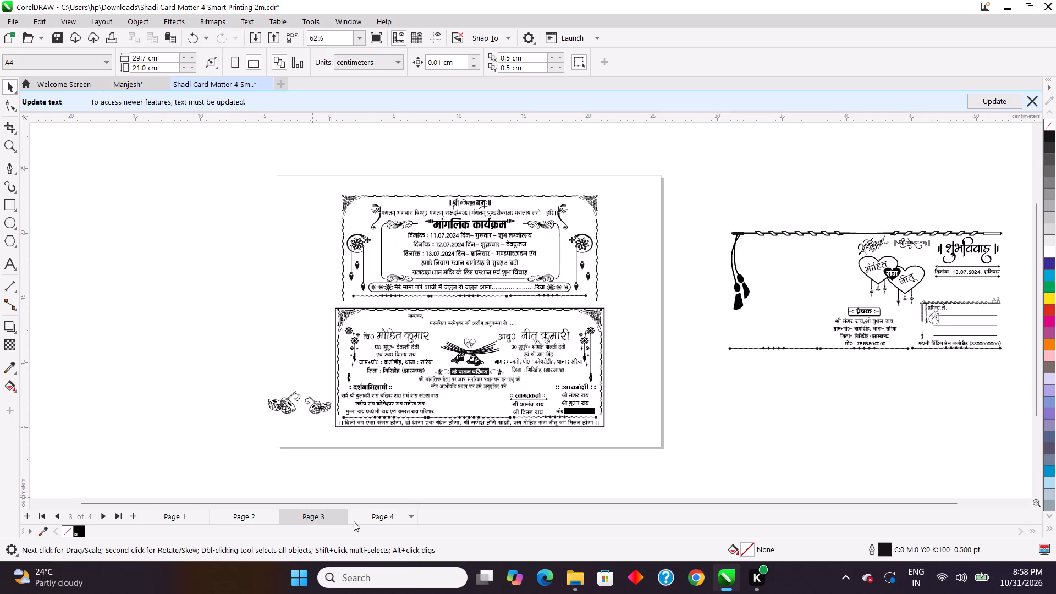
{"action": "left_click", "coordinate": [371, 517]}
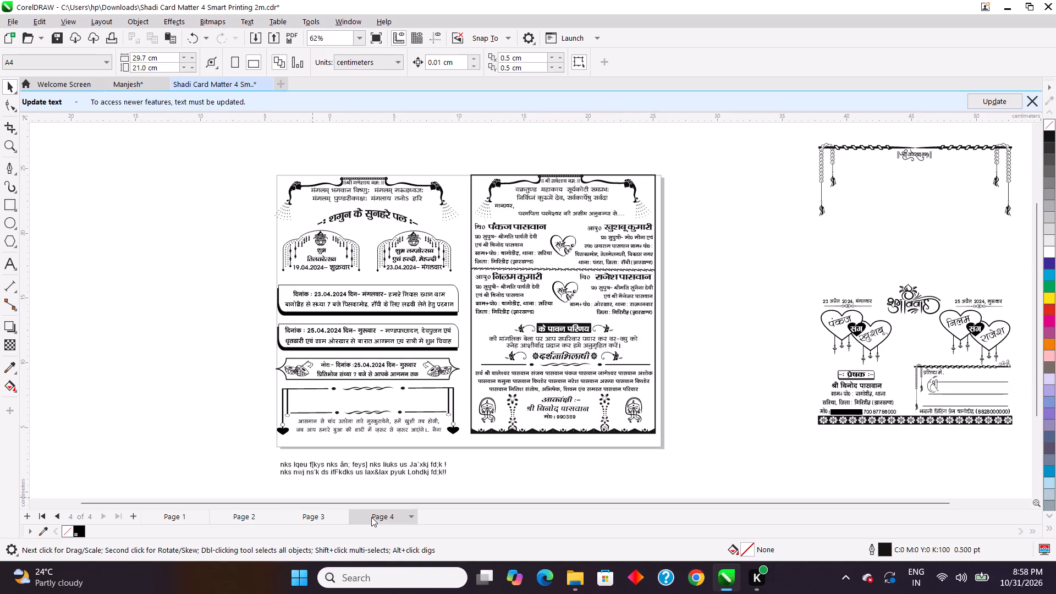
{"action": "left_click", "coordinate": [319, 514]}
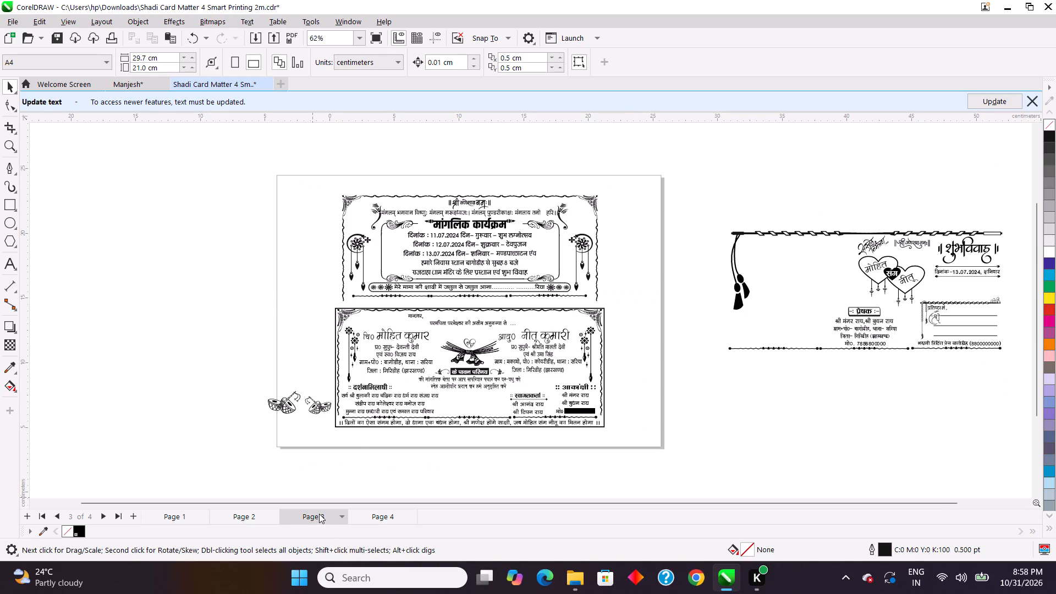
{"action": "left_click", "coordinate": [241, 520]}
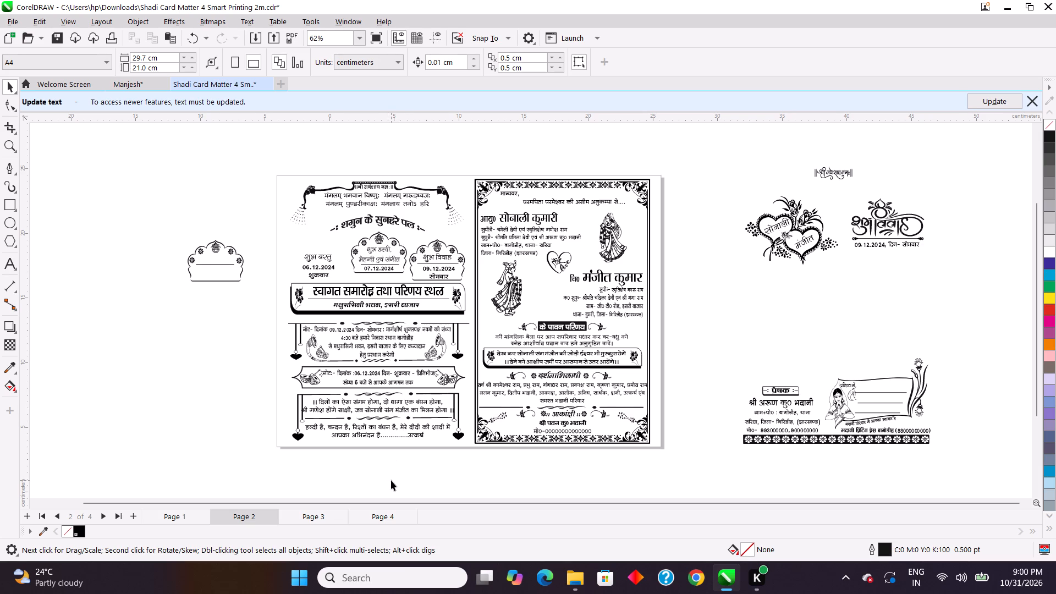
{"action": "key", "text": "ctrl+plus"}
{"action": "key", "text": "ctrl+plus"}
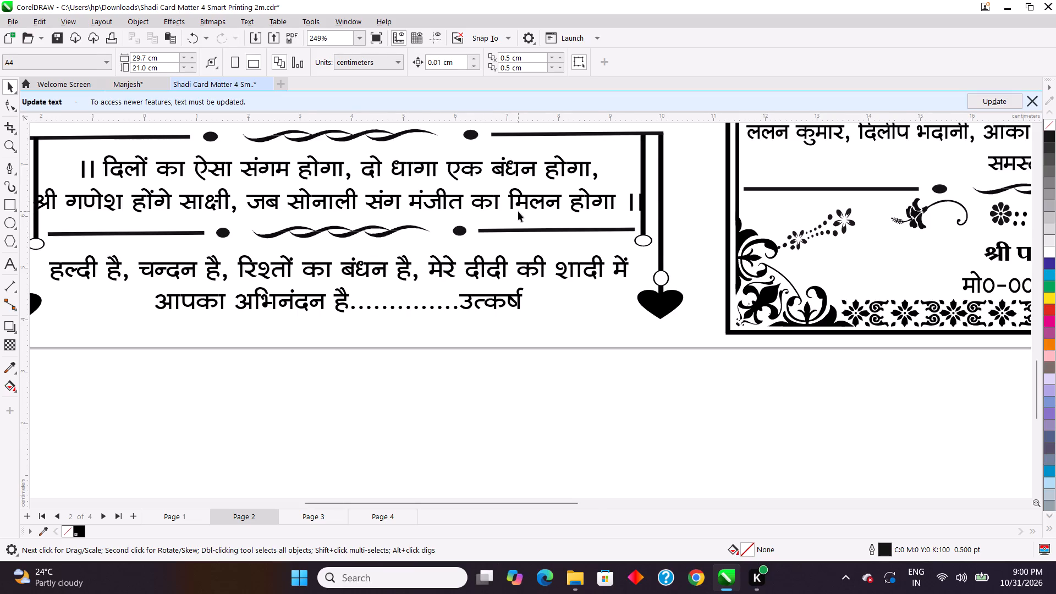
{"action": "scroll", "coordinate": [518, 211], "scroll_direction": "down", "scroll_amount": 1}
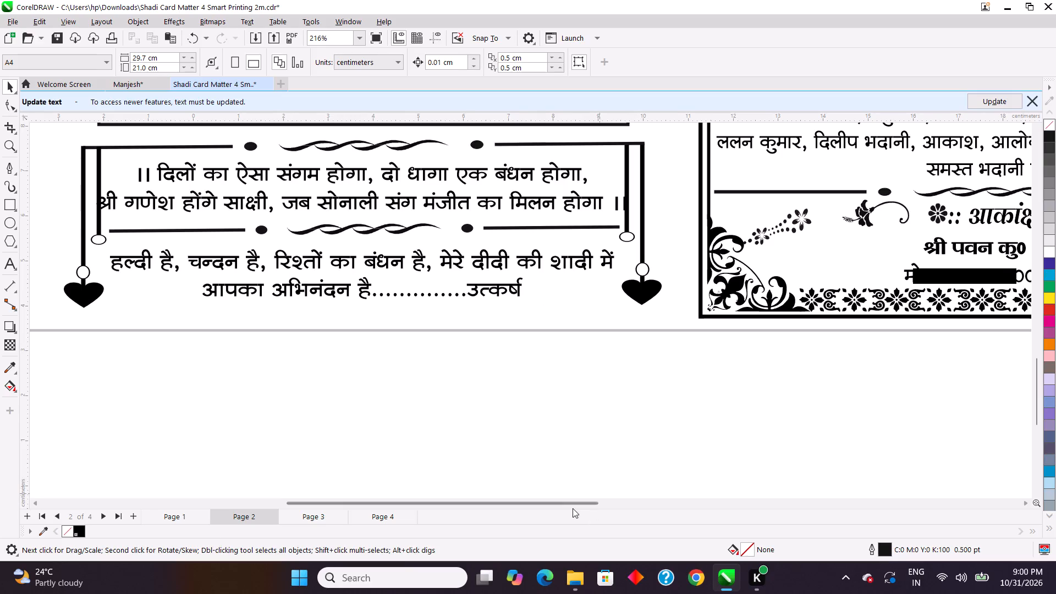
{"action": "left_click_drag", "start_coordinate": [564, 503], "coordinate": [577, 502]}
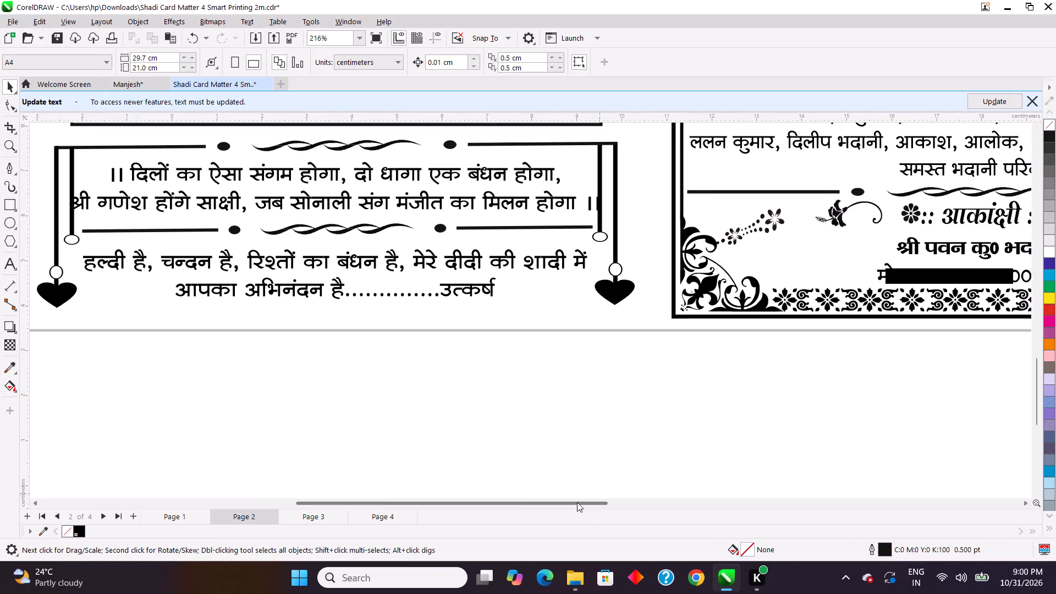
{"action": "left_click_drag", "start_coordinate": [577, 502], "coordinate": [727, 488]}
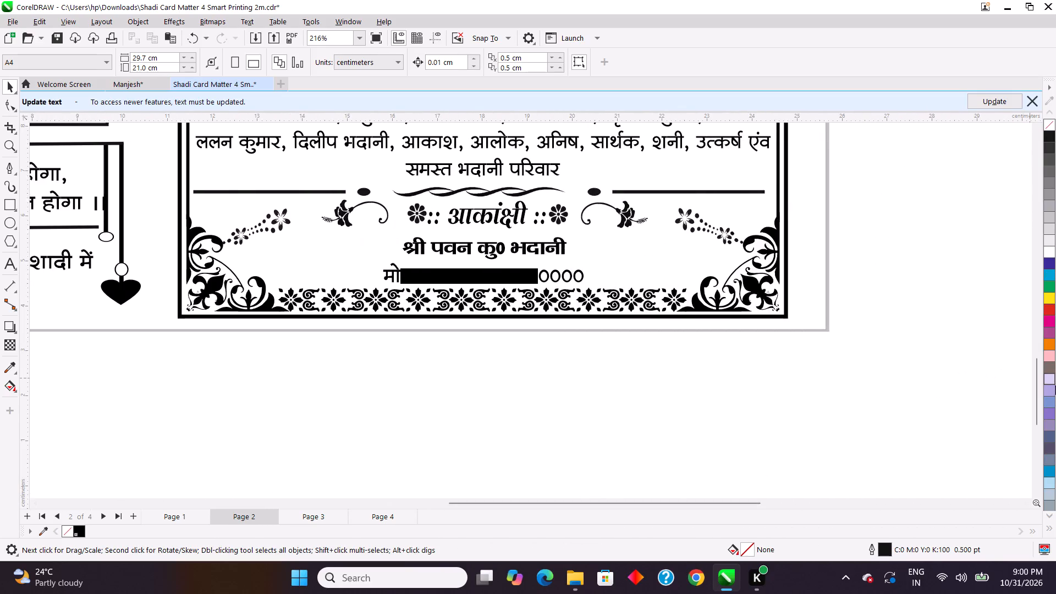
{"action": "left_click_drag", "start_coordinate": [1037, 386], "coordinate": [1032, 349]}
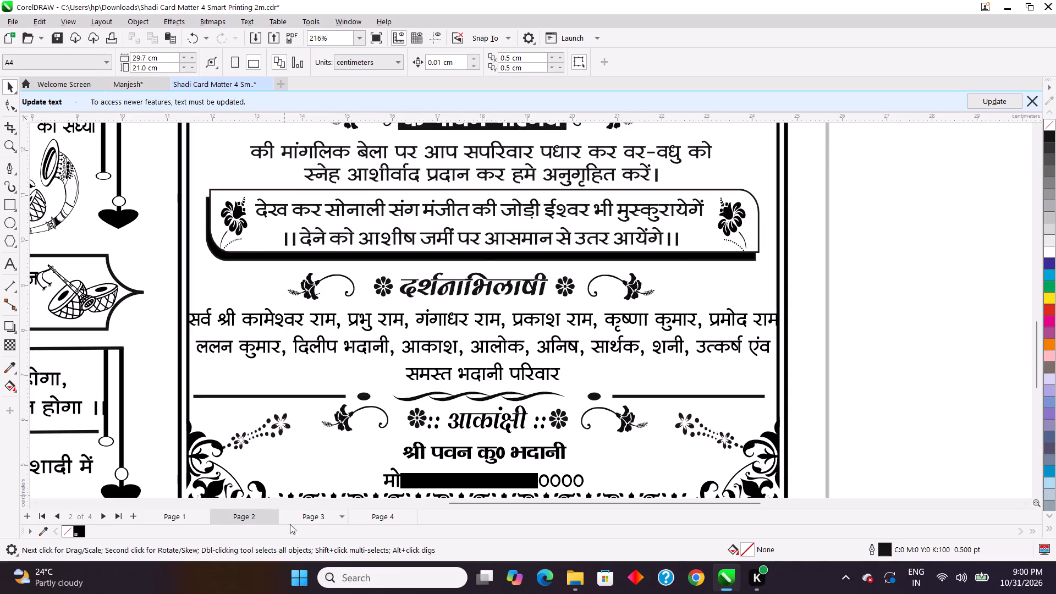
Examine the page 3 card, covering its couple details, family name lists, closing verse and मांगलिक कार्यक्रम programme.
{"action": "left_click", "coordinate": [315, 514]}
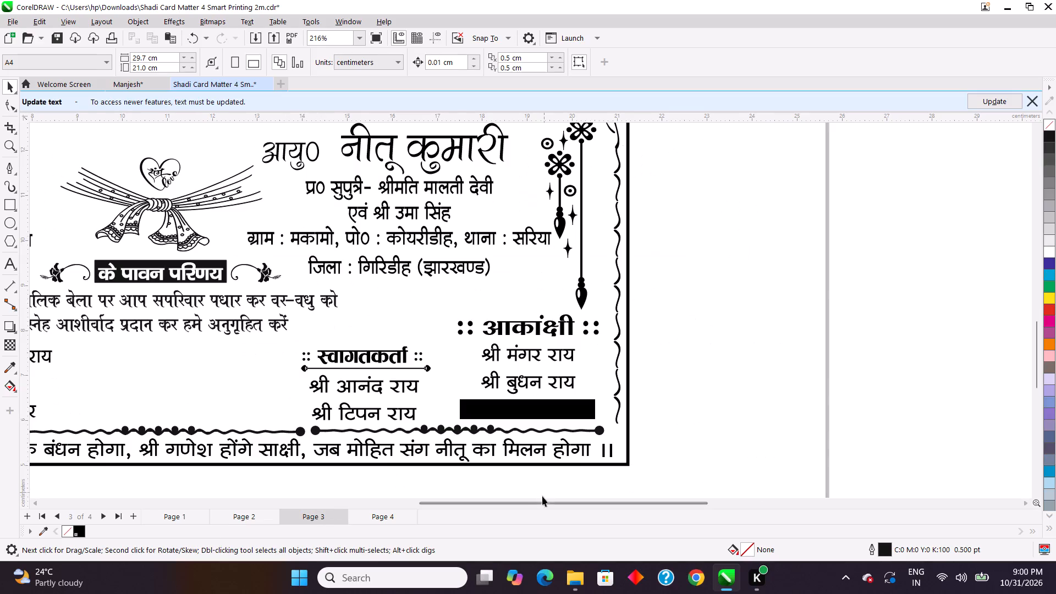
{"action": "scroll", "coordinate": [516, 509], "scroll_direction": "down", "scroll_amount": 3}
{"action": "scroll", "coordinate": [67, 342], "scroll_direction": "down", "scroll_amount": 3}
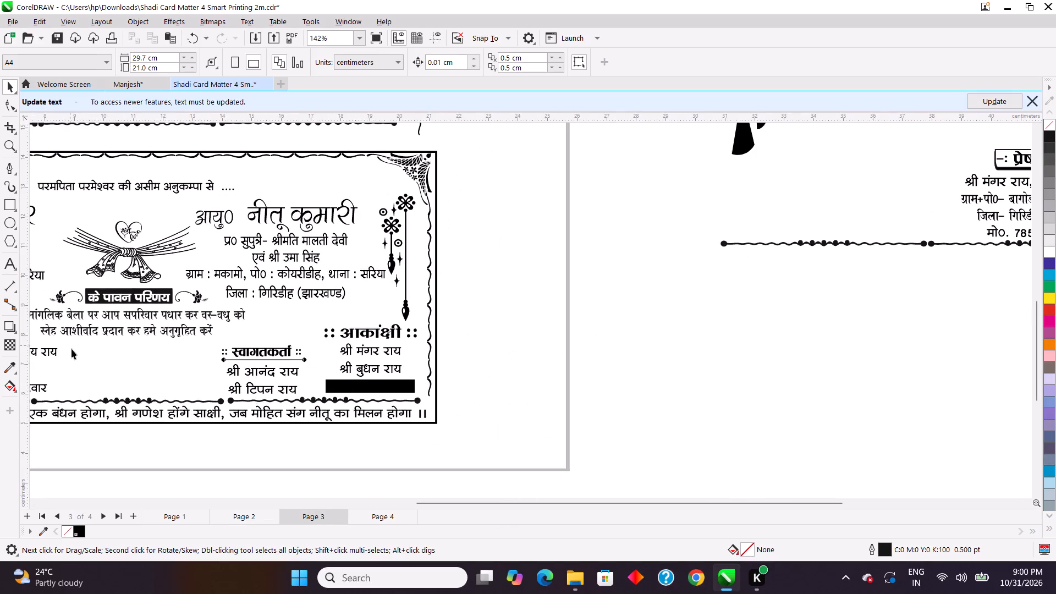
{"action": "left_click_drag", "start_coordinate": [427, 504], "coordinate": [301, 524]}
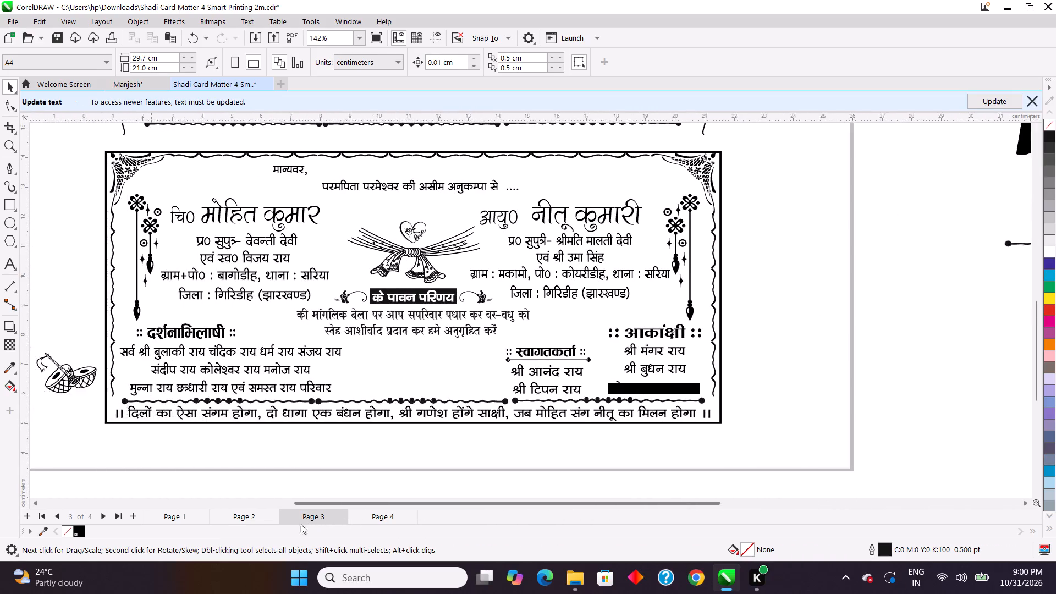
{"action": "left_click_drag", "start_coordinate": [301, 524], "coordinate": [182, 533]}
{"action": "scroll", "coordinate": [767, 255], "scroll_direction": "up", "scroll_amount": 3}
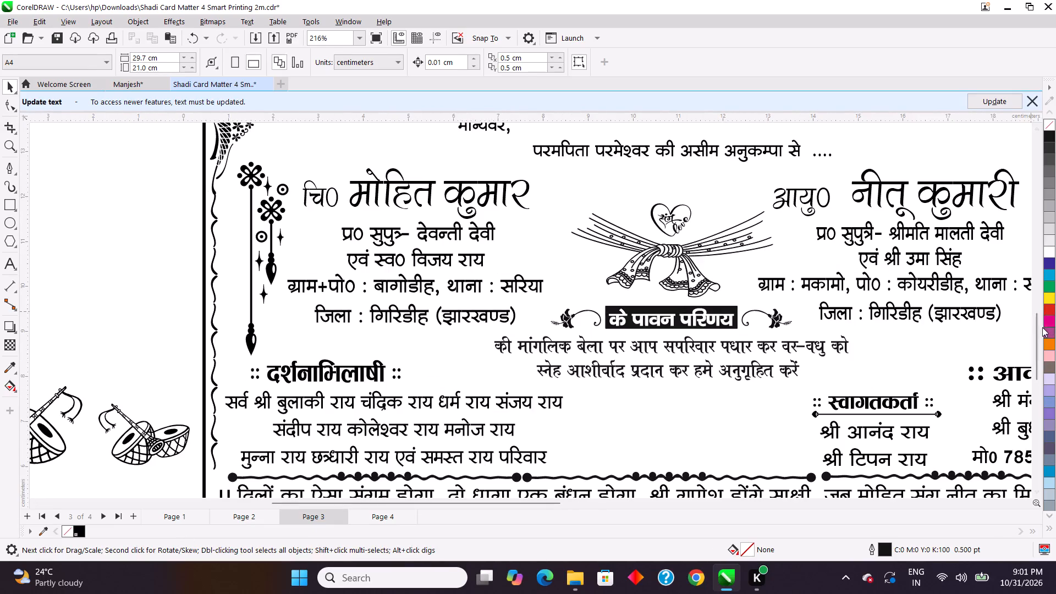
{"action": "scroll", "coordinate": [930, 324], "scroll_direction": "down", "scroll_amount": 5}
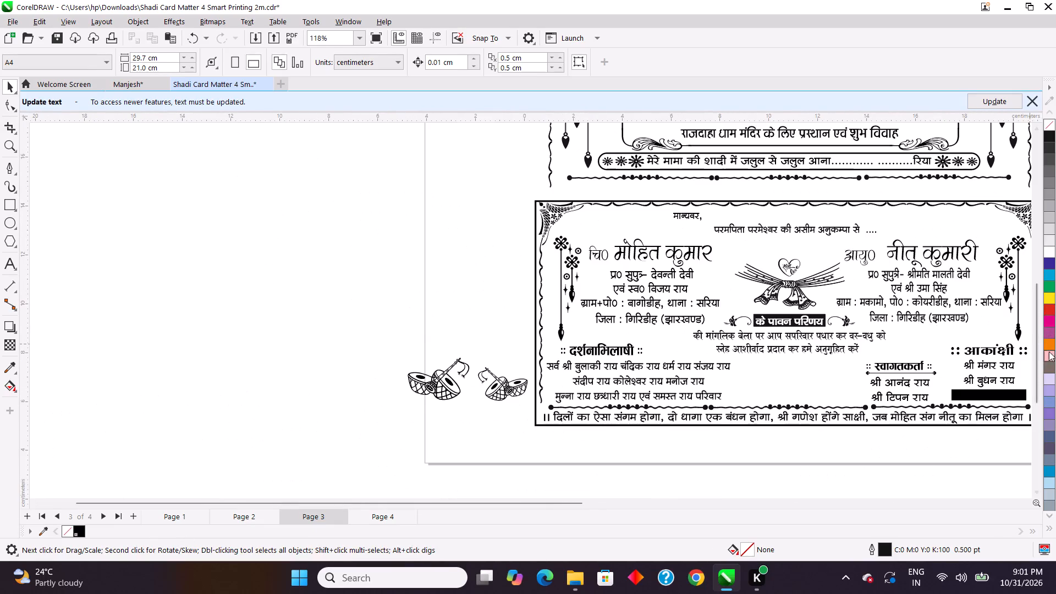
{"action": "left_click_drag", "start_coordinate": [1036, 347], "coordinate": [1022, 311]}
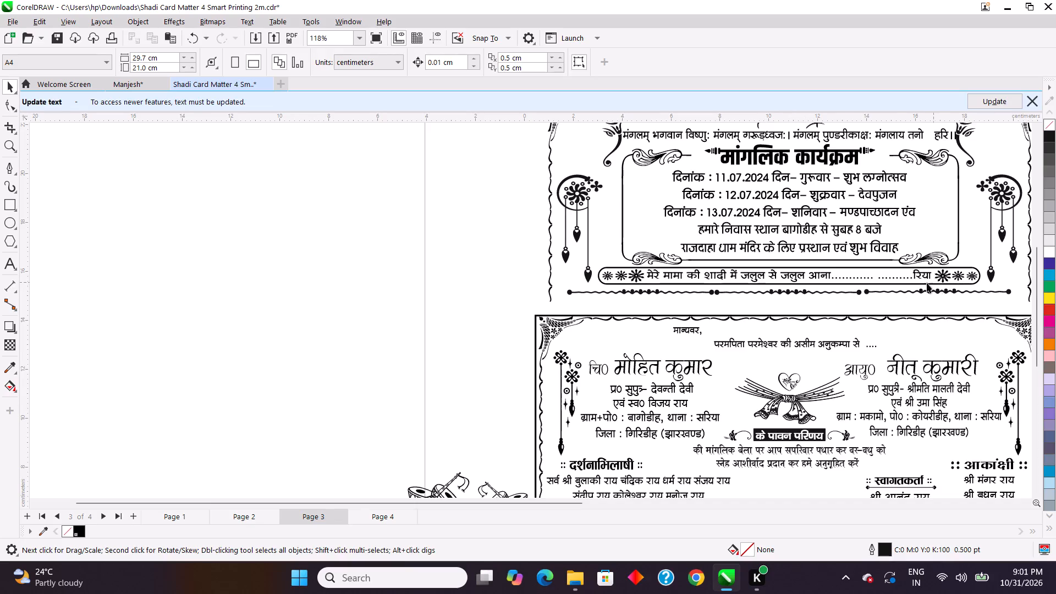
{"action": "scroll", "coordinate": [829, 297], "scroll_direction": "down", "scroll_amount": 2}
{"action": "scroll", "coordinate": [833, 299], "scroll_direction": "up", "scroll_amount": 3}
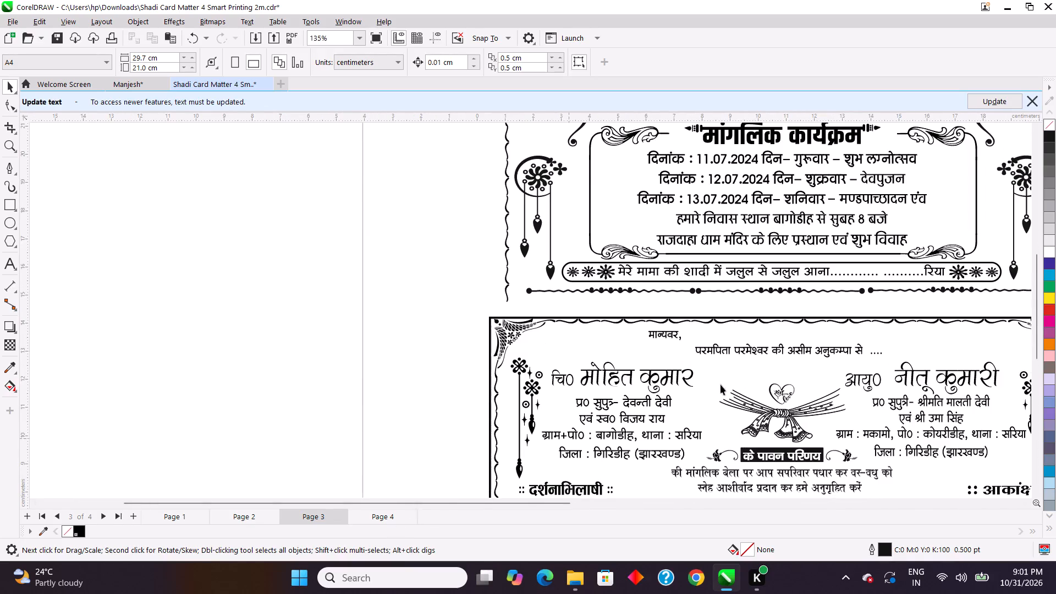
{"action": "scroll", "coordinate": [785, 350], "scroll_direction": "down", "scroll_amount": 5}
{"action": "scroll", "coordinate": [785, 350], "scroll_direction": "up", "scroll_amount": 1}
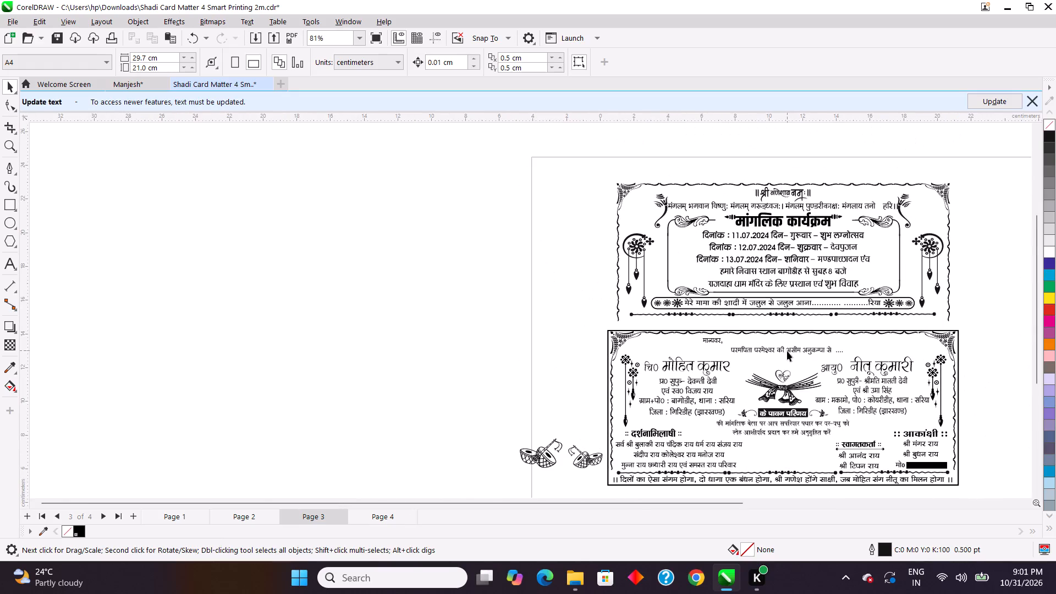
Compare the wedding card layouts across pages 1 to 4 of the reference document, finishing on page 2.
{"action": "left_click", "coordinate": [248, 515]}
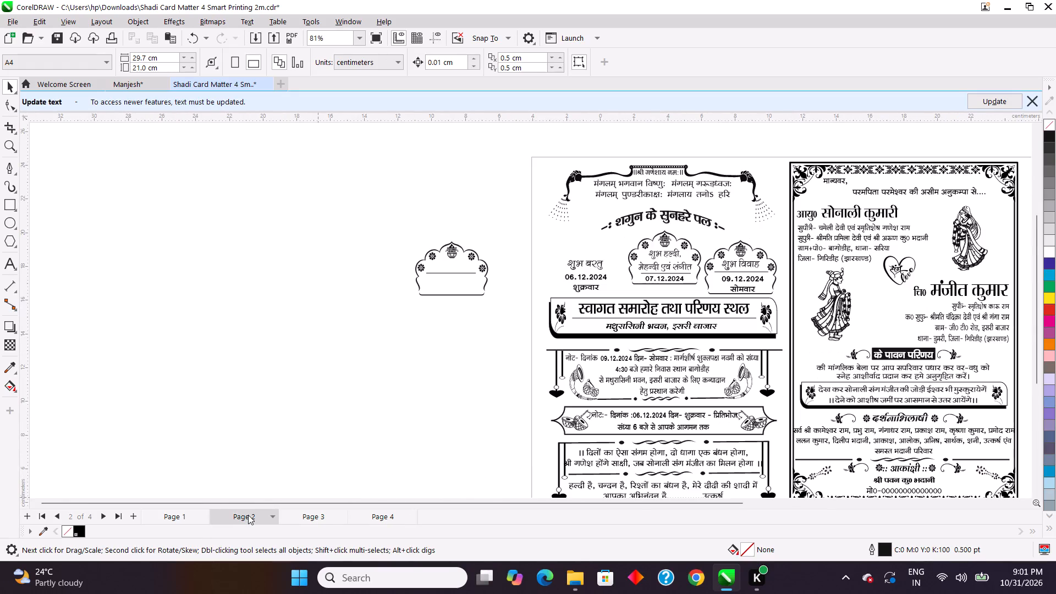
{"action": "left_click", "coordinate": [310, 515]}
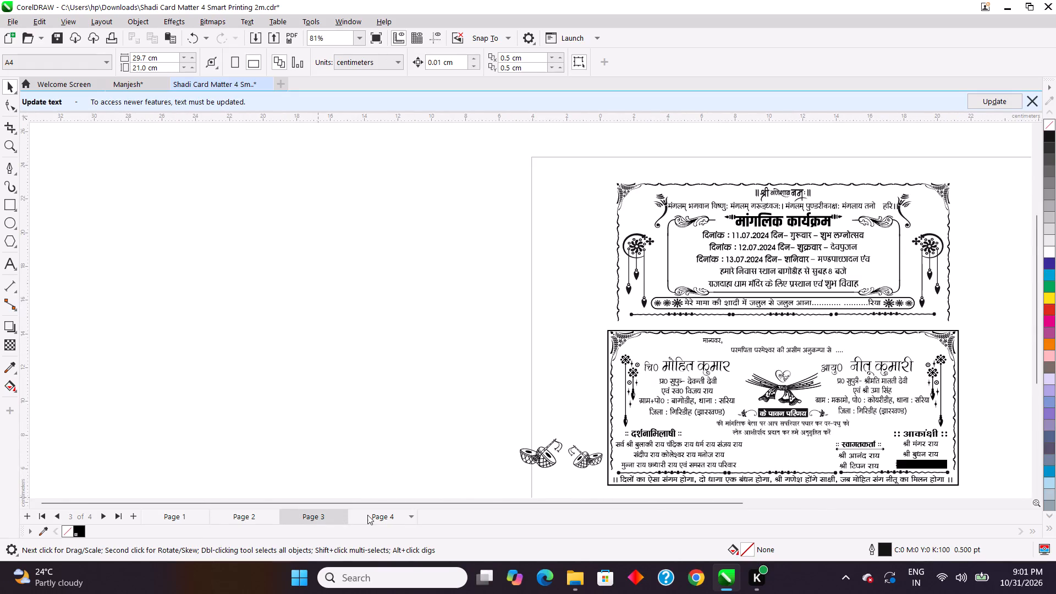
{"action": "left_click", "coordinate": [367, 515]}
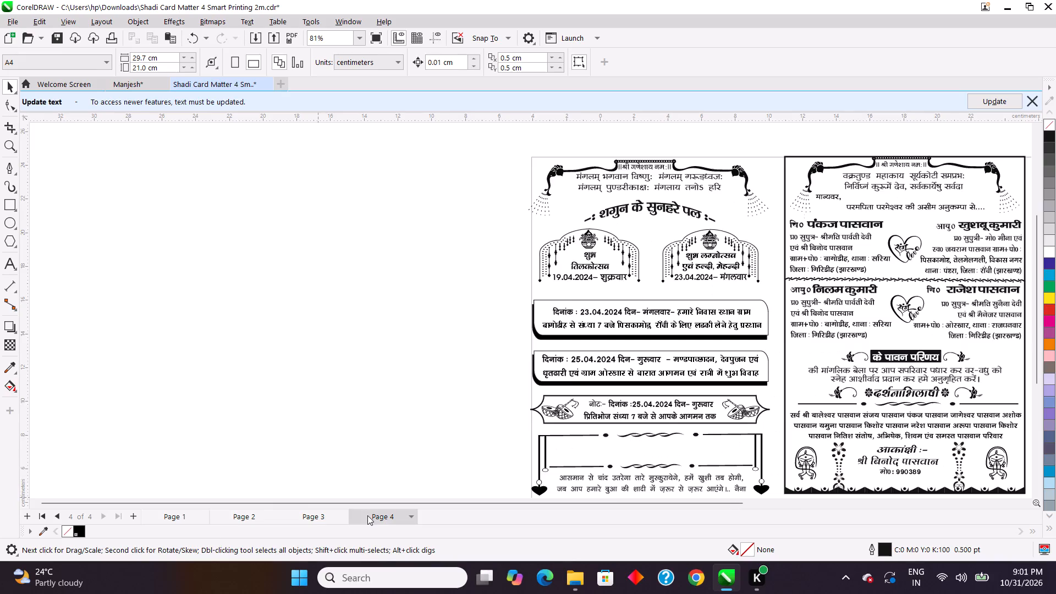
{"action": "left_click", "coordinate": [309, 516]}
{"action": "left_click", "coordinate": [245, 515]}
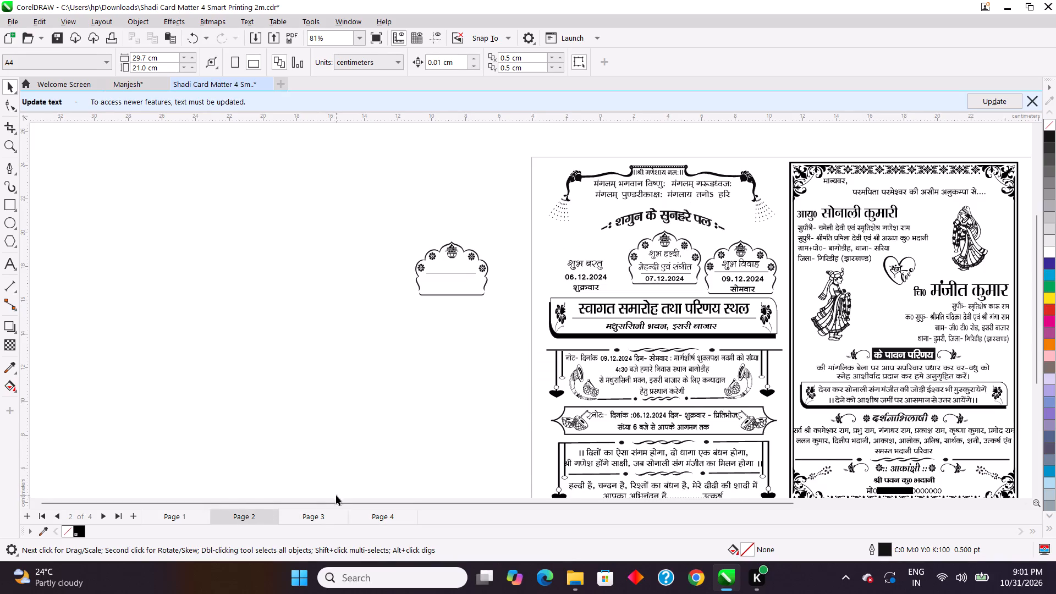
{"action": "left_click", "coordinate": [177, 518]}
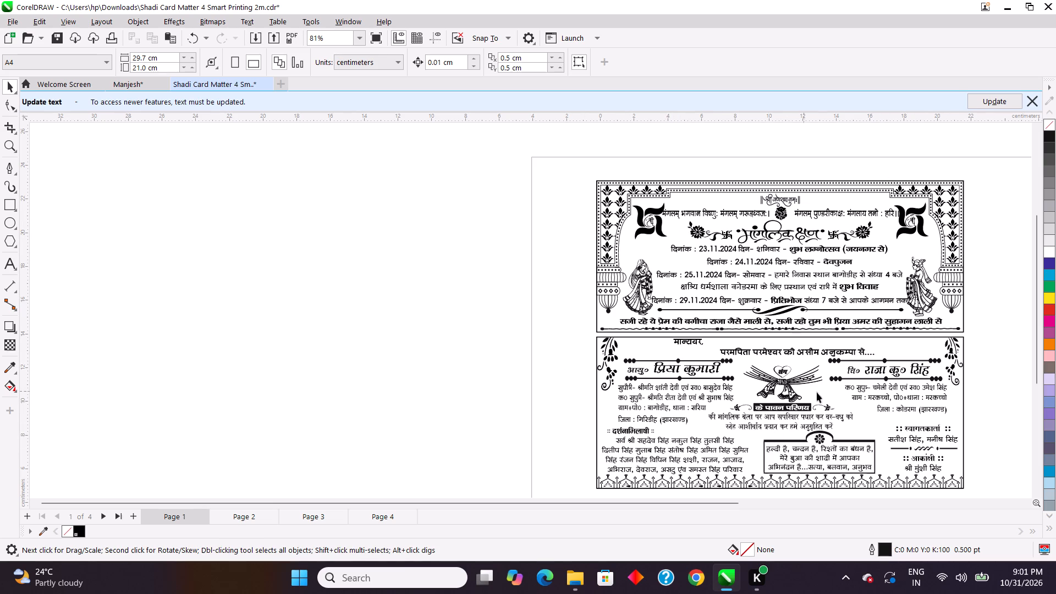
{"action": "left_click", "coordinate": [385, 515]}
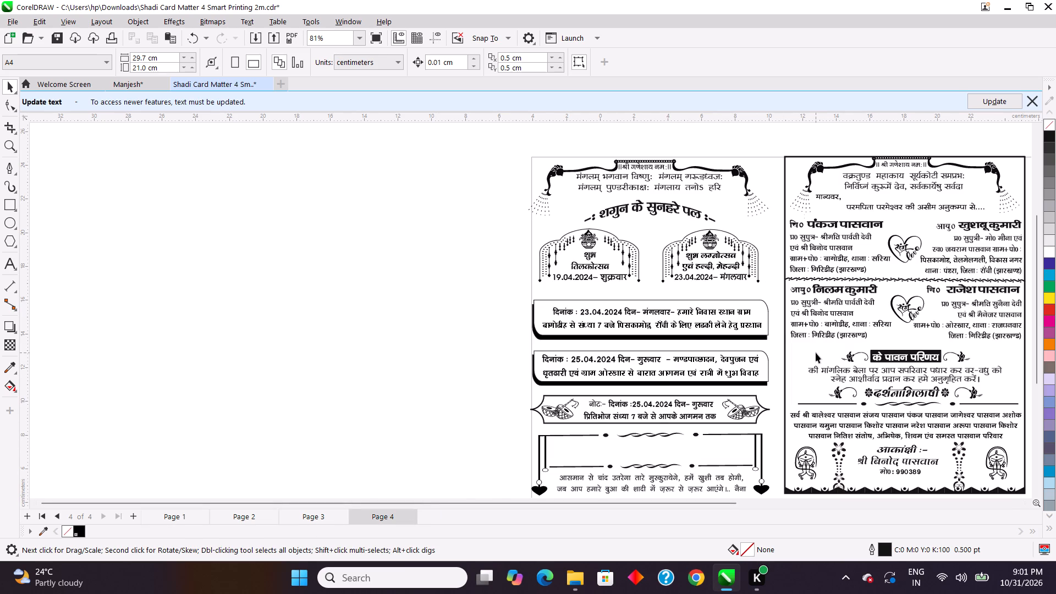
{"action": "left_click", "coordinate": [234, 520]}
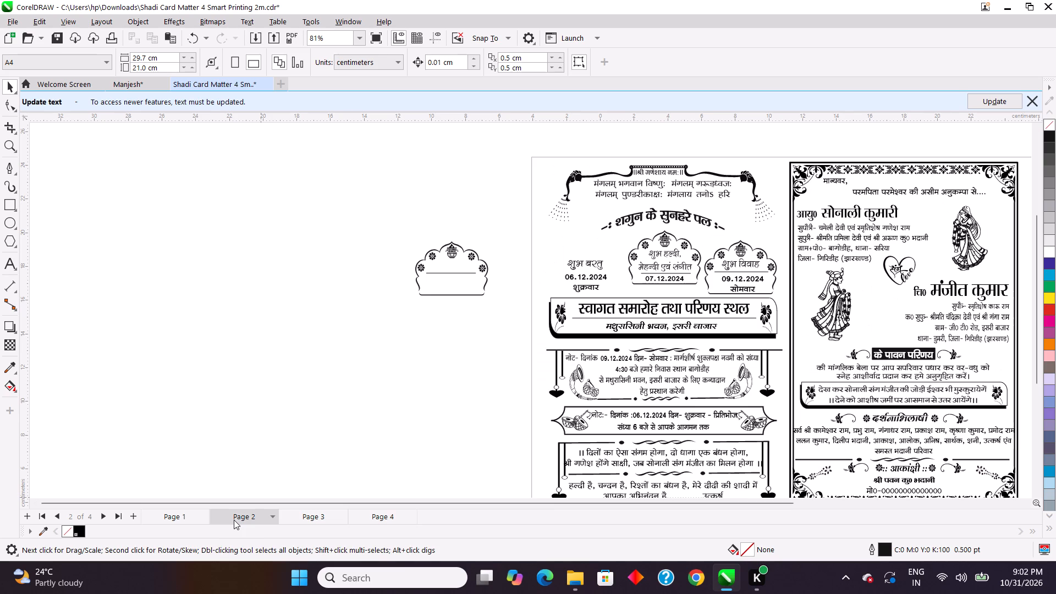
Check the Manjesh card layout, and return to the reference document to examine the page 4 card.
{"action": "left_click", "coordinate": [130, 83]}
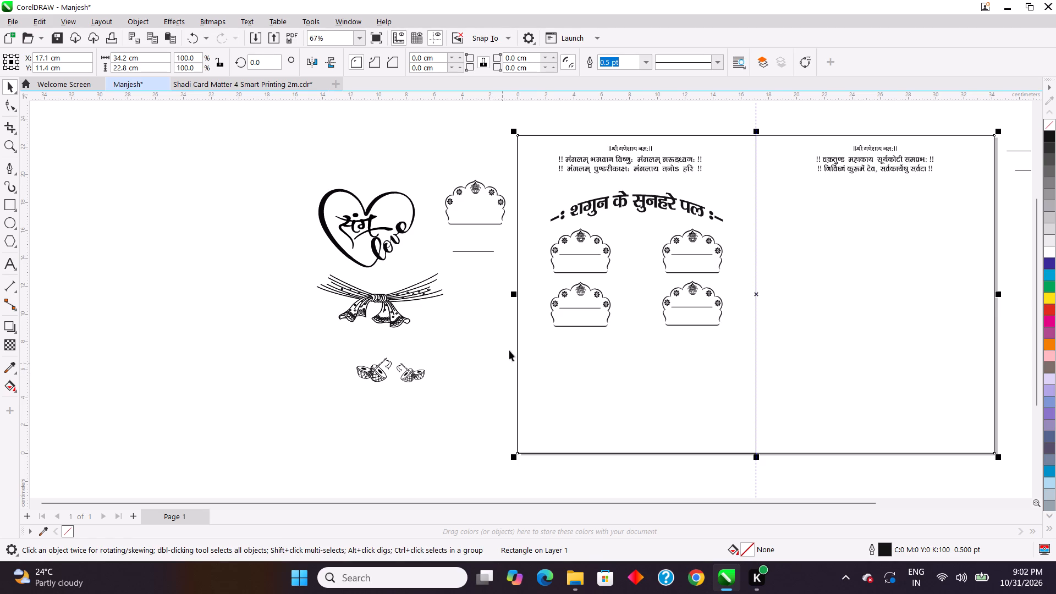
{"action": "left_click", "coordinate": [237, 82]}
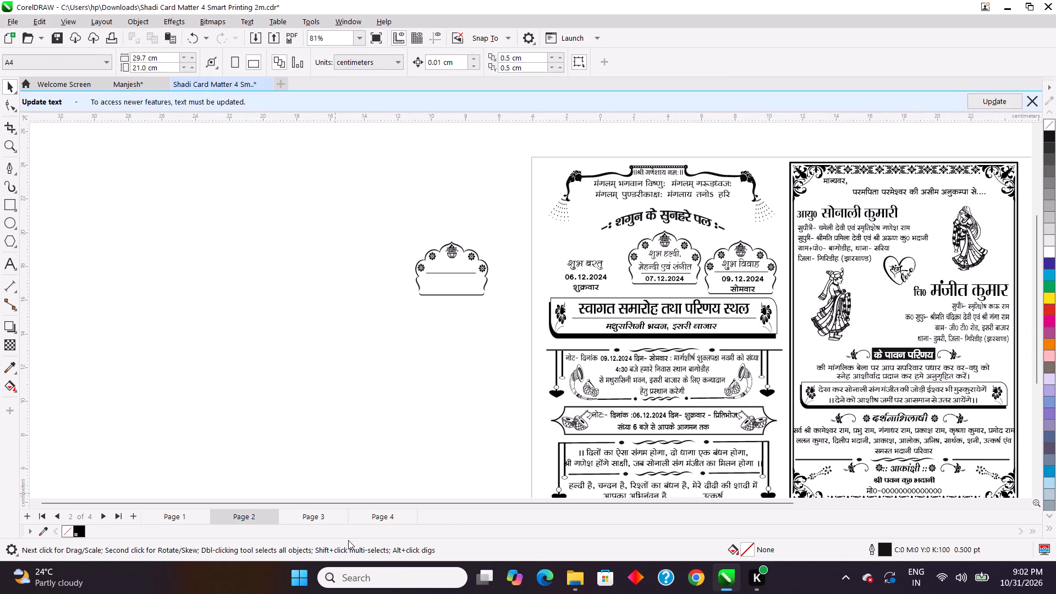
{"action": "left_click", "coordinate": [379, 525]}
{"action": "left_click", "coordinate": [380, 514]}
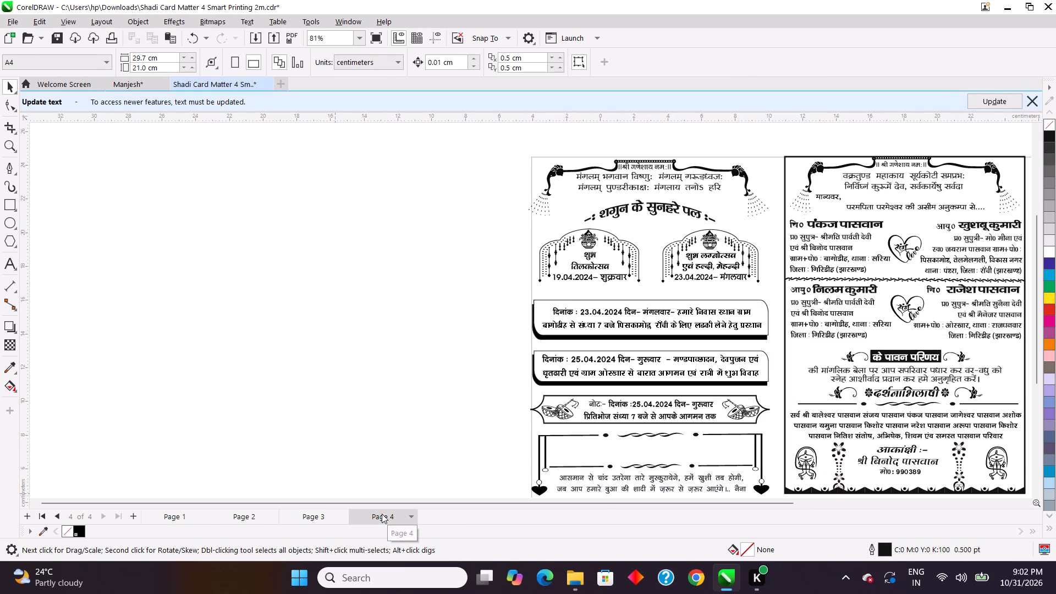
{"action": "left_click", "coordinate": [317, 515]}
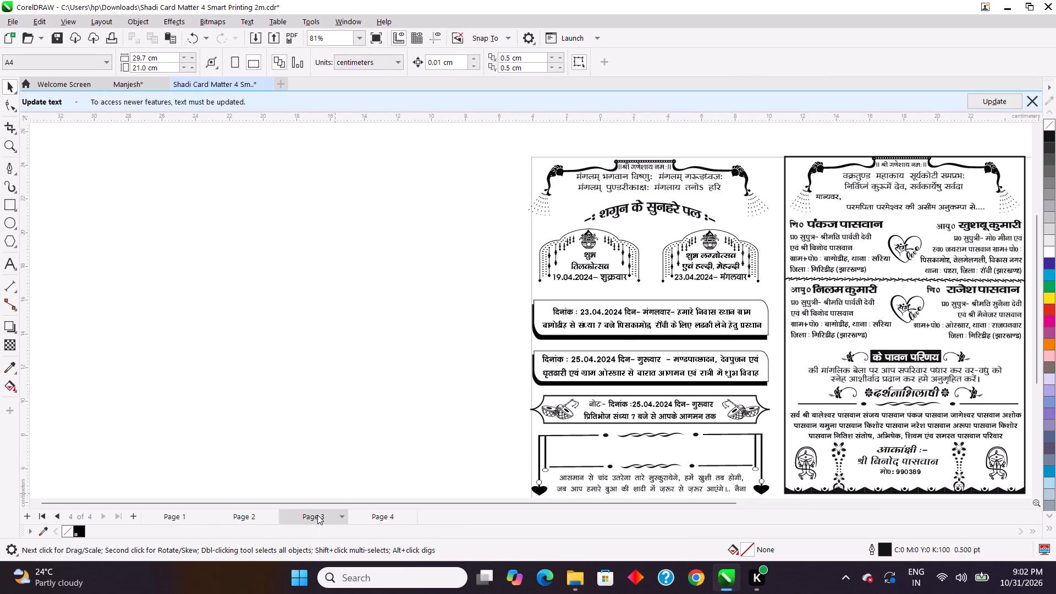
{"action": "left_click", "coordinate": [391, 515]}
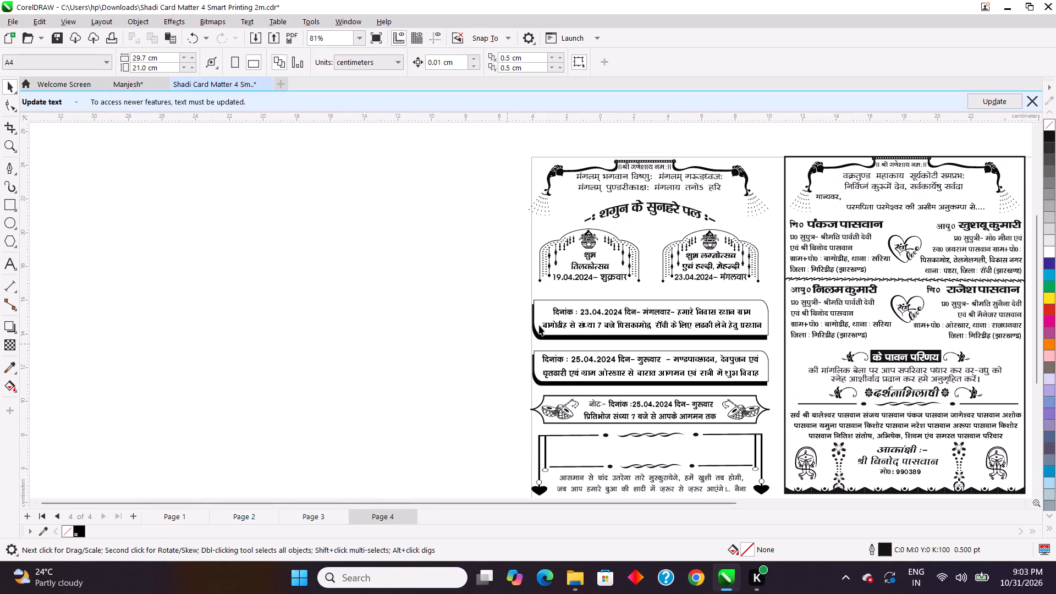
{"action": "scroll", "coordinate": [712, 360], "scroll_direction": "down", "scroll_amount": 5}
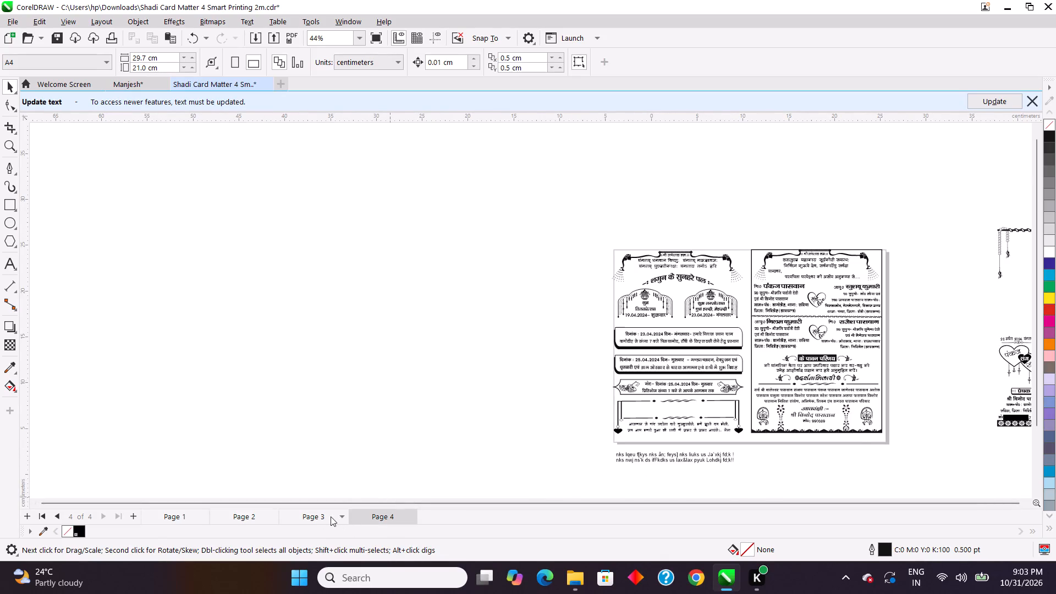
Examine the ceremony headings and dates in the arched frames under शगुन के सुनहरे पल on page 2.
{"action": "left_click", "coordinate": [237, 519]}
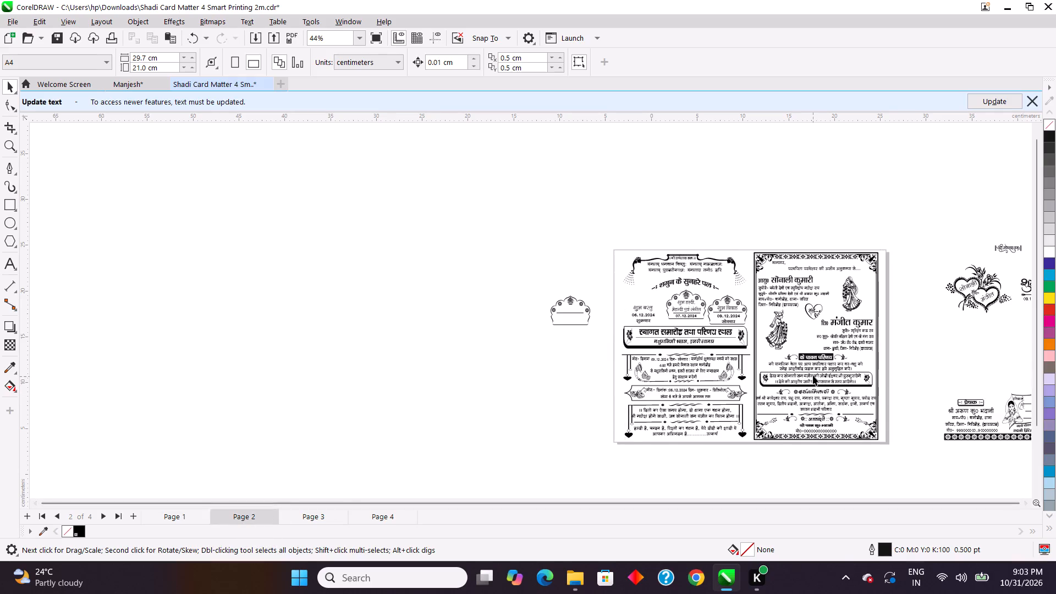
{"action": "scroll", "coordinate": [746, 330], "scroll_direction": "up", "scroll_amount": 7}
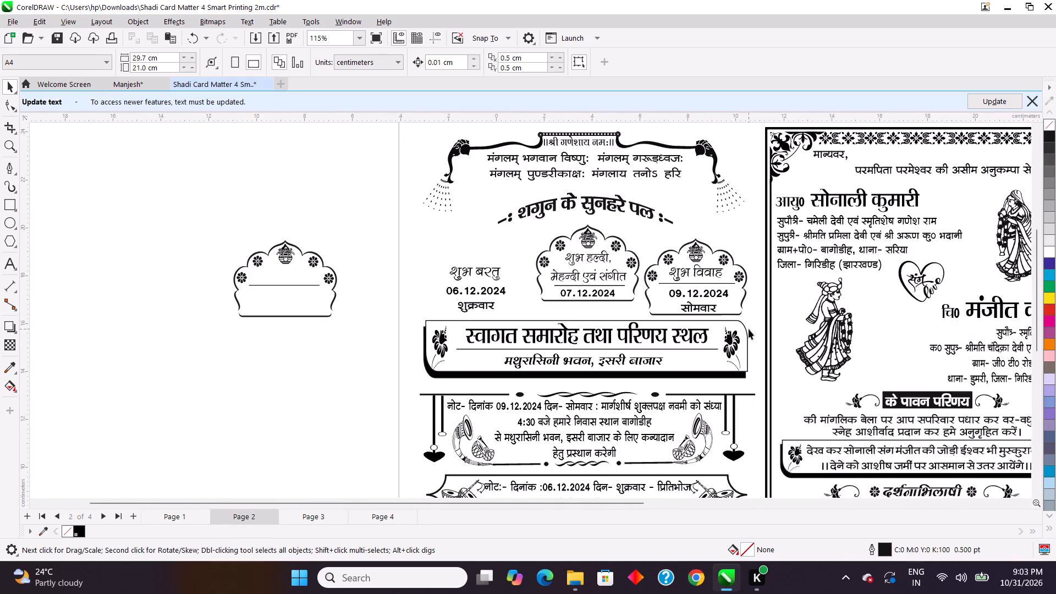
{"action": "scroll", "coordinate": [749, 328], "scroll_direction": "up", "scroll_amount": 5}
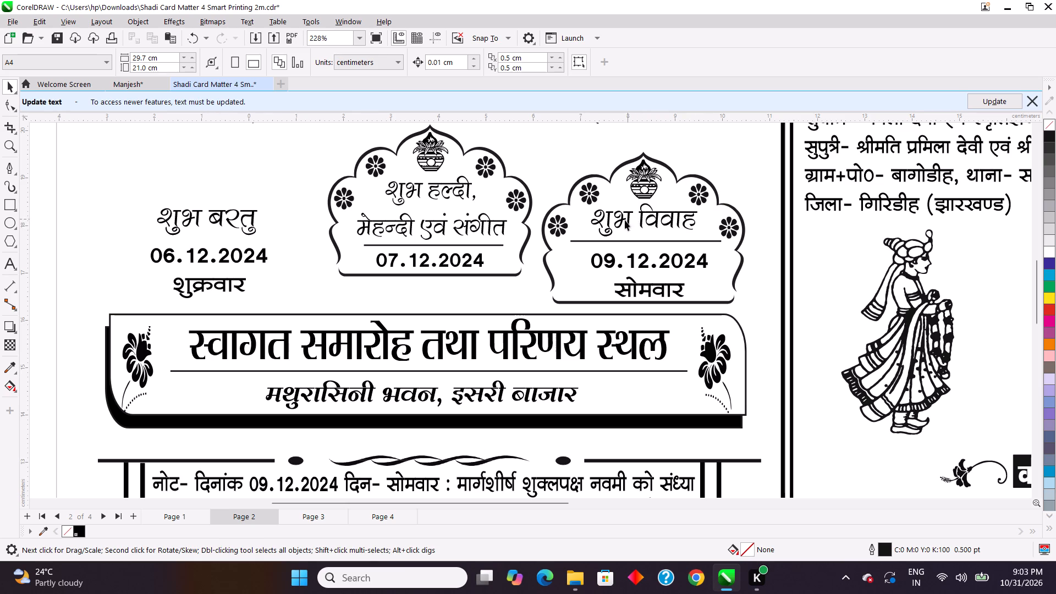
{"action": "left_click", "coordinate": [429, 195]}
{"action": "left_click", "coordinate": [277, 178]}
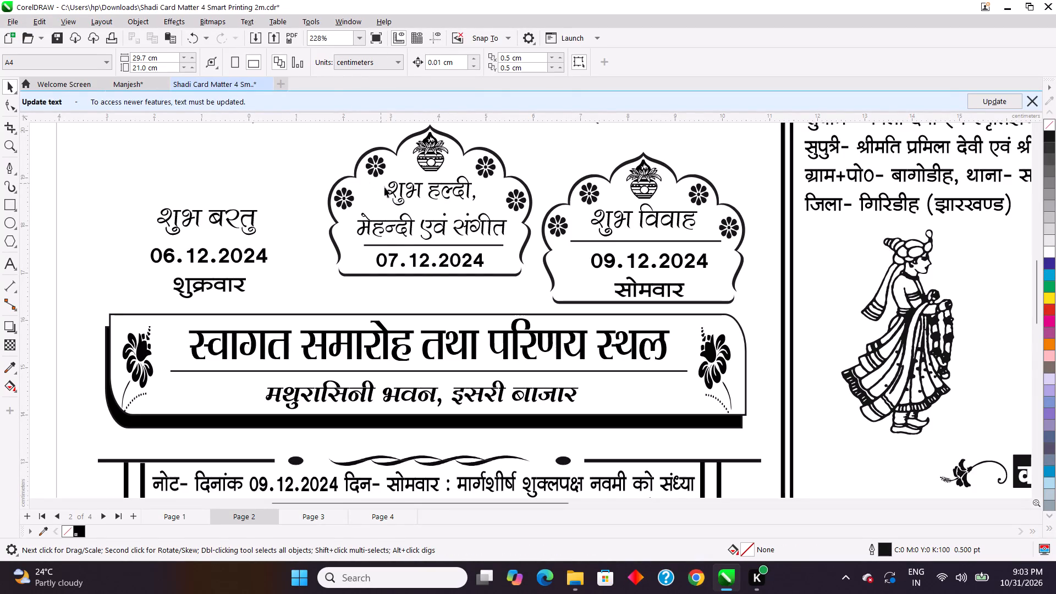
Ungroup the शुभ हल्दी, मेहन्दी एवं संगीत heading from the 07.12.2024 date in the middle arched frame on page 2.
{"action": "left_click", "coordinate": [415, 193]}
{"action": "left_click", "coordinate": [413, 191]}
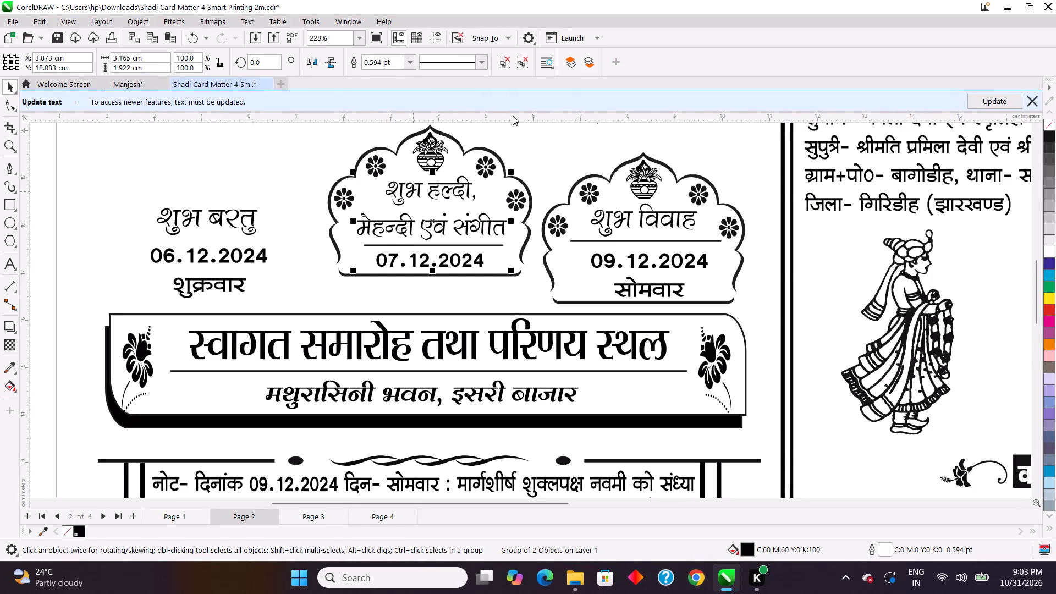
{"action": "left_click", "coordinate": [505, 61]}
{"action": "left_click", "coordinate": [299, 137]}
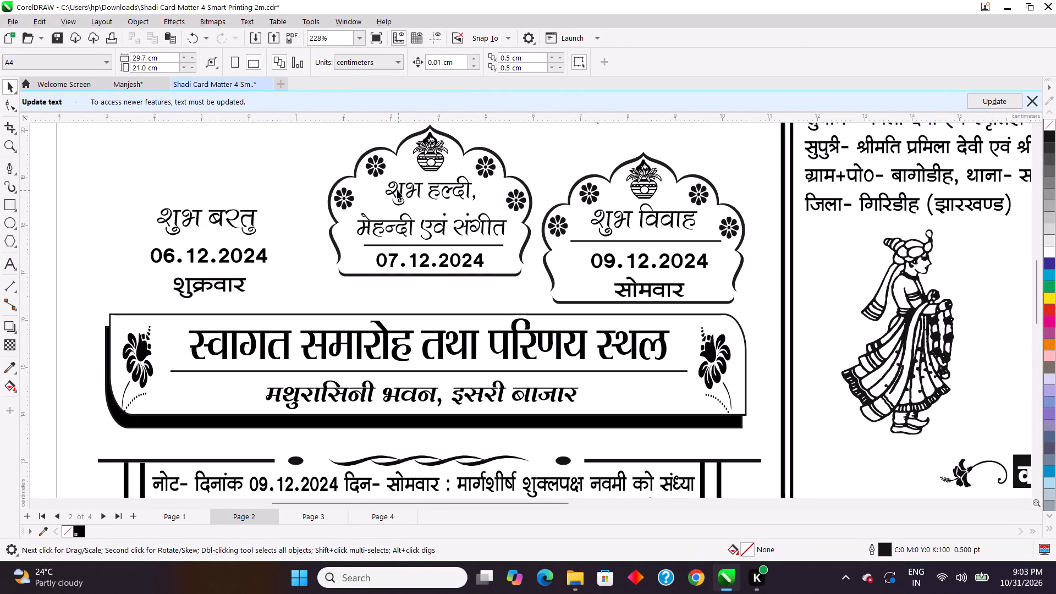
Delete the मेहन्दी एवं संगीत line from the ungrouped frame heading, keeping only शुभ हल्दी, in the reference document.
{"action": "left_click", "coordinate": [400, 188]}
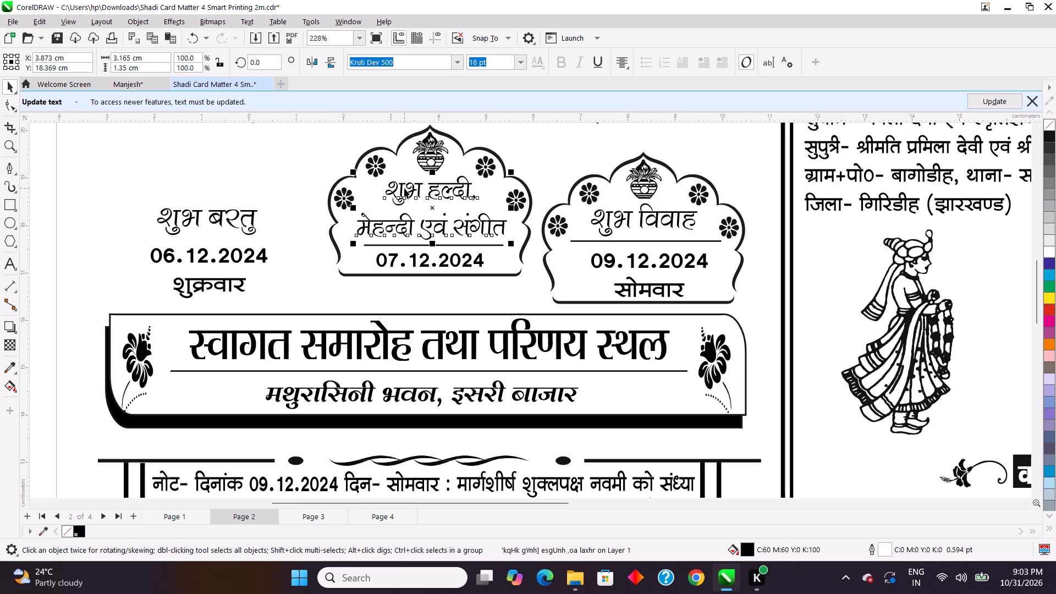
{"action": "left_click", "coordinate": [547, 172]}
{"action": "left_click", "coordinate": [447, 188]}
{"action": "left_click_drag", "start_coordinate": [430, 204], "coordinate": [427, 214]}
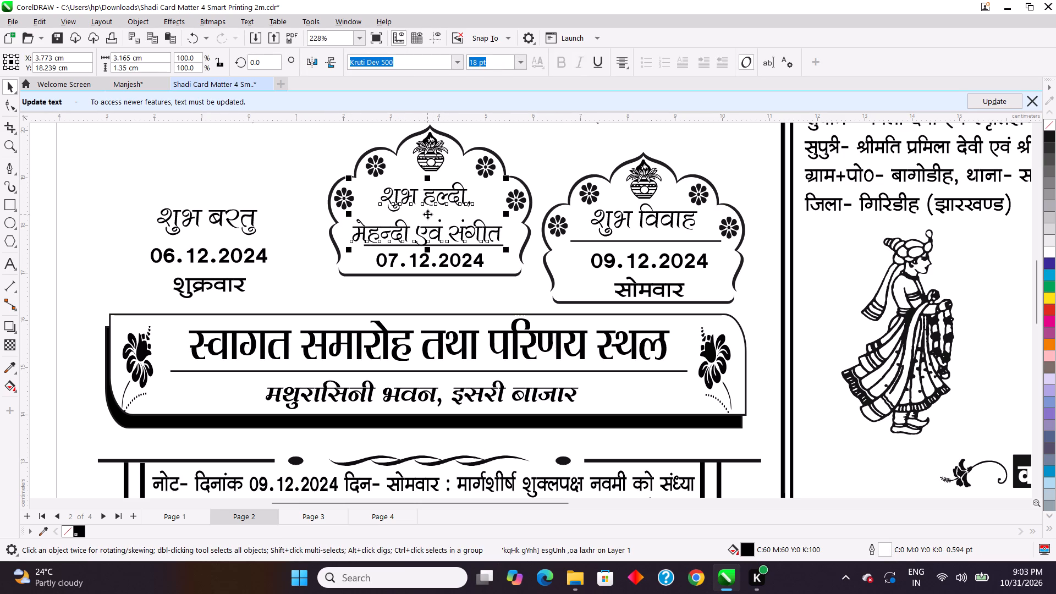
{"action": "left_click", "coordinate": [14, 262]}
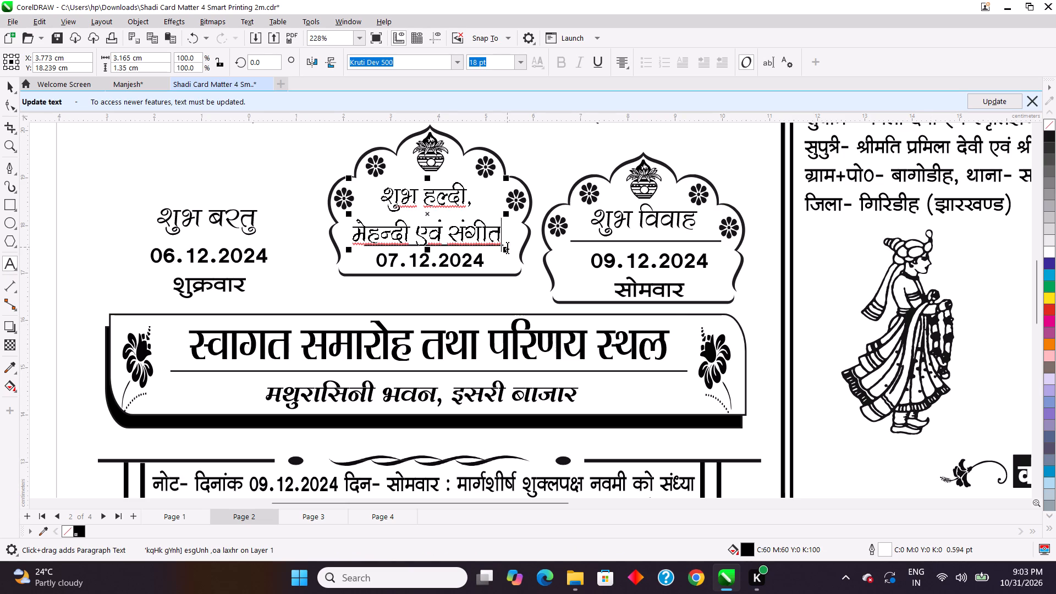
{"action": "key", "text": "BackSpace"}
{"action": "key", "text": "BackSpace"}
{"action": "key", "text": "BackSpace"}
{"action": "key", "text": "BackSpace"}
{"action": "key", "text": "BackSpace"}
{"action": "key", "text": "BackSpace"}
{"action": "key", "text": "BackSpace"}
{"action": "key", "text": "BackSpace"}
{"action": "key", "text": "BackSpace"}
{"action": "key", "text": "BackSpace"}
{"action": "key", "text": "BackSpace"}
{"action": "key", "text": "BackSpace"}
{"action": "key", "text": "BackSpace"}
{"action": "key", "text": "BackSpace"}
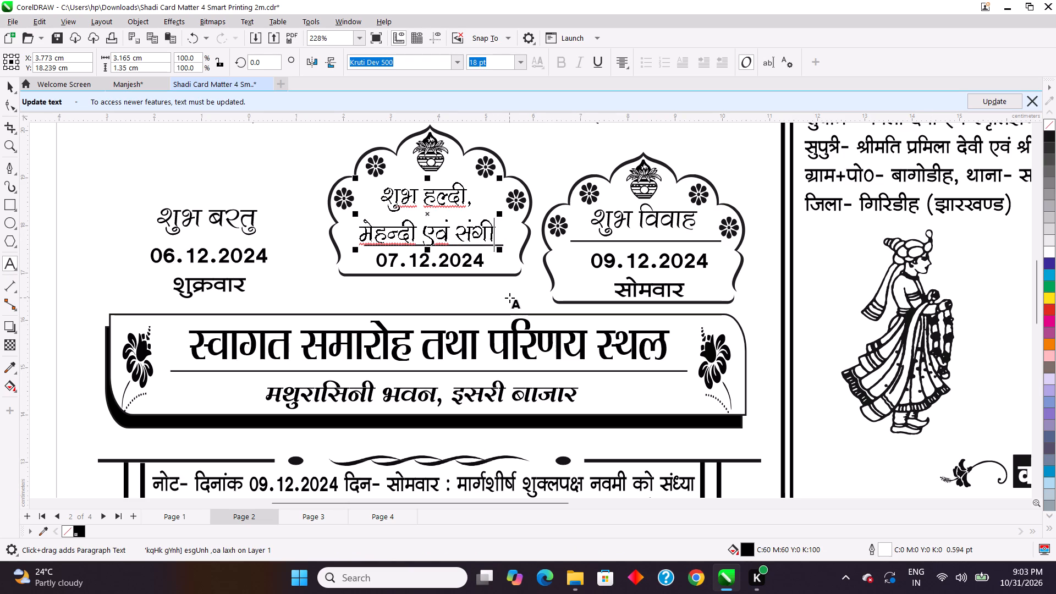
{"action": "key", "text": "BackSpace"}
{"action": "key", "text": "BackSpace"}
{"action": "key", "text": "BackSpace"}
{"action": "key", "text": "BackSpace"}
{"action": "key", "text": "BackSpace"}
{"action": "key", "text": "BackSpace"}
{"action": "key", "text": "BackSpace"}
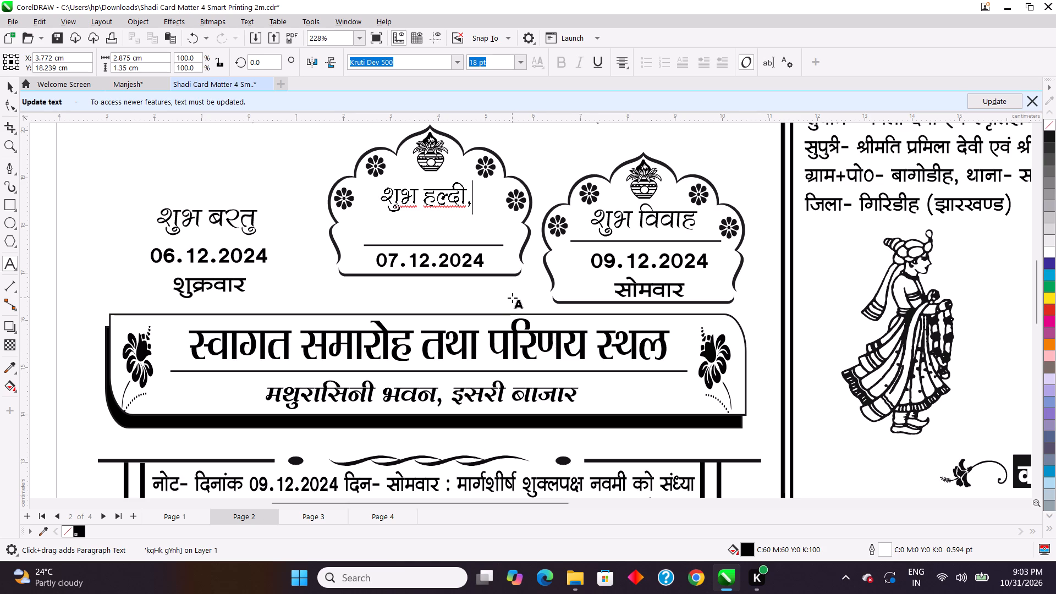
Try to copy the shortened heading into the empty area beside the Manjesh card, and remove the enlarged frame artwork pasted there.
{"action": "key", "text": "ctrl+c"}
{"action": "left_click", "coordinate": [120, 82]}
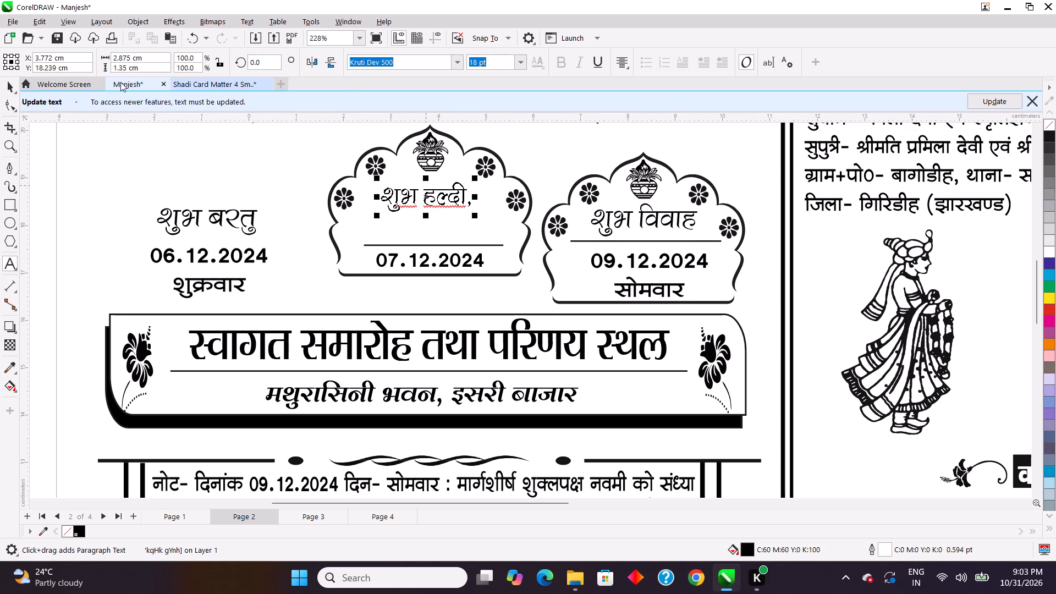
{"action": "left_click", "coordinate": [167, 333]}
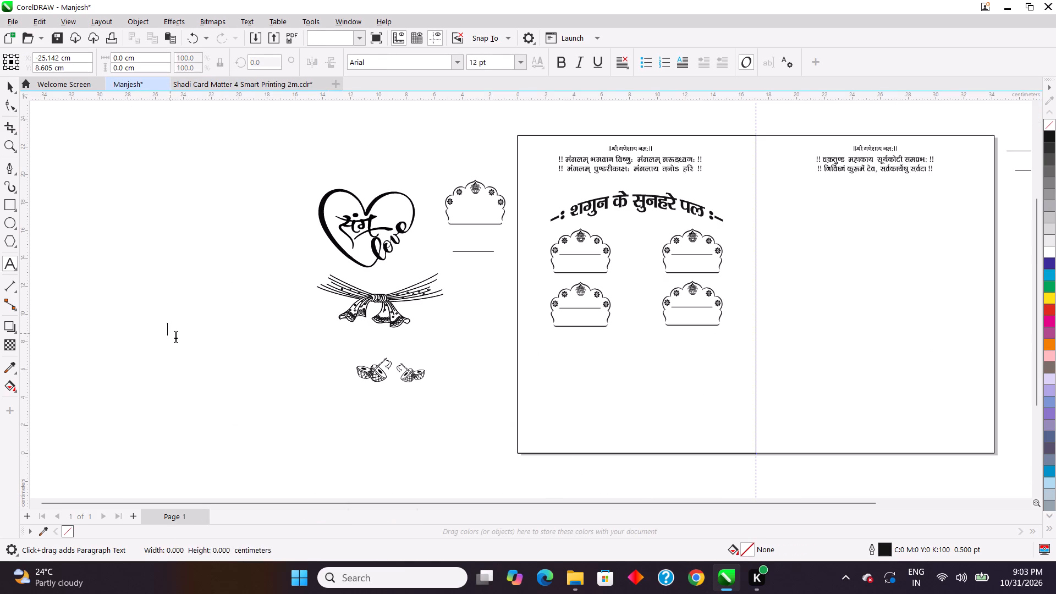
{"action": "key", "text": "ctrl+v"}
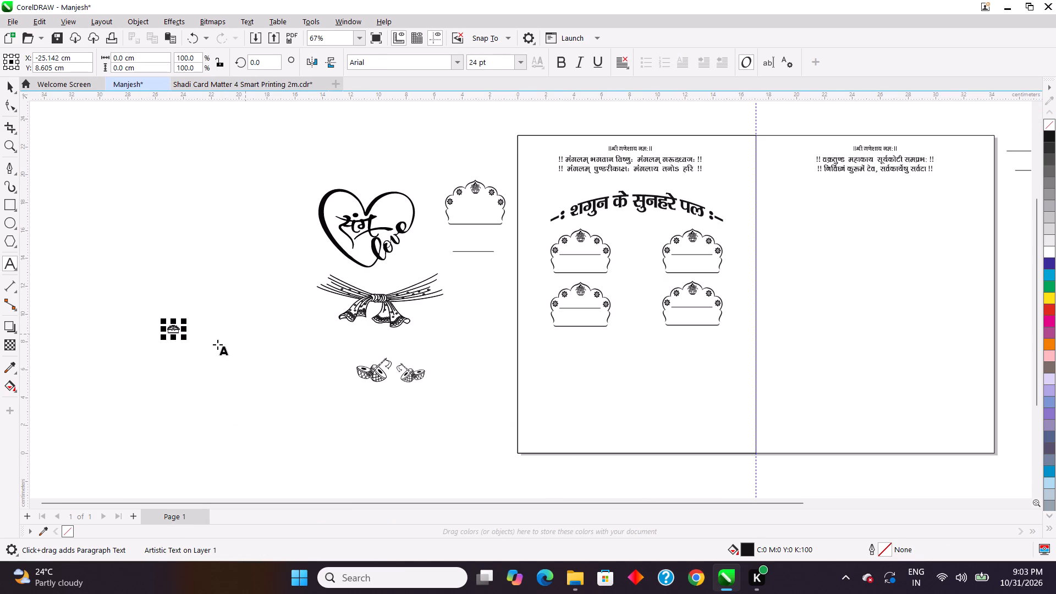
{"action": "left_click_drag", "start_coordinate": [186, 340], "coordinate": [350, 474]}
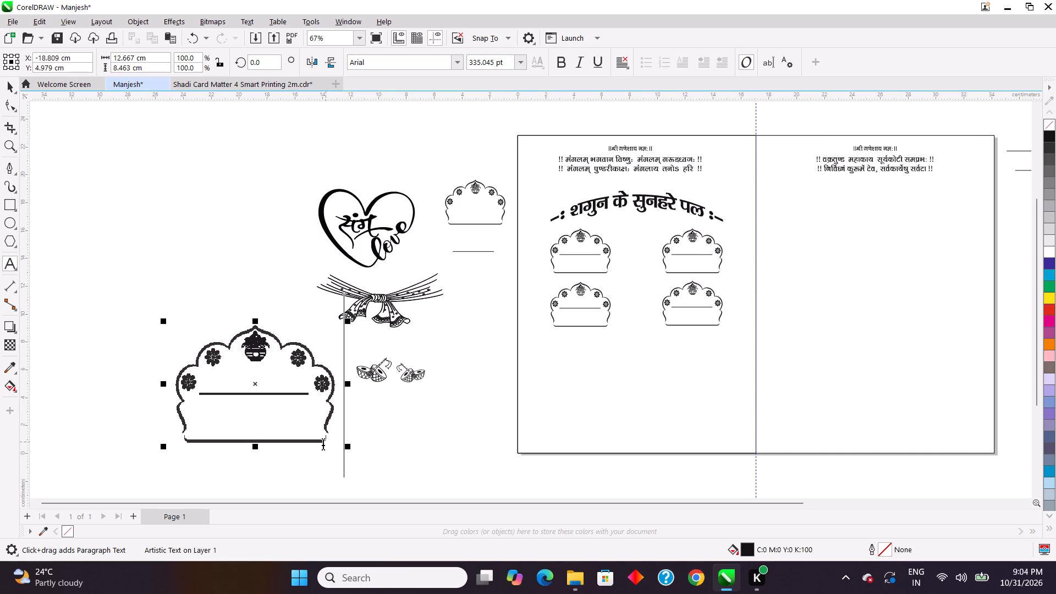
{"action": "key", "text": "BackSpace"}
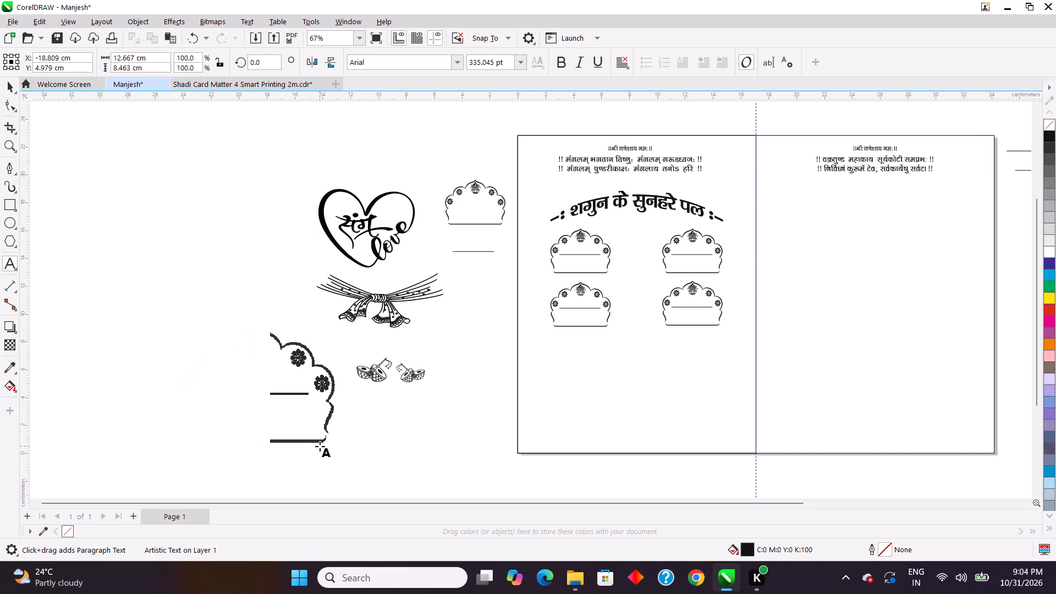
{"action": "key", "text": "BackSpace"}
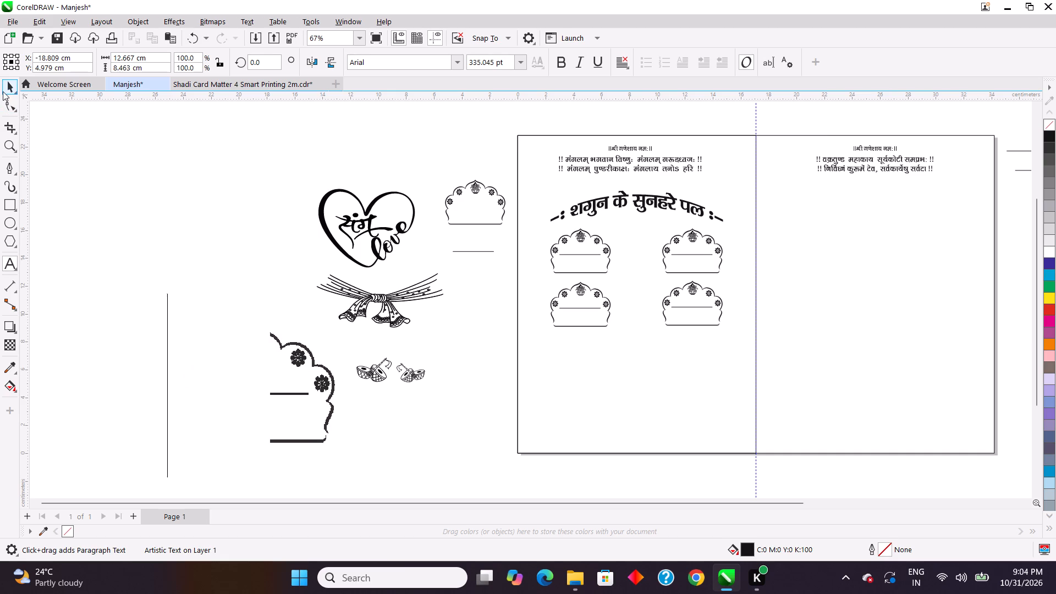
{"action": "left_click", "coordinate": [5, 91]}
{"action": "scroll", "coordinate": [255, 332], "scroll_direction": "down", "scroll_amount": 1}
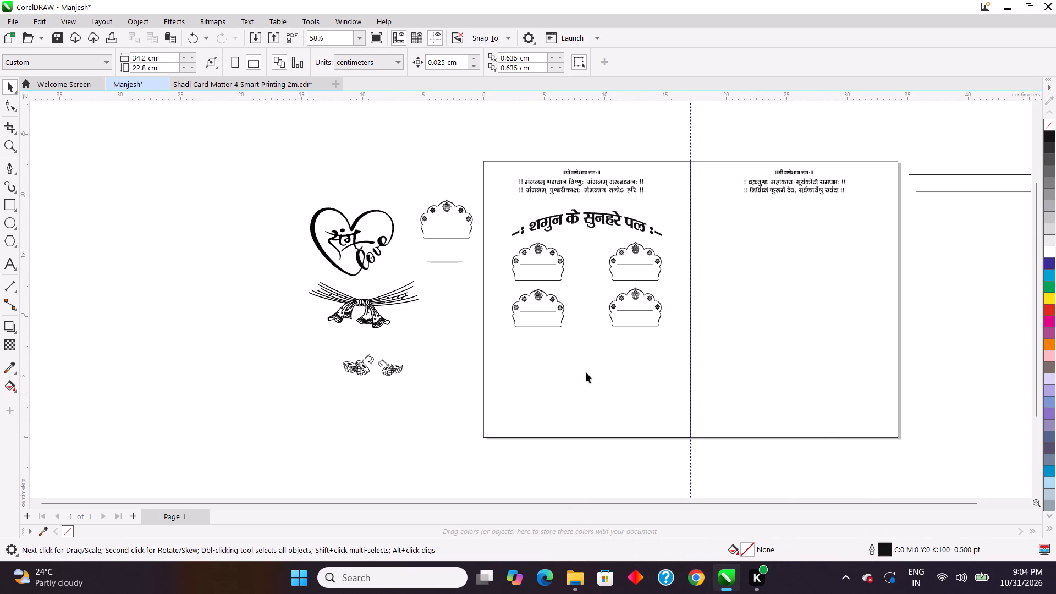
Copy the words शुभ हल्दी, without the comma, from the reference frame into the empty area beside the Manjesh card.
{"action": "left_click", "coordinate": [270, 86]}
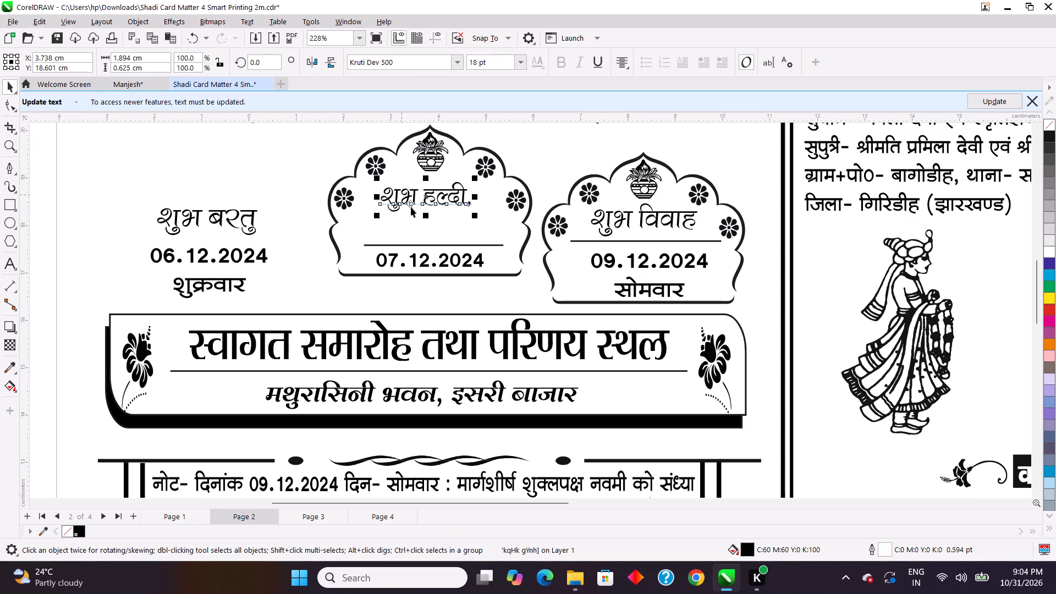
{"action": "left_click", "coordinate": [5, 261]}
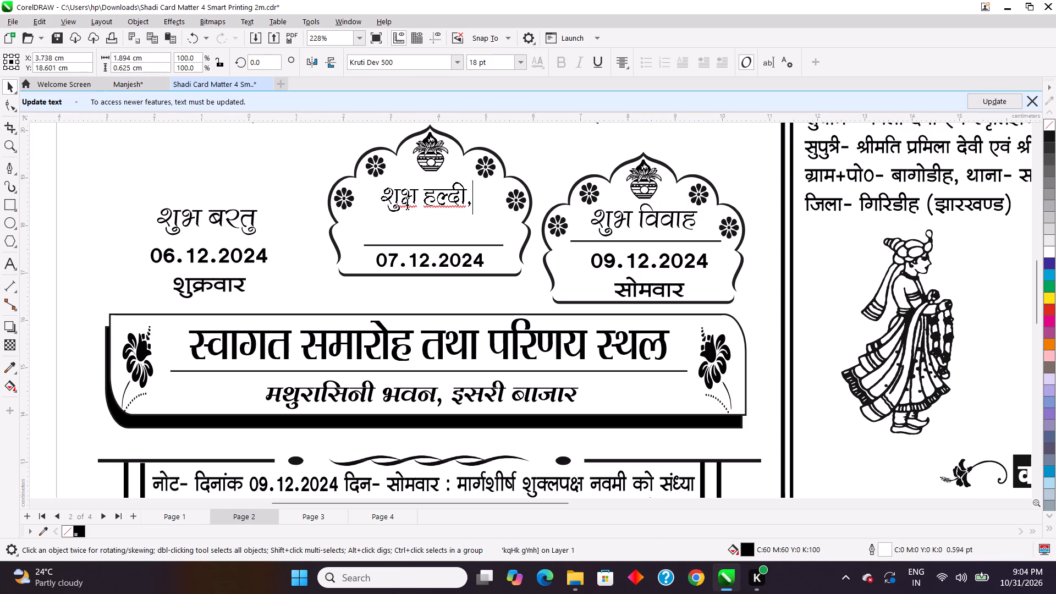
{"action": "left_click_drag", "start_coordinate": [384, 193], "coordinate": [465, 194]}
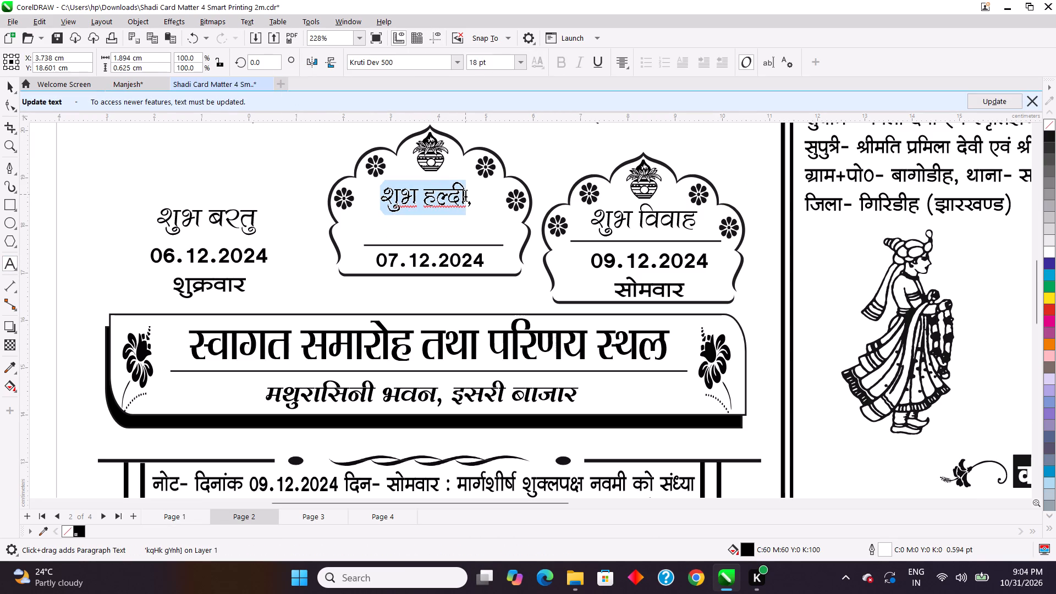
{"action": "left_click_drag", "start_coordinate": [465, 194], "coordinate": [468, 196]}
{"action": "key", "text": "ctrl+c"}
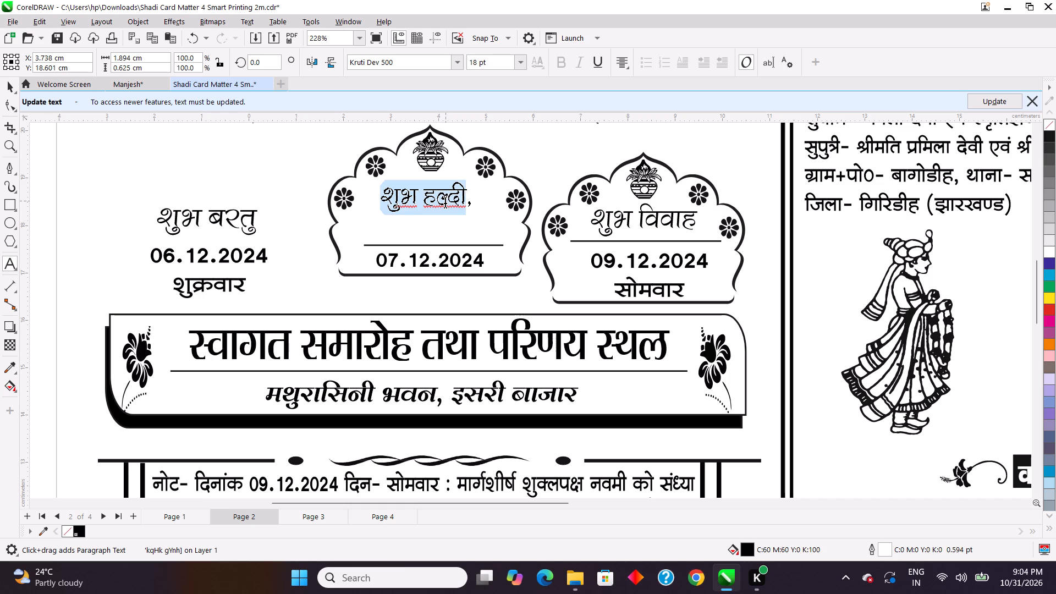
{"action": "left_click", "coordinate": [127, 82]}
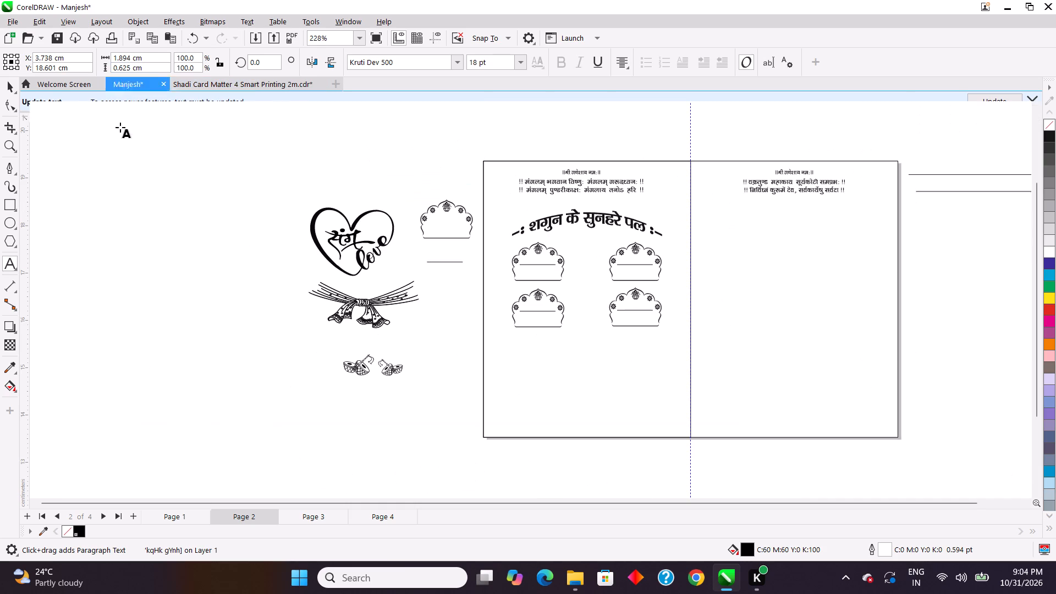
{"action": "left_click", "coordinate": [156, 243]}
{"action": "key", "text": "ctrl+v"}
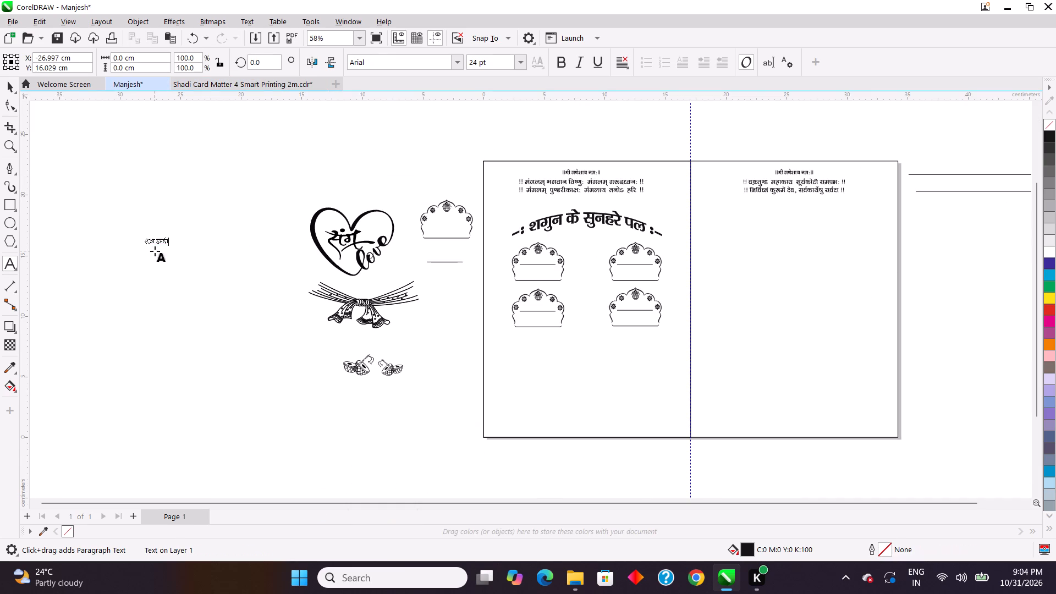
Enlarge the pasted शुभ हल्दी text to about 48 pt and place it below the four arched frames on the card.
{"action": "left_click_drag", "start_coordinate": [176, 251], "coordinate": [216, 291]}
{"action": "left_click_drag", "start_coordinate": [173, 246], "coordinate": [519, 255]}
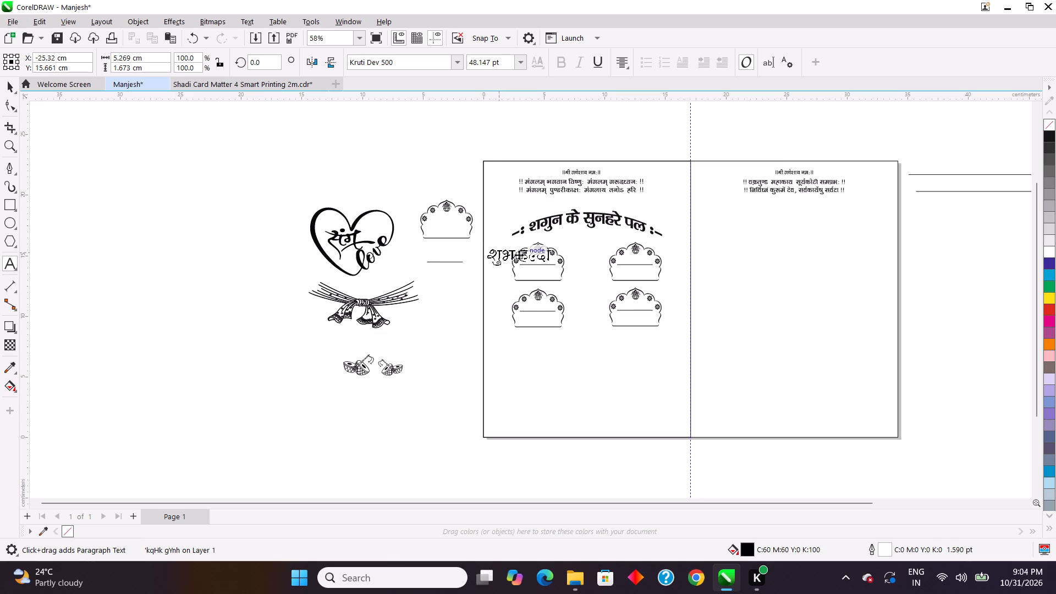
{"action": "left_click_drag", "start_coordinate": [519, 255], "coordinate": [610, 275]}
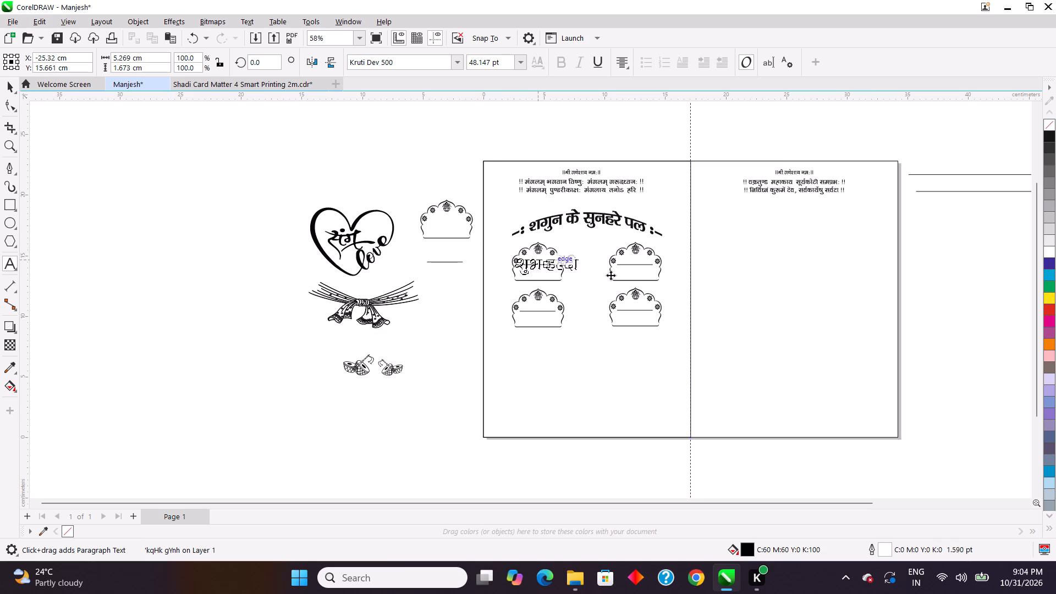
{"action": "left_click_drag", "start_coordinate": [610, 275], "coordinate": [606, 382]}
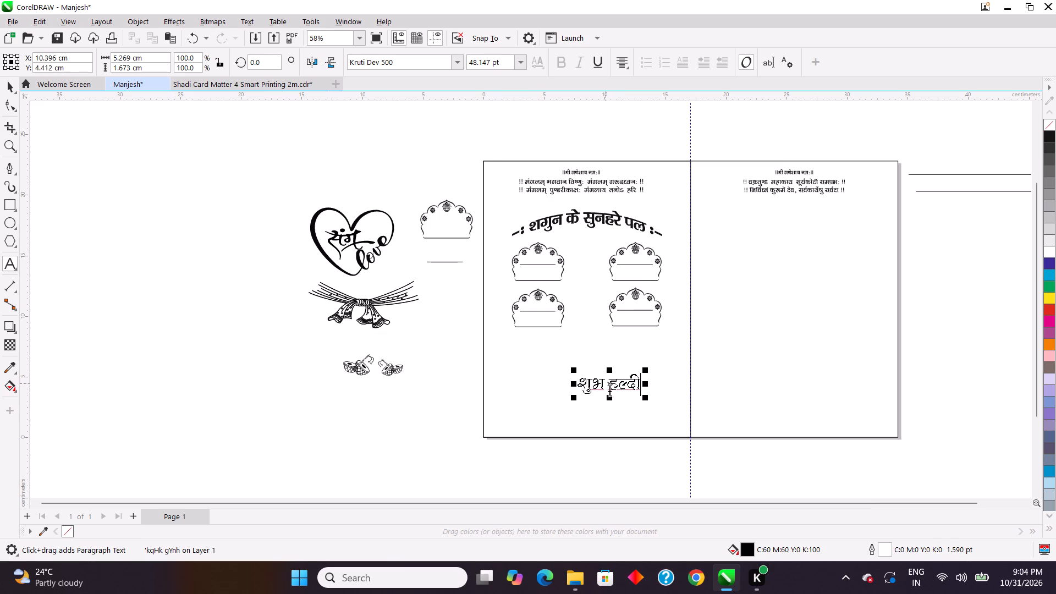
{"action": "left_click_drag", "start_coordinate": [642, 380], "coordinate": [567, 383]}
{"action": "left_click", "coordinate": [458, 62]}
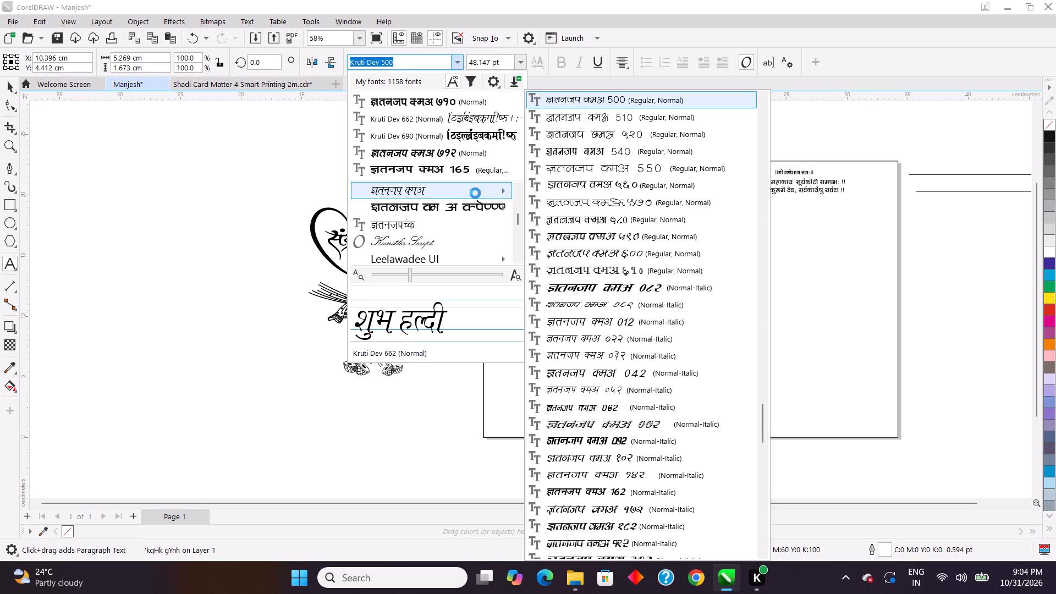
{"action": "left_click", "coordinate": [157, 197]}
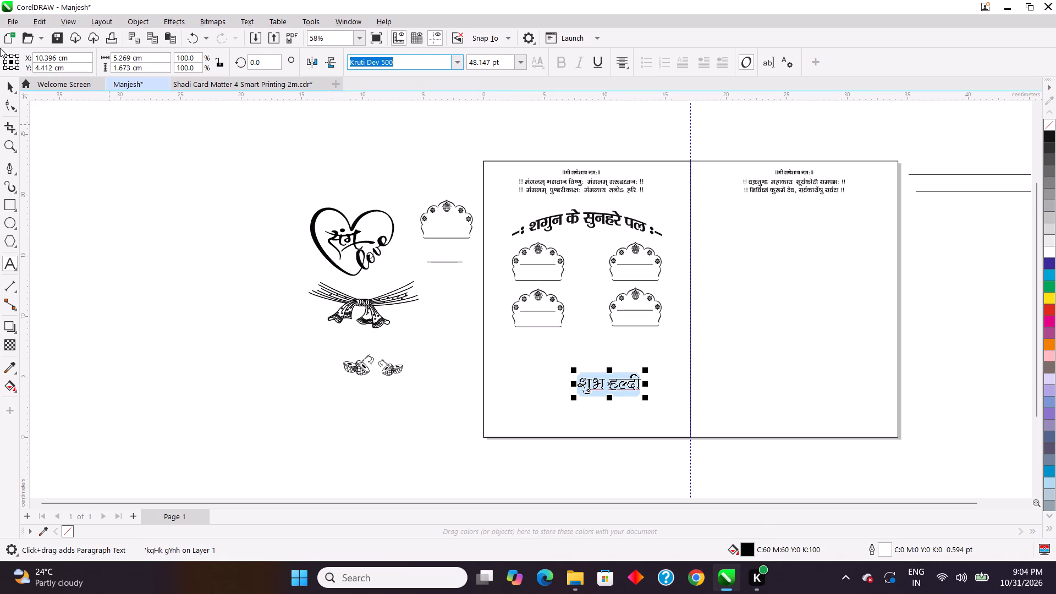
Move the शुभ हल्दी text off the card into the empty space beside the heart artwork.
{"action": "left_click_drag", "start_coordinate": [608, 384], "coordinate": [229, 289]}
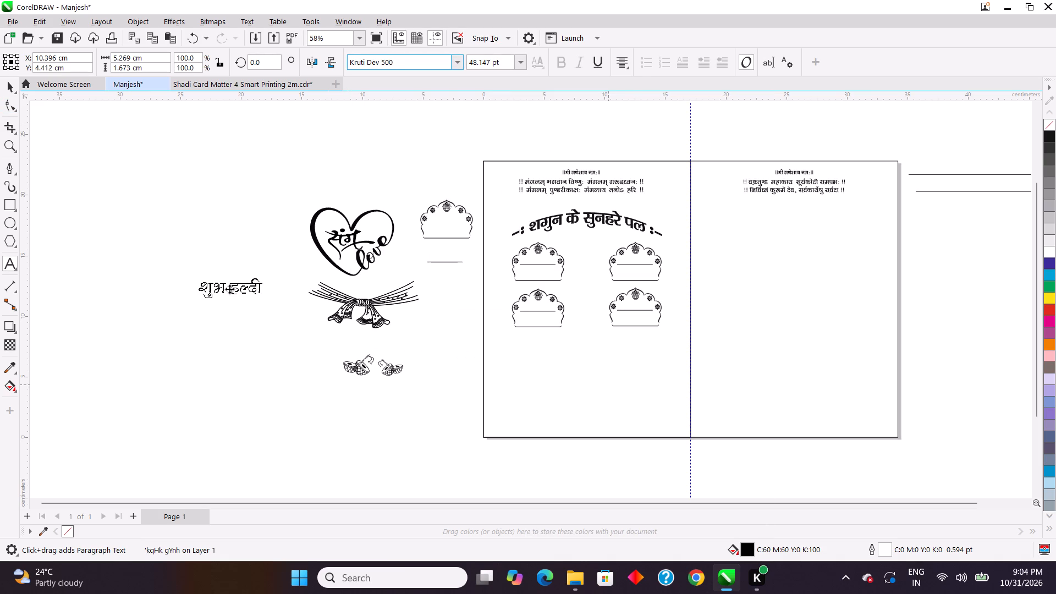
{"action": "left_click_drag", "start_coordinate": [229, 289], "coordinate": [227, 263]}
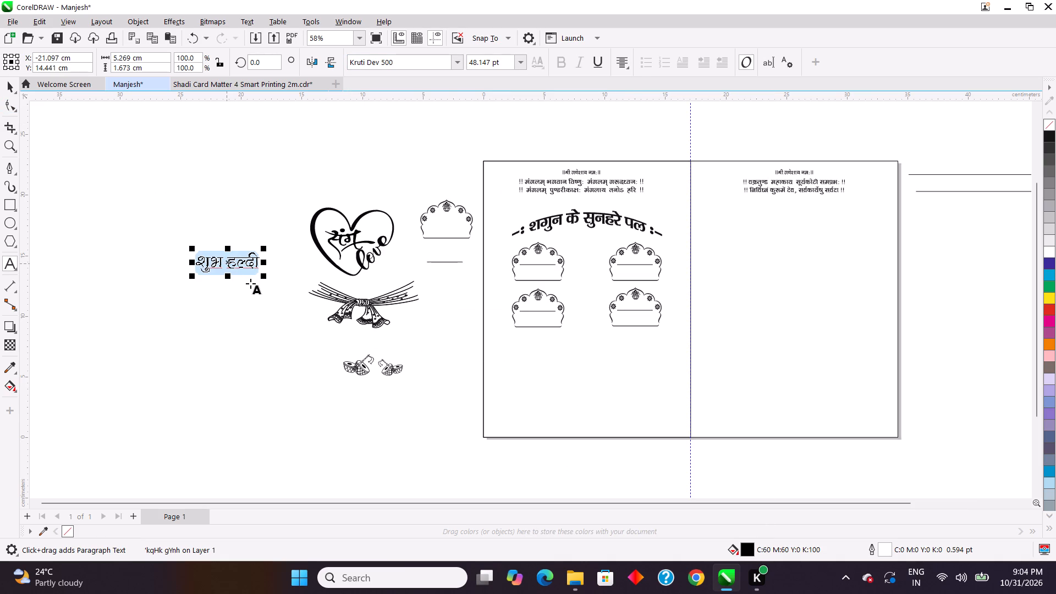
Preview the Kruti Dev font variants on the शुभ हल्दी text to compare their lettering styles.
{"action": "left_click", "coordinate": [455, 61]}
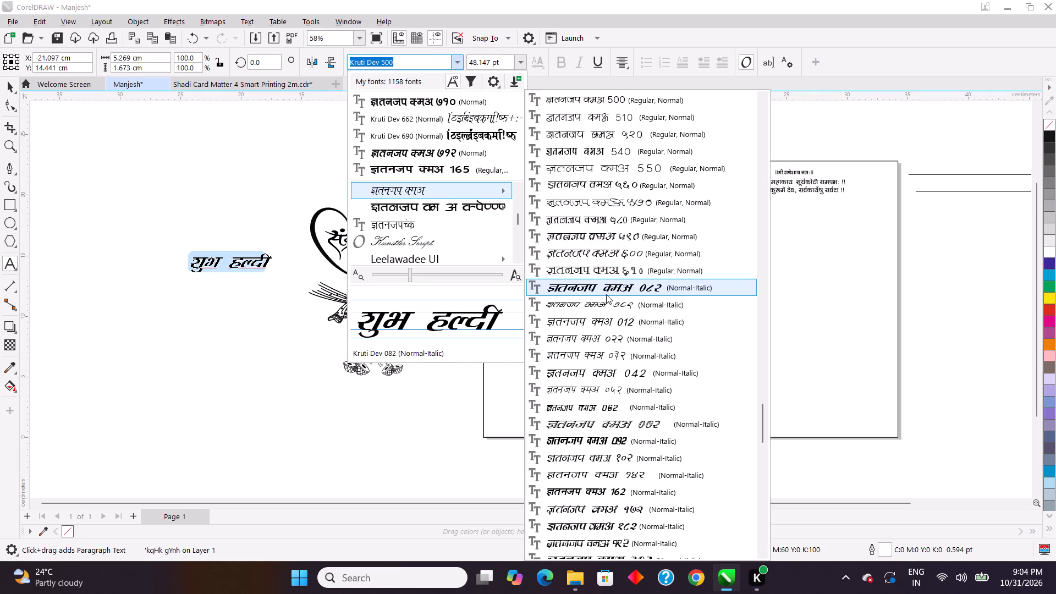
{"action": "scroll", "coordinate": [599, 319], "scroll_direction": "down", "scroll_amount": 3}
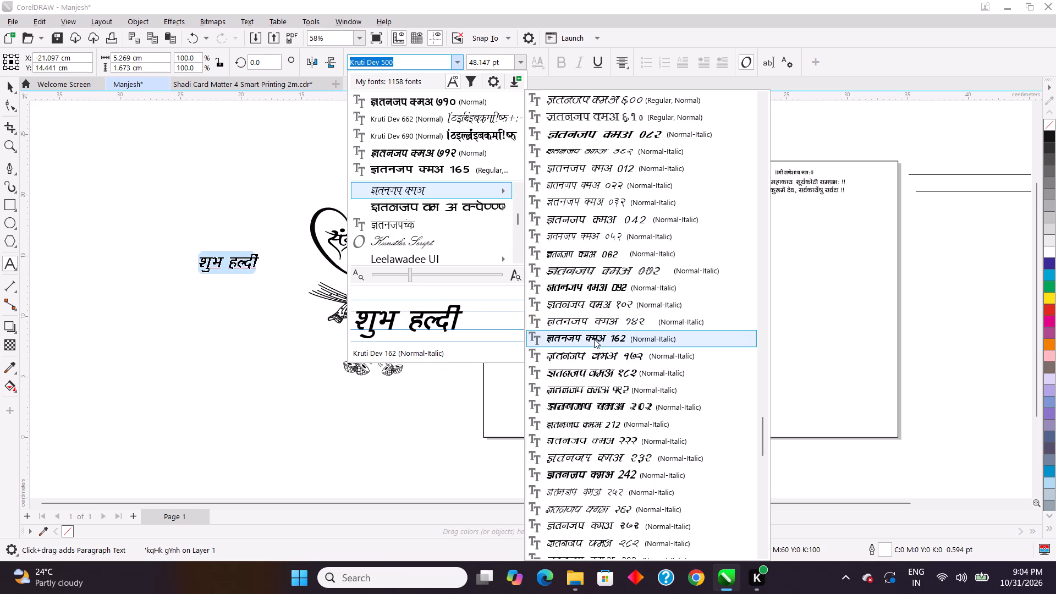
{"action": "scroll", "coordinate": [591, 365], "scroll_direction": "down", "scroll_amount": 1}
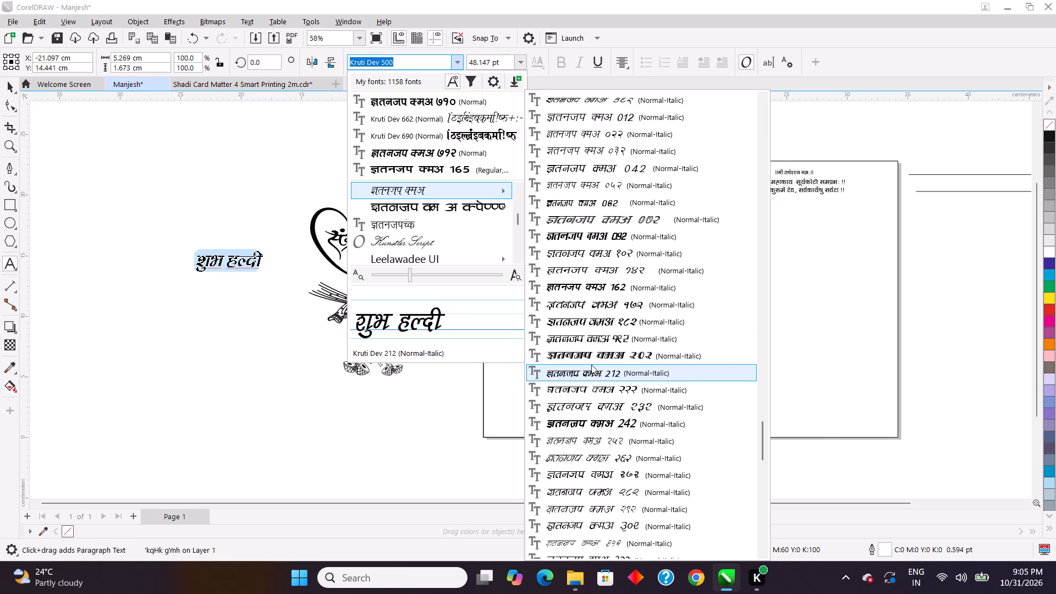
{"action": "scroll", "coordinate": [591, 365], "scroll_direction": "down", "scroll_amount": 1}
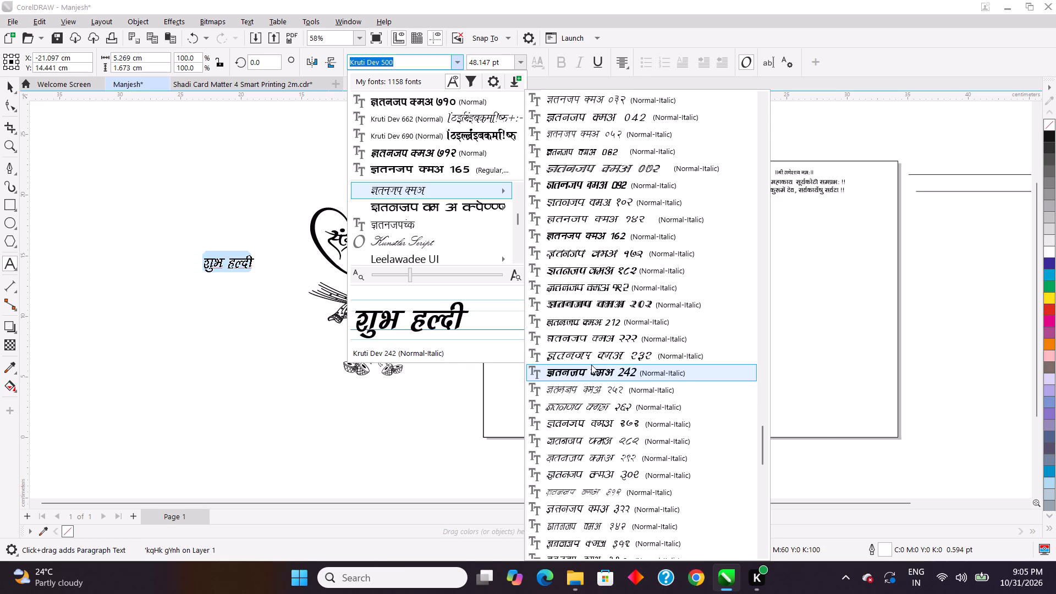
{"action": "scroll", "coordinate": [591, 365], "scroll_direction": "down", "scroll_amount": 1}
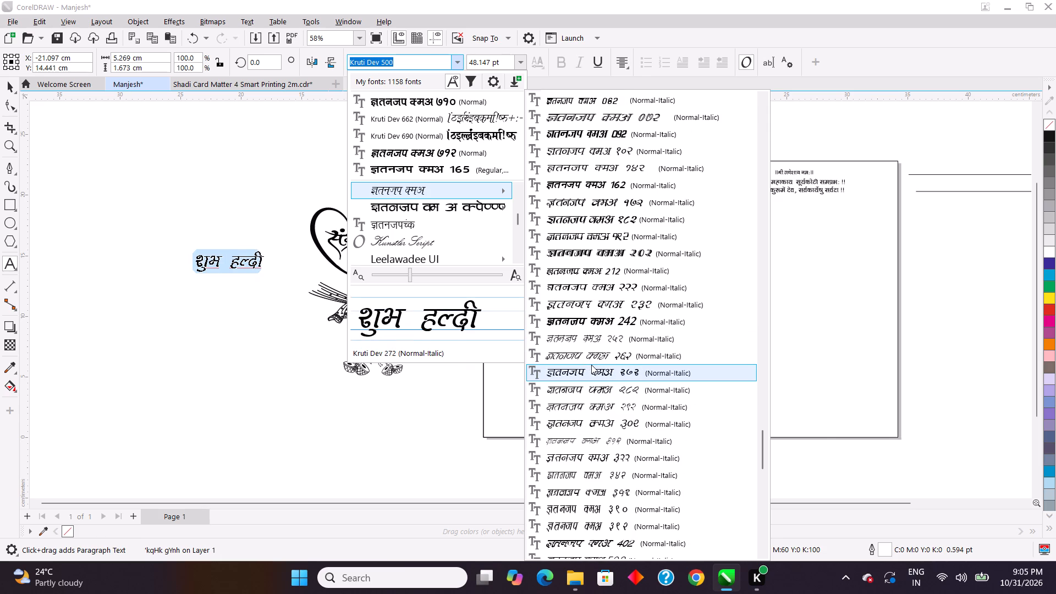
{"action": "scroll", "coordinate": [591, 365], "scroll_direction": "down", "scroll_amount": 4}
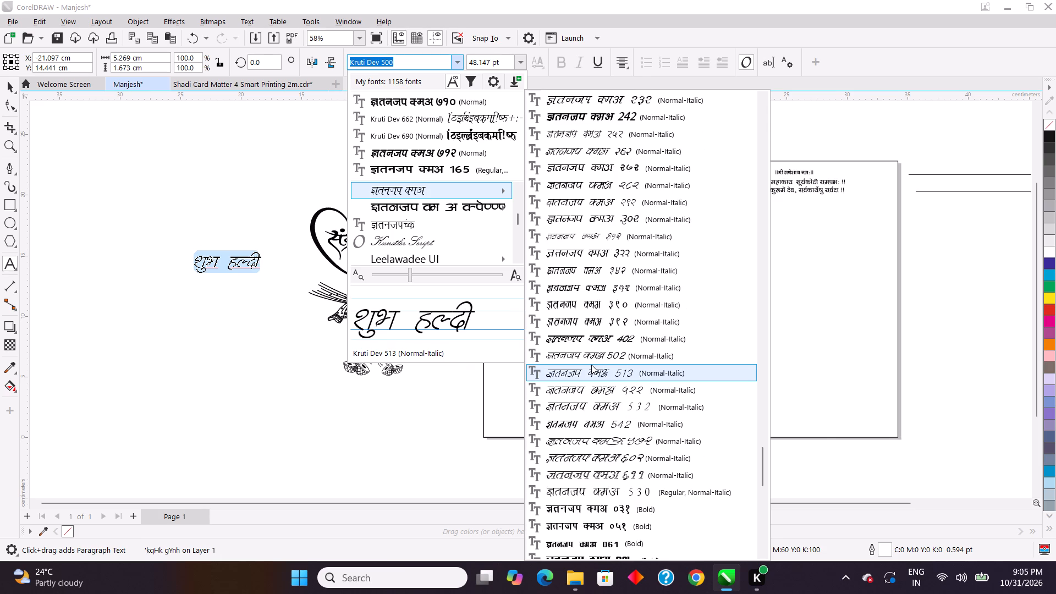
{"action": "scroll", "coordinate": [591, 365], "scroll_direction": "down", "scroll_amount": 2}
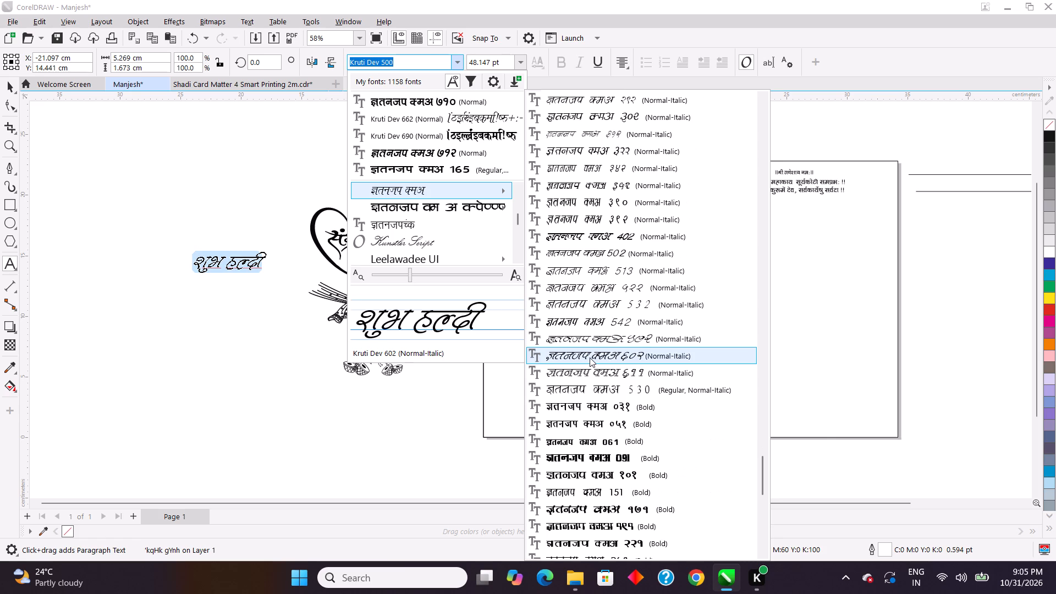
{"action": "scroll", "coordinate": [590, 358], "scroll_direction": "down", "scroll_amount": 1}
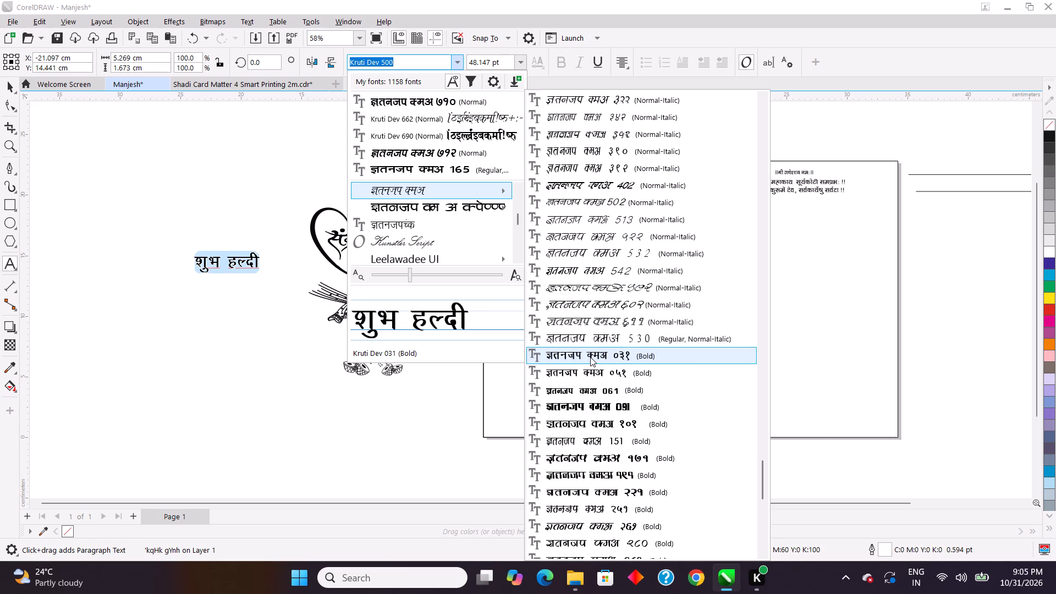
{"action": "scroll", "coordinate": [590, 357], "scroll_direction": "down", "scroll_amount": 3}
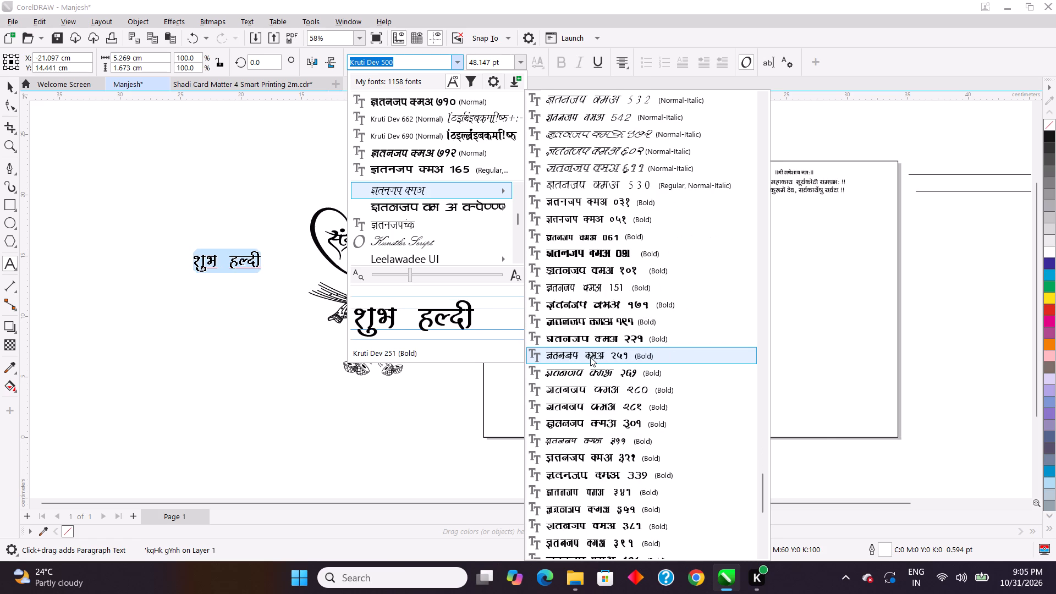
{"action": "scroll", "coordinate": [590, 357], "scroll_direction": "down", "scroll_amount": 3}
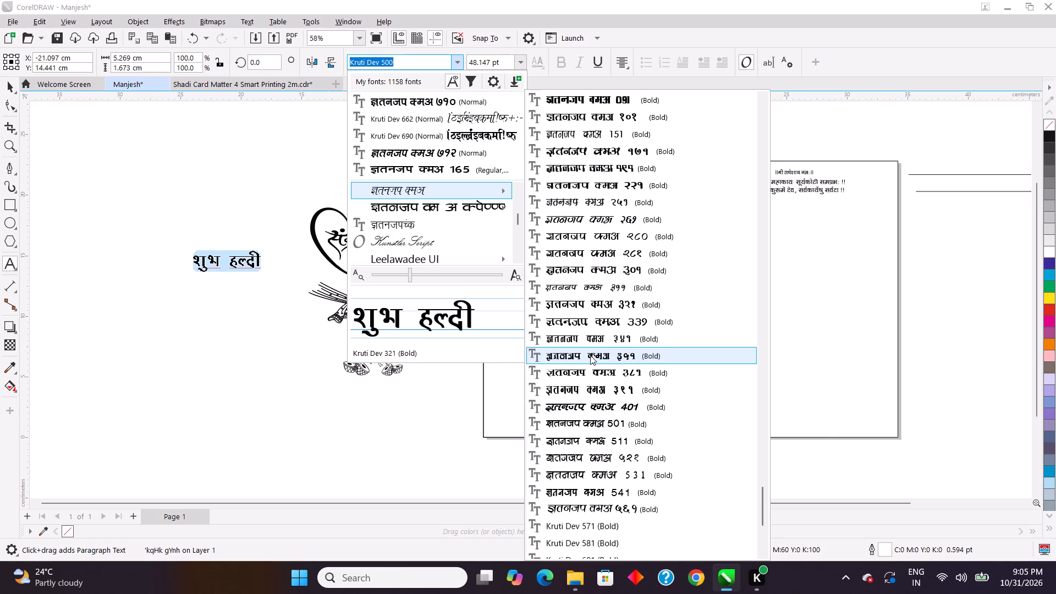
{"action": "scroll", "coordinate": [590, 355], "scroll_direction": "down", "scroll_amount": 2}
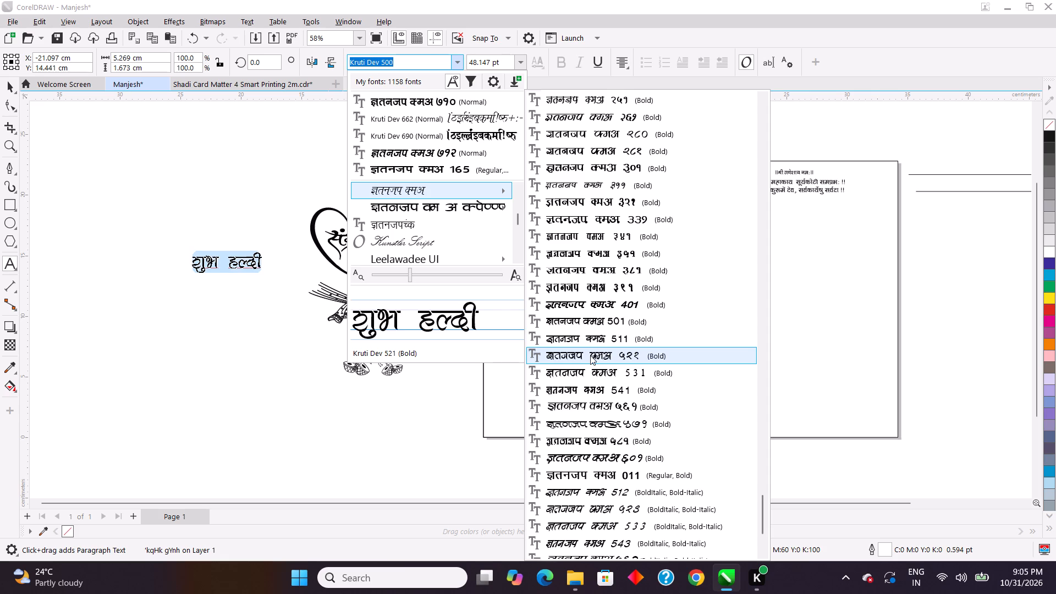
{"action": "scroll", "coordinate": [590, 355], "scroll_direction": "down", "scroll_amount": 4}
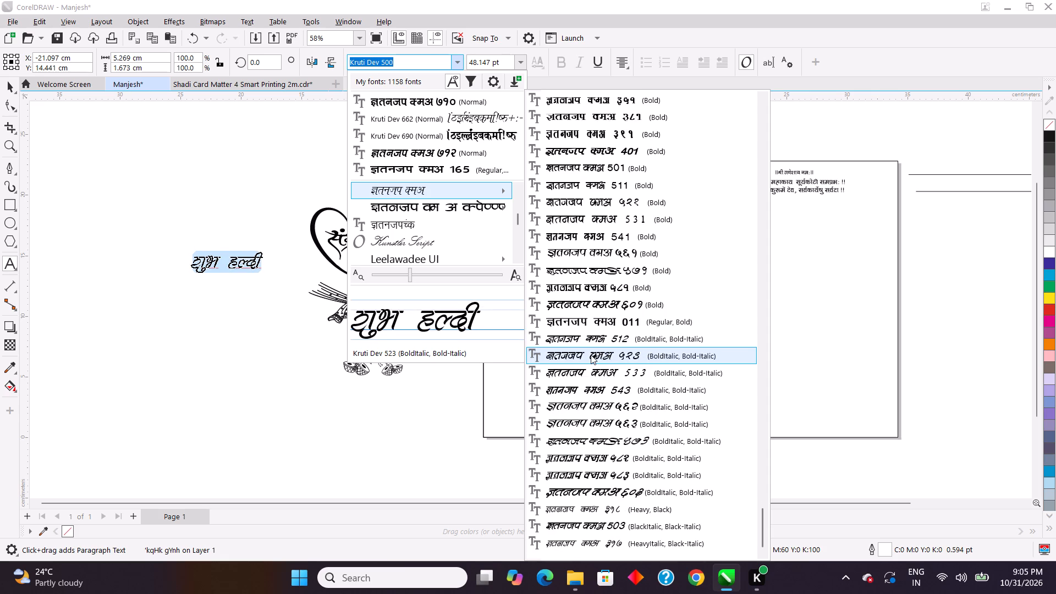
{"action": "scroll", "coordinate": [591, 355], "scroll_direction": "down", "scroll_amount": 14}
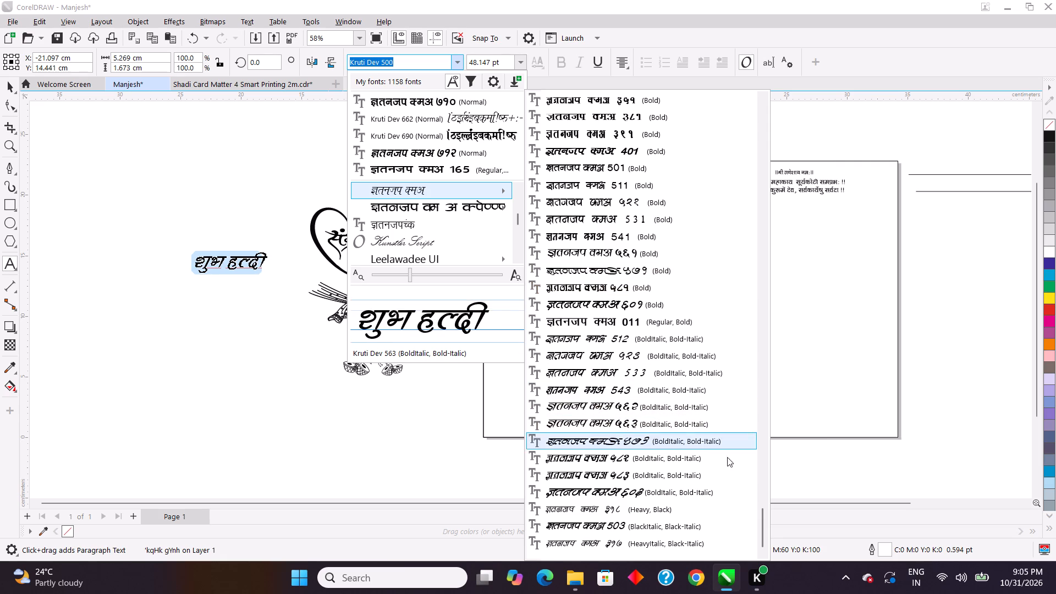
{"action": "left_click_drag", "start_coordinate": [762, 524], "coordinate": [767, 554]}
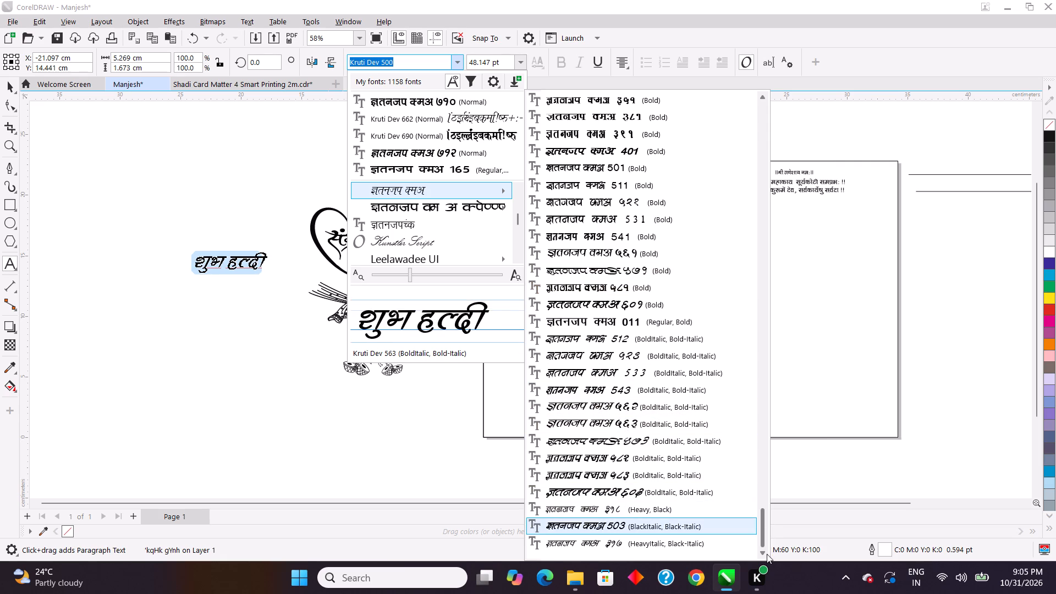
{"action": "left_click_drag", "start_coordinate": [767, 554], "coordinate": [757, 433]}
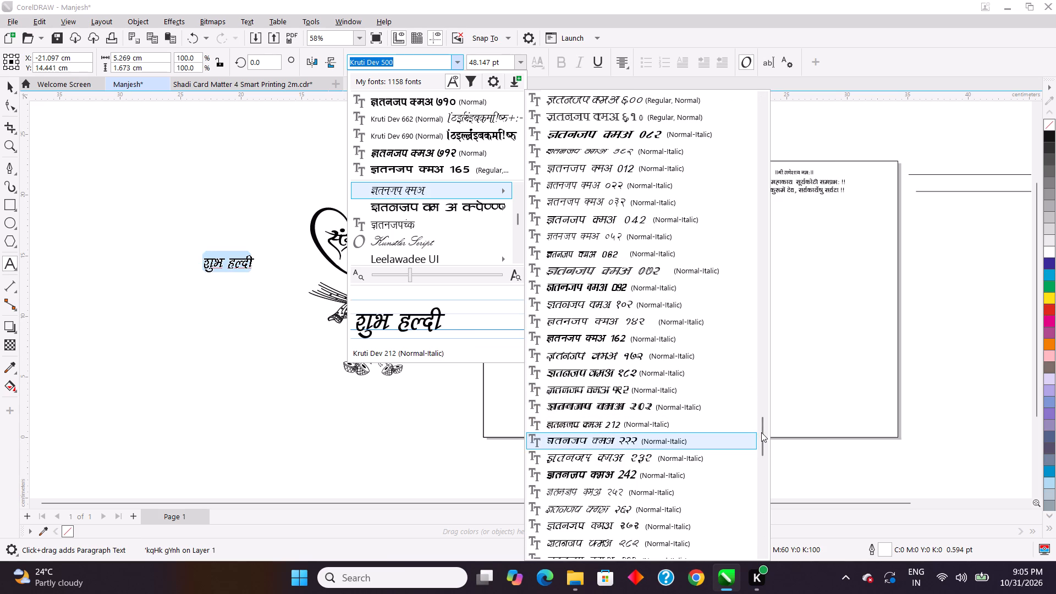
{"action": "left_click_drag", "start_coordinate": [762, 432], "coordinate": [750, 202]}
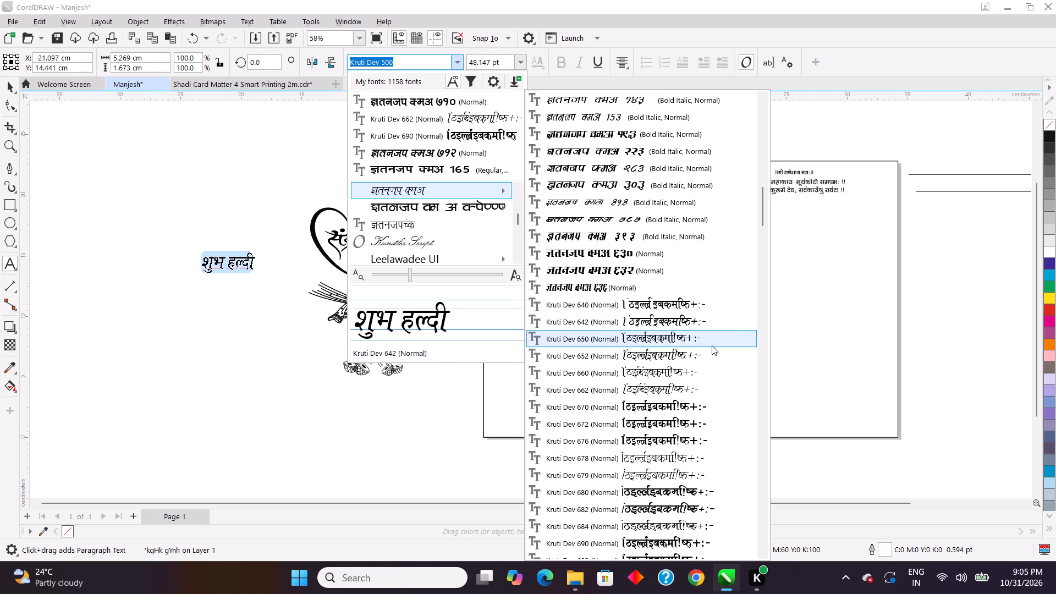
{"action": "left_click_drag", "start_coordinate": [760, 208], "coordinate": [755, 191]}
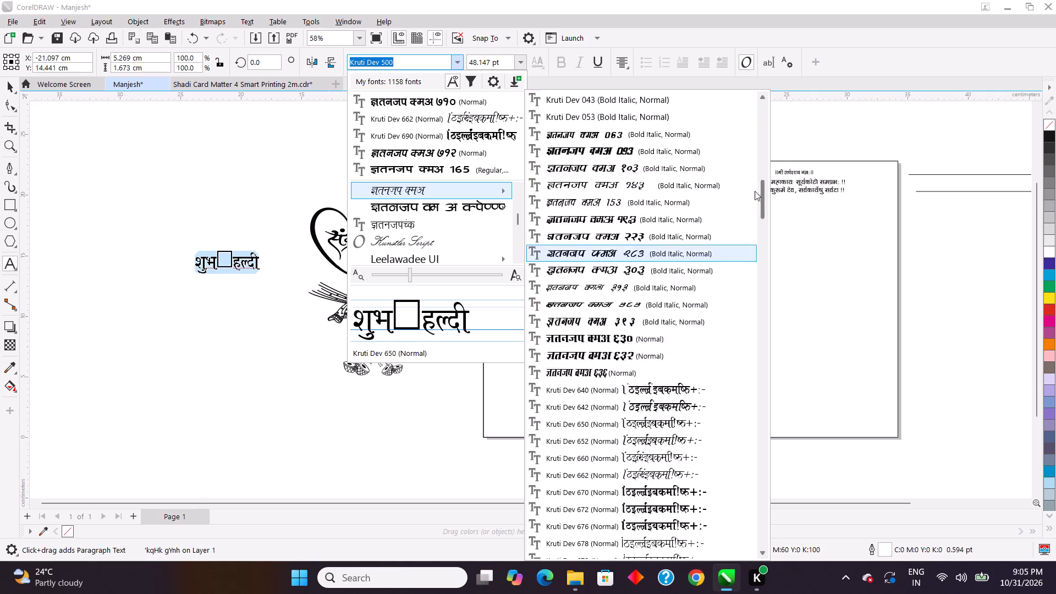
{"action": "left_click_drag", "start_coordinate": [755, 191], "coordinate": [745, 121]}
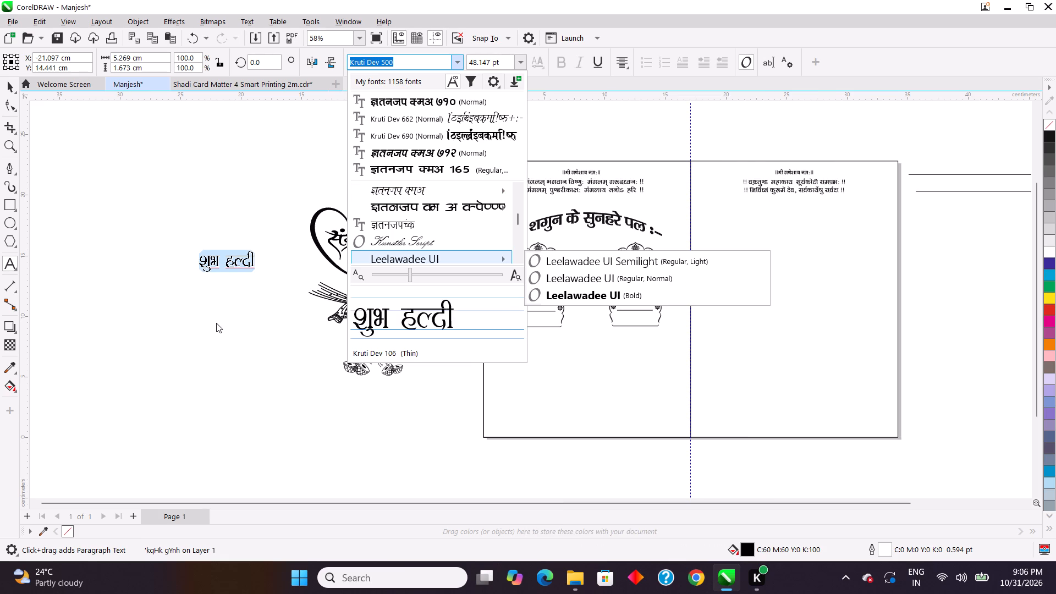
{"action": "left_click", "coordinate": [9, 87]}
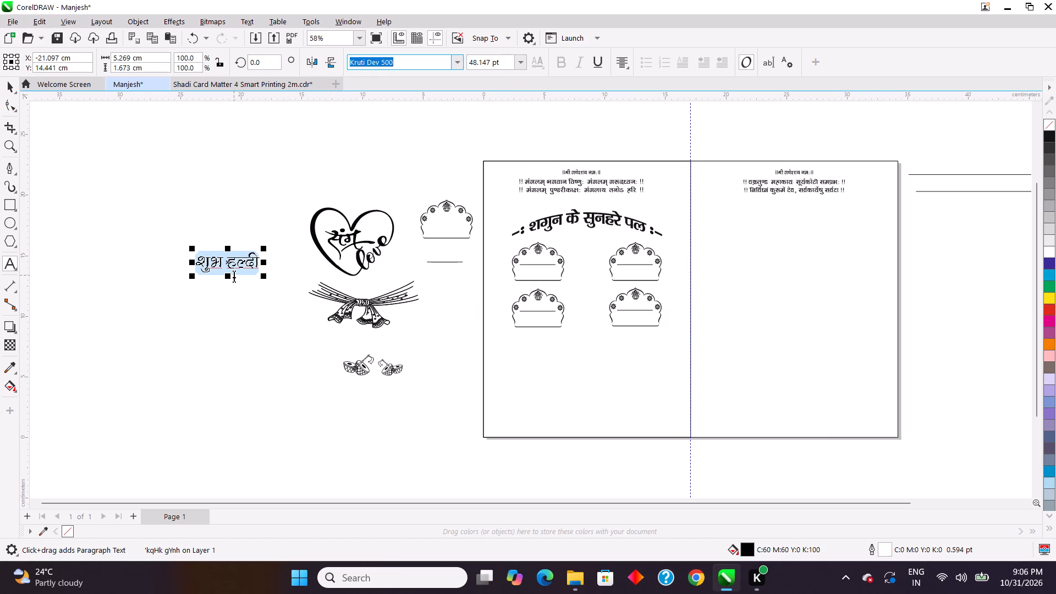
Move the शुभ हल्दी text from beside the heart artwork onto the card, below the four arched frames.
{"action": "left_click", "coordinate": [7, 83]}
{"action": "left_click", "coordinate": [135, 199]}
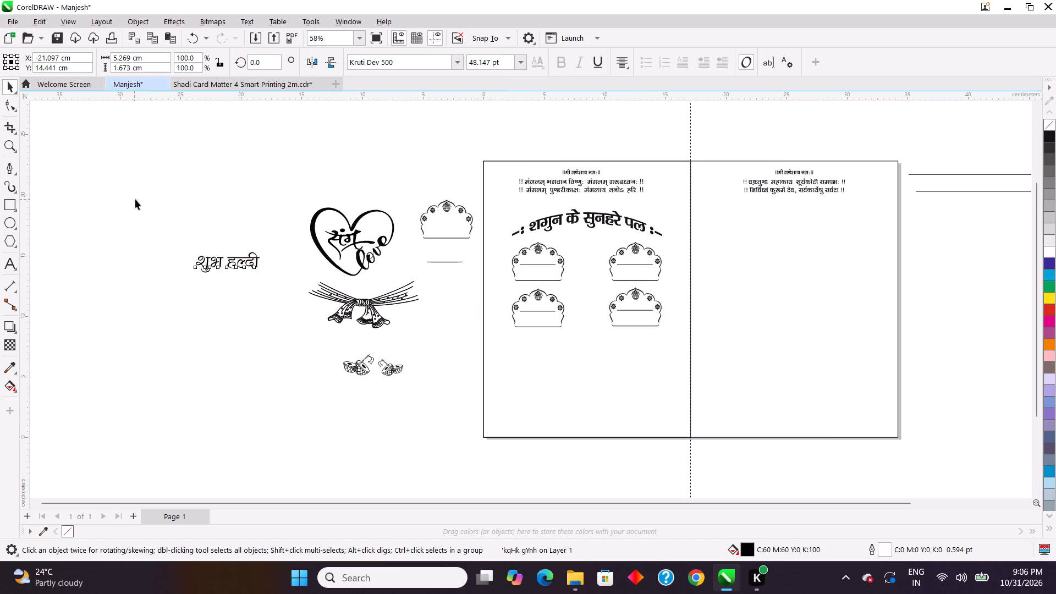
{"action": "left_click", "coordinate": [240, 263]}
{"action": "left_click_drag", "start_coordinate": [240, 263], "coordinate": [251, 264]}
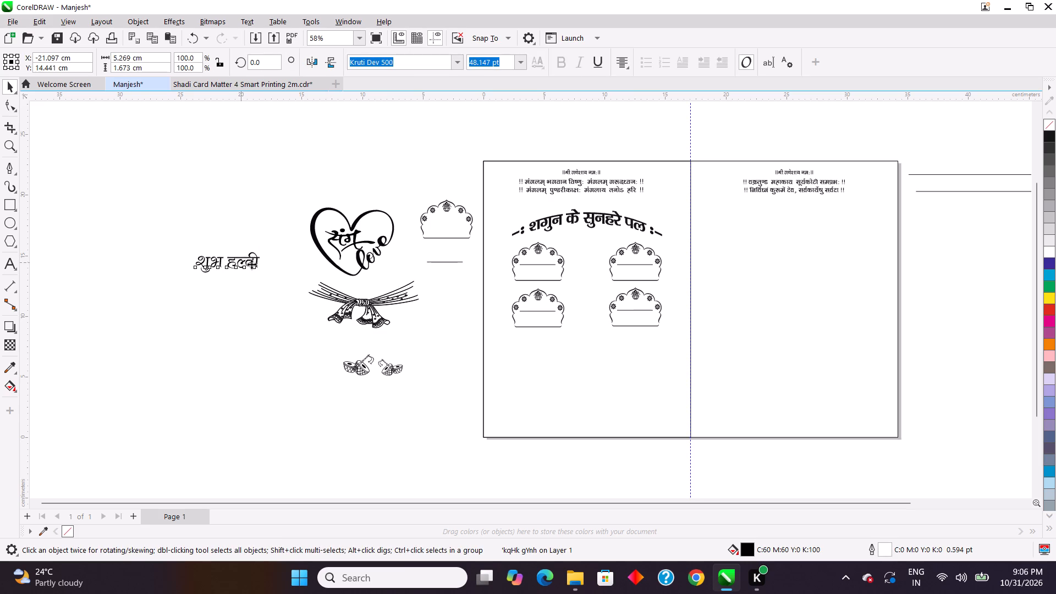
{"action": "left_click_drag", "start_coordinate": [251, 264], "coordinate": [620, 362]}
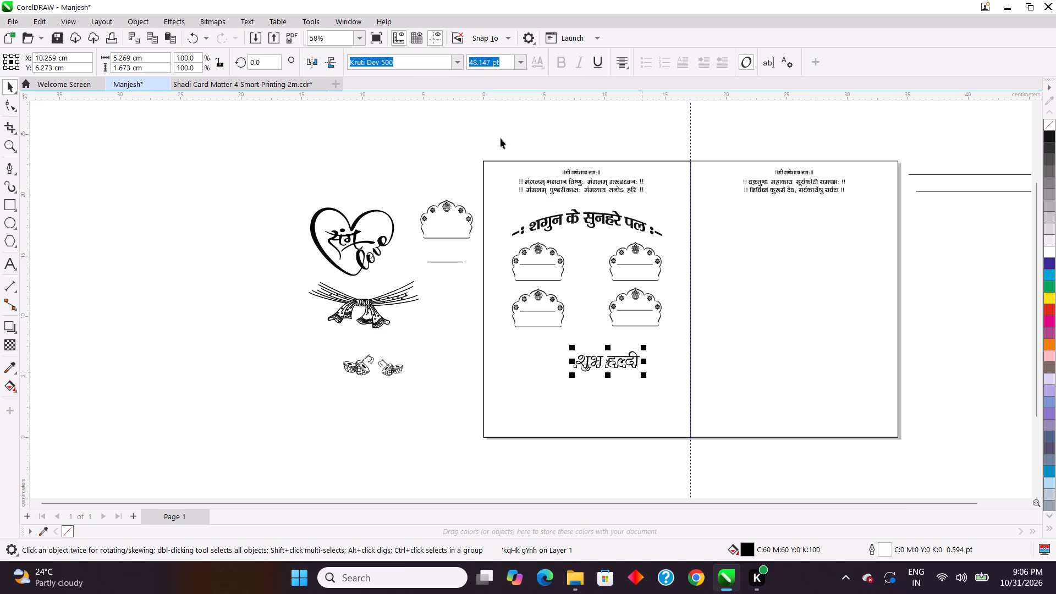
Set the शुभ हल्दी text size to 16 pt.
{"action": "left_click_drag", "start_coordinate": [503, 59], "coordinate": [465, 67]}
{"action": "left_click_drag", "start_coordinate": [502, 62], "coordinate": [458, 68]}
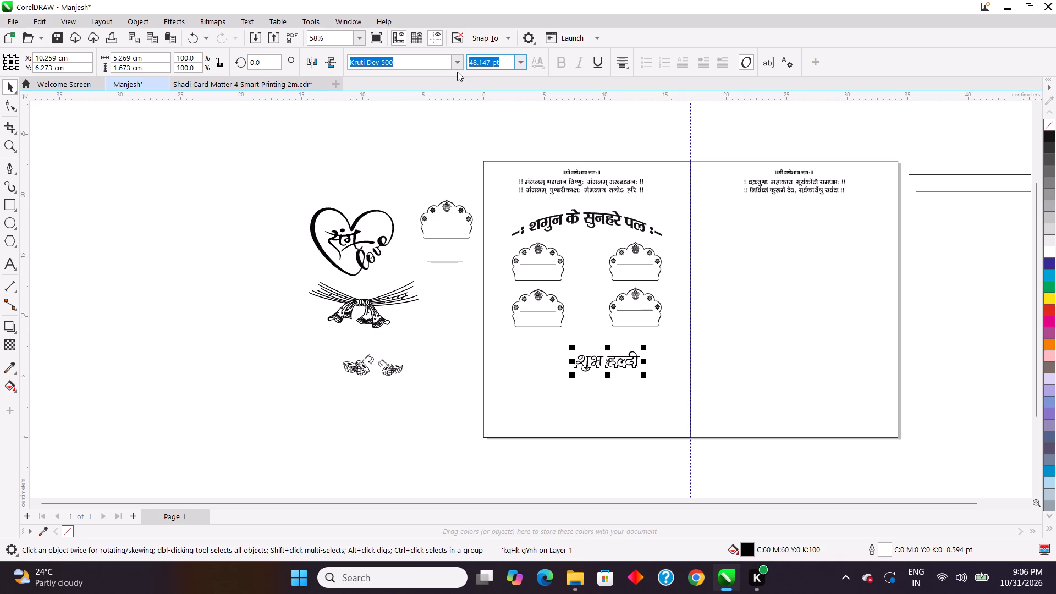
{"action": "type", "text": "16"}
{"action": "key", "text": "Return"}
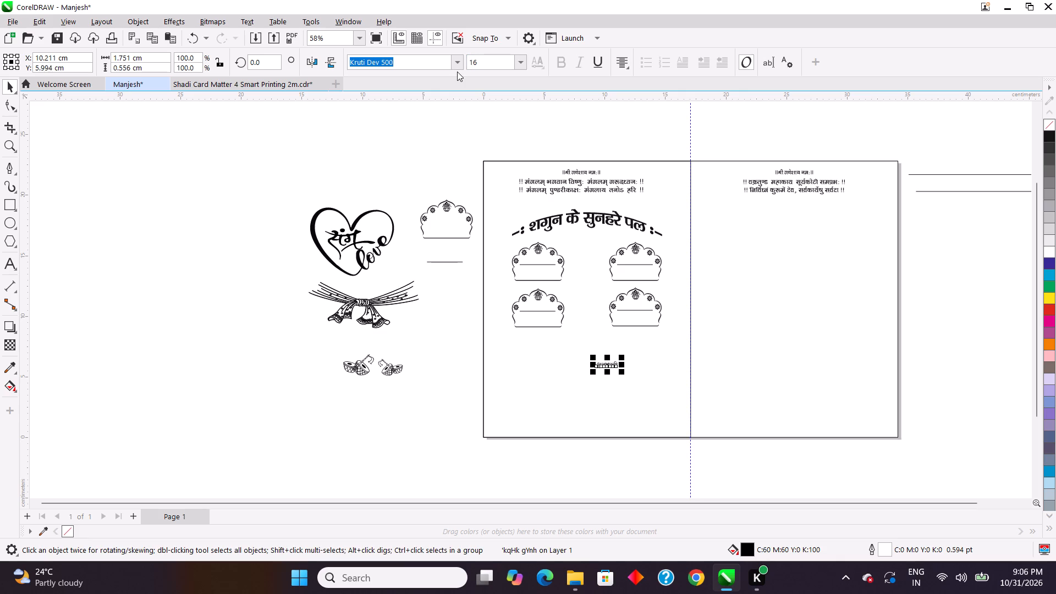
Move the शुभ हल्दी text into the card's upper-right arched frame, centred above its horizontal line.
{"action": "key", "text": "ctrl+plus"}
{"action": "key", "text": "ctrl+plus"}
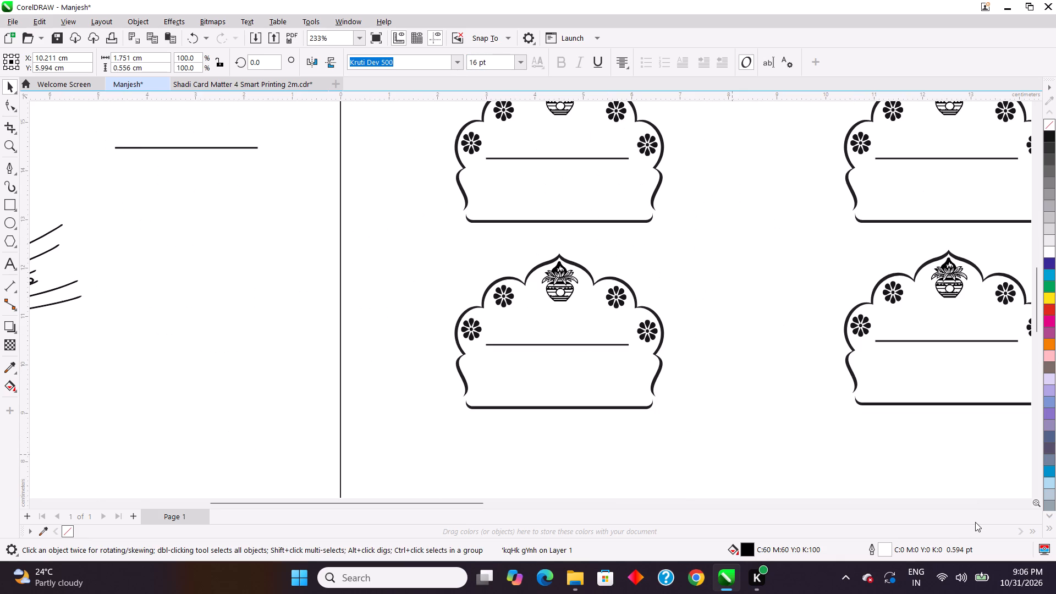
{"action": "left_click_drag", "start_coordinate": [1037, 306], "coordinate": [1044, 327]}
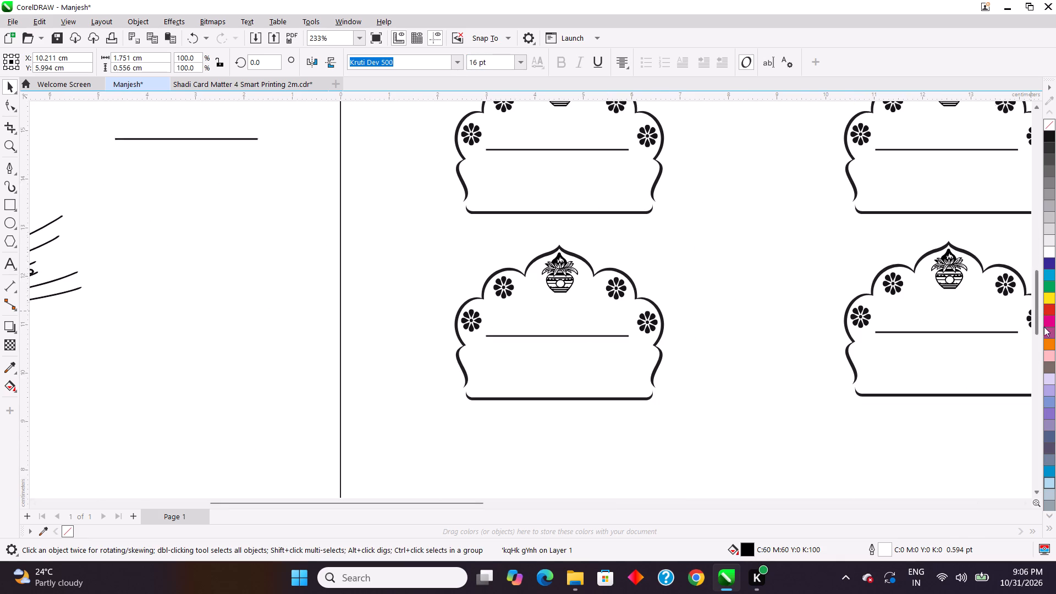
{"action": "left_click_drag", "start_coordinate": [1044, 327], "coordinate": [1046, 342]}
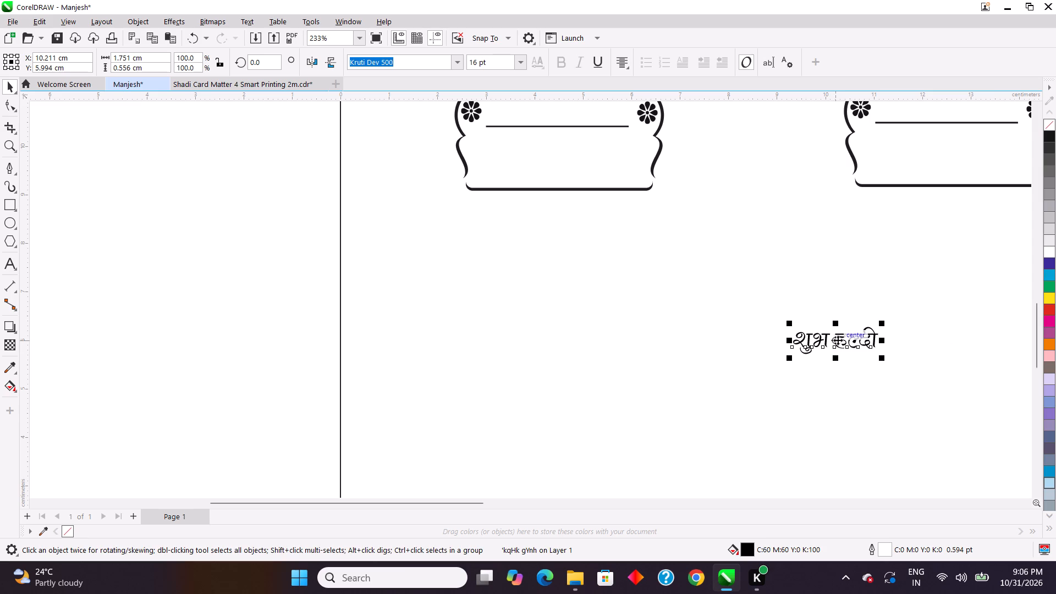
{"action": "left_click_drag", "start_coordinate": [838, 340], "coordinate": [774, 92]}
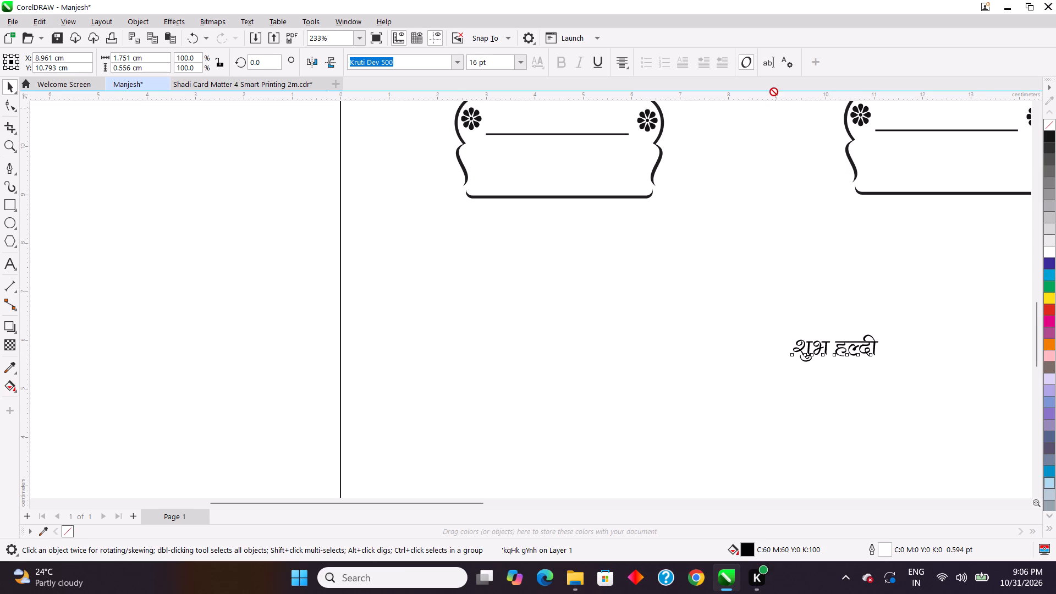
{"action": "left_click_drag", "start_coordinate": [774, 92], "coordinate": [771, 123]}
{"action": "left_click_drag", "start_coordinate": [1036, 332], "coordinate": [1024, 286]}
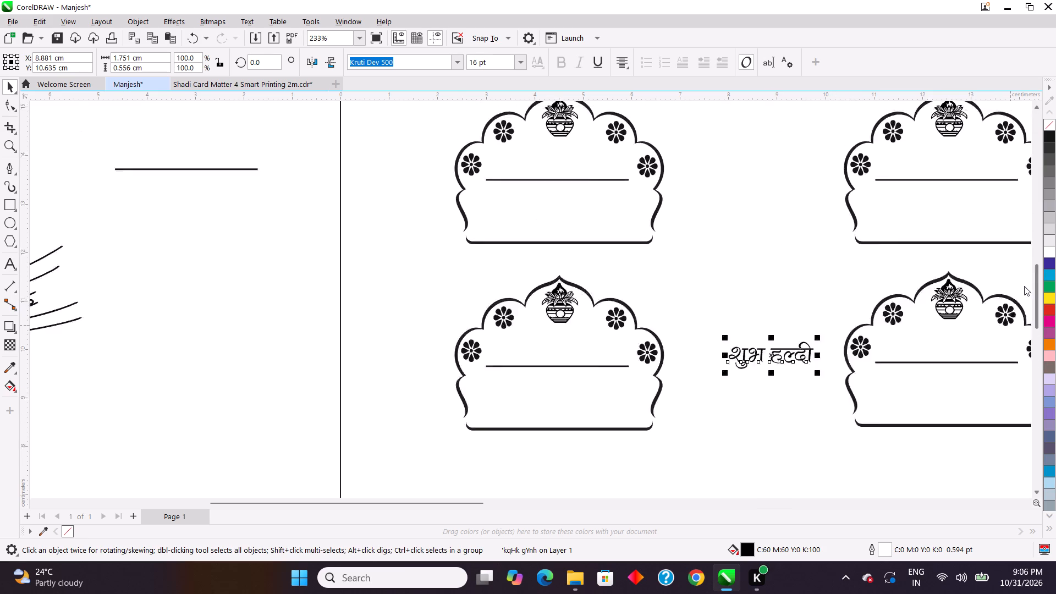
{"action": "left_click_drag", "start_coordinate": [1024, 286], "coordinate": [1023, 279]}
{"action": "left_click_drag", "start_coordinate": [770, 443], "coordinate": [905, 310]}
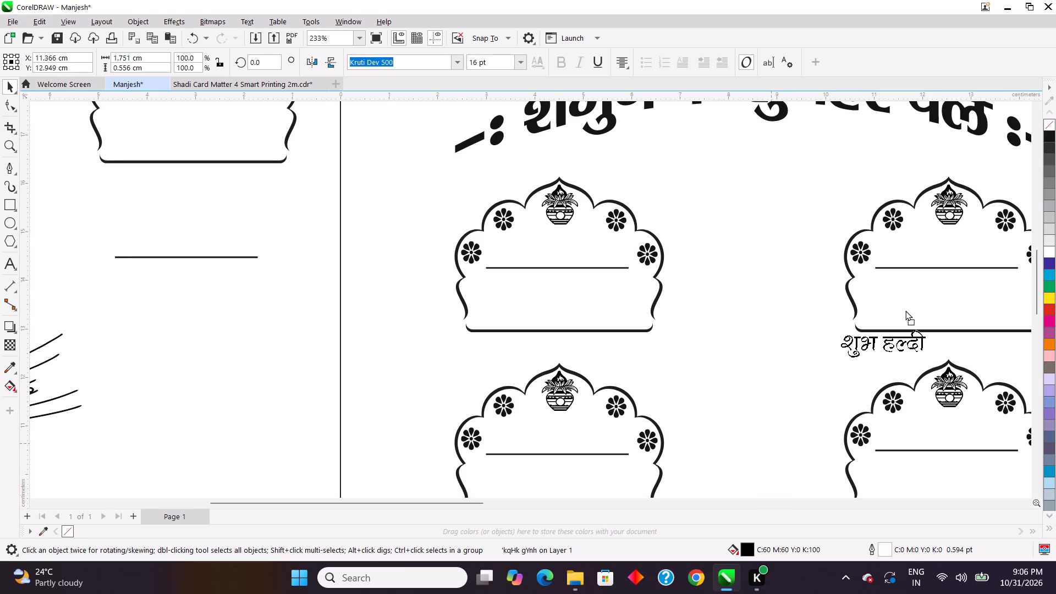
{"action": "left_click_drag", "start_coordinate": [905, 310], "coordinate": [945, 250]}
{"action": "left_click", "coordinate": [753, 288]}
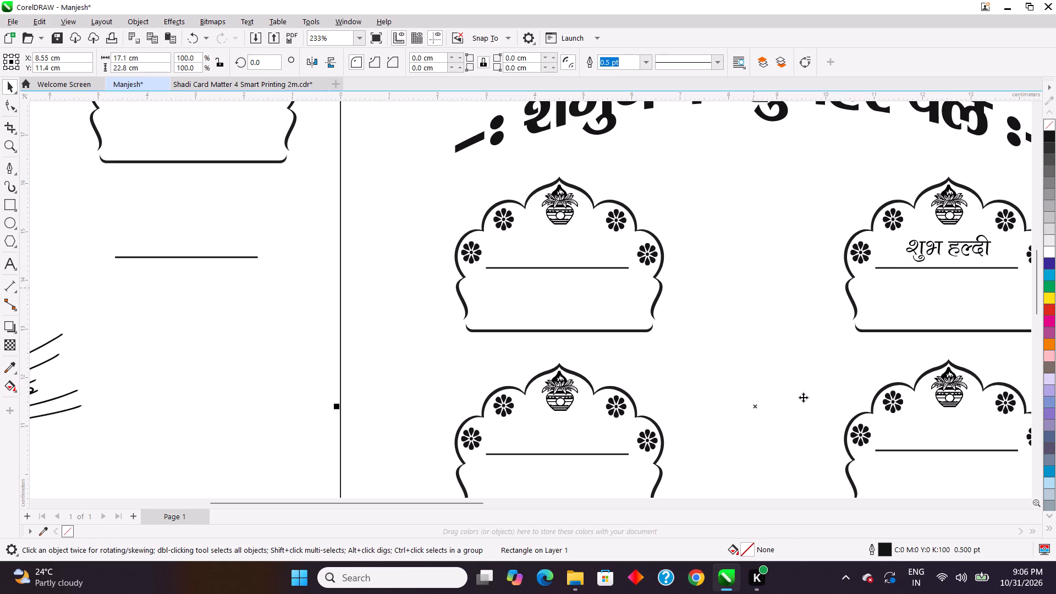
Copy the शुभ विवाह heading from the Shadi Card Matter 4 document into Manjesh, placing it above the line in the lower-right arched frame.
{"action": "scroll", "coordinate": [773, 387], "scroll_direction": "down", "scroll_amount": 2}
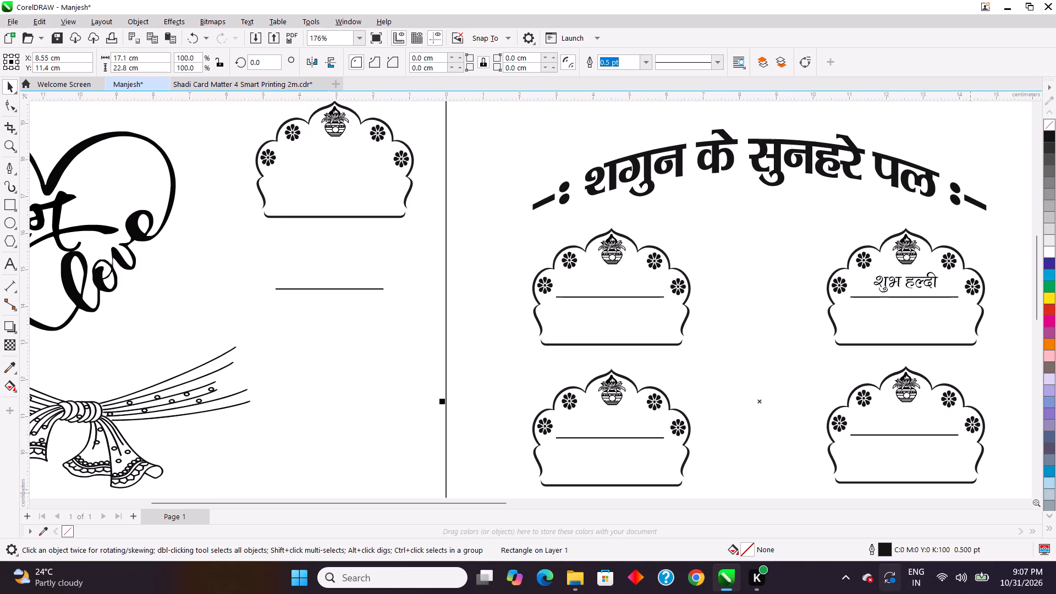
{"action": "scroll", "coordinate": [778, 363], "scroll_direction": "down", "scroll_amount": 1}
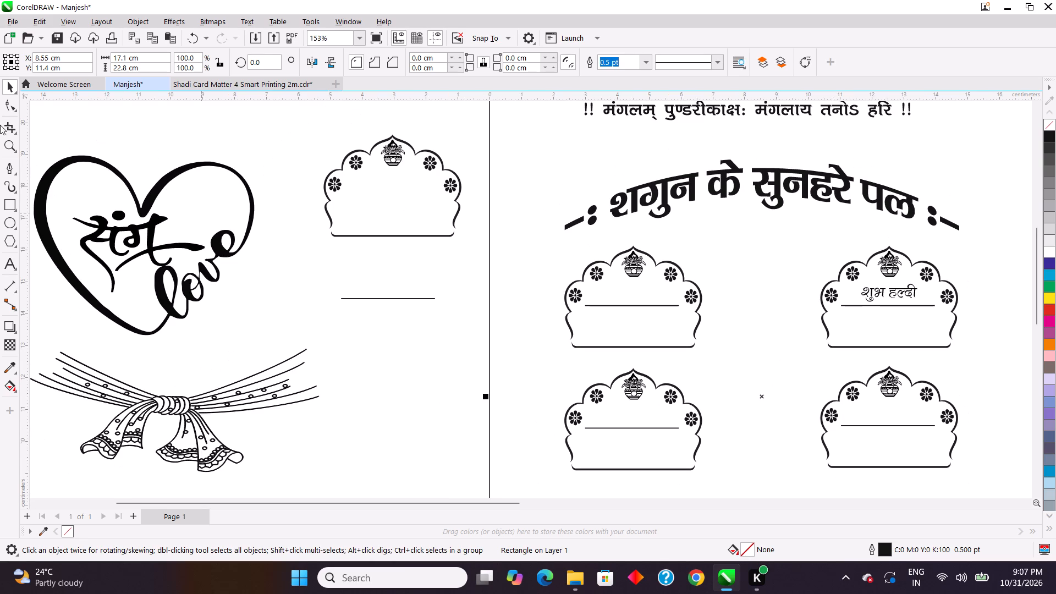
{"action": "left_click", "coordinate": [224, 86]}
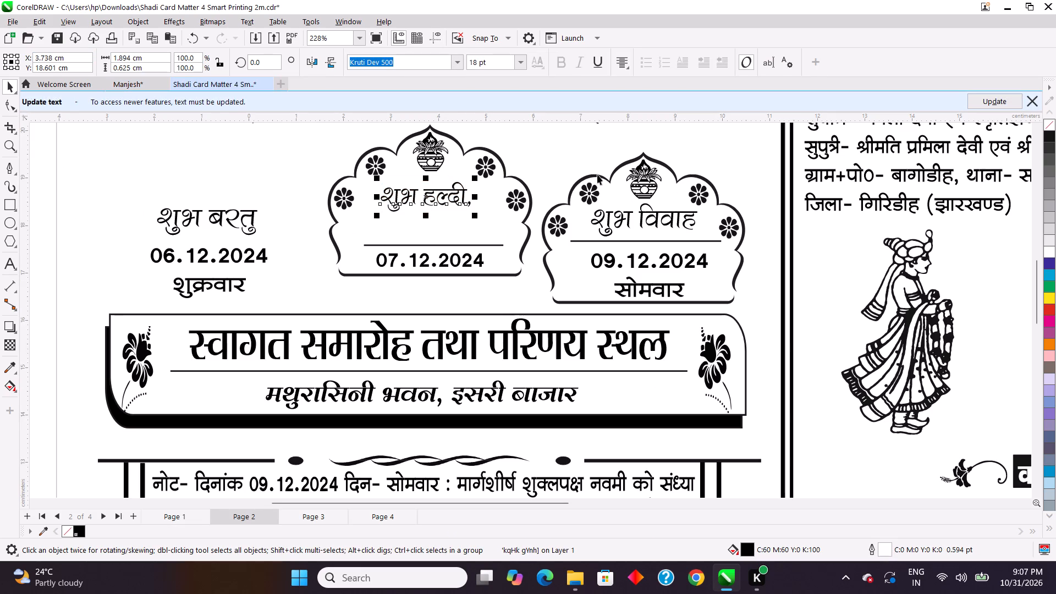
{"action": "left_click", "coordinate": [631, 219]}
{"action": "left_click", "coordinate": [622, 219]}
{"action": "right_click", "coordinate": [621, 219]}
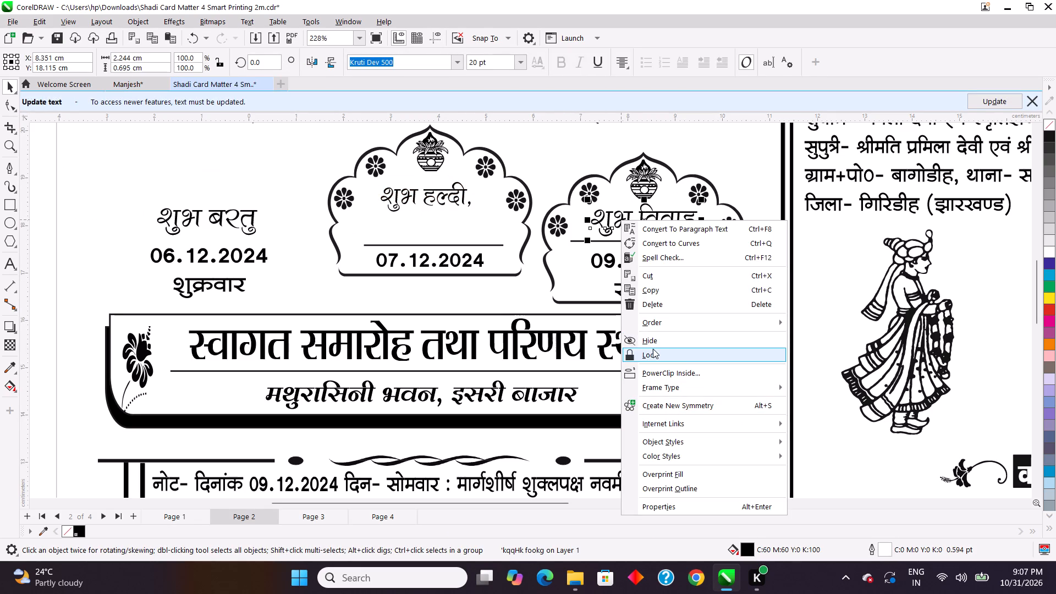
{"action": "left_click", "coordinate": [652, 292]}
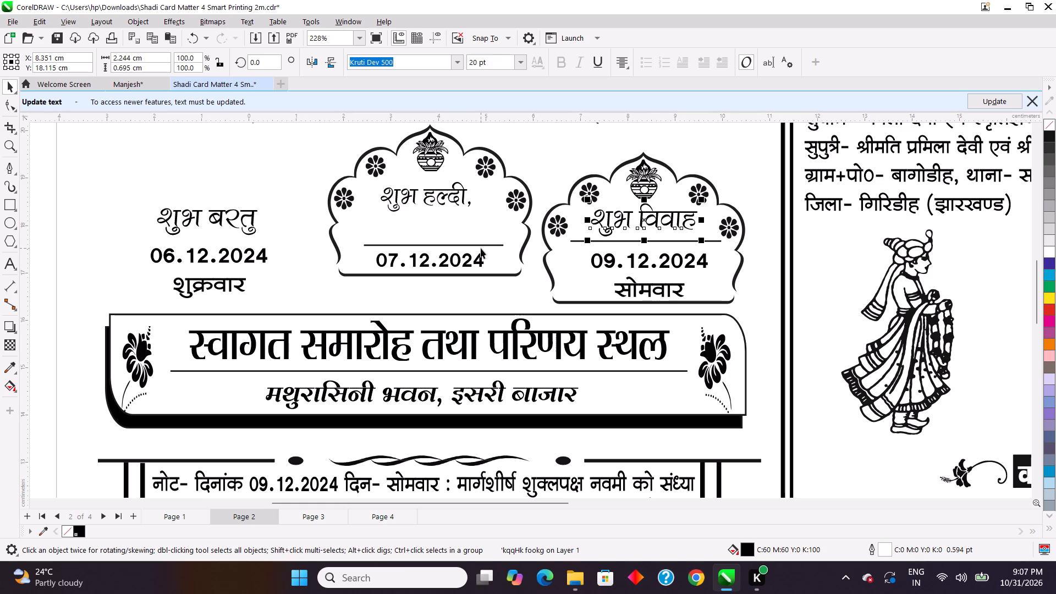
{"action": "left_click", "coordinate": [136, 85]}
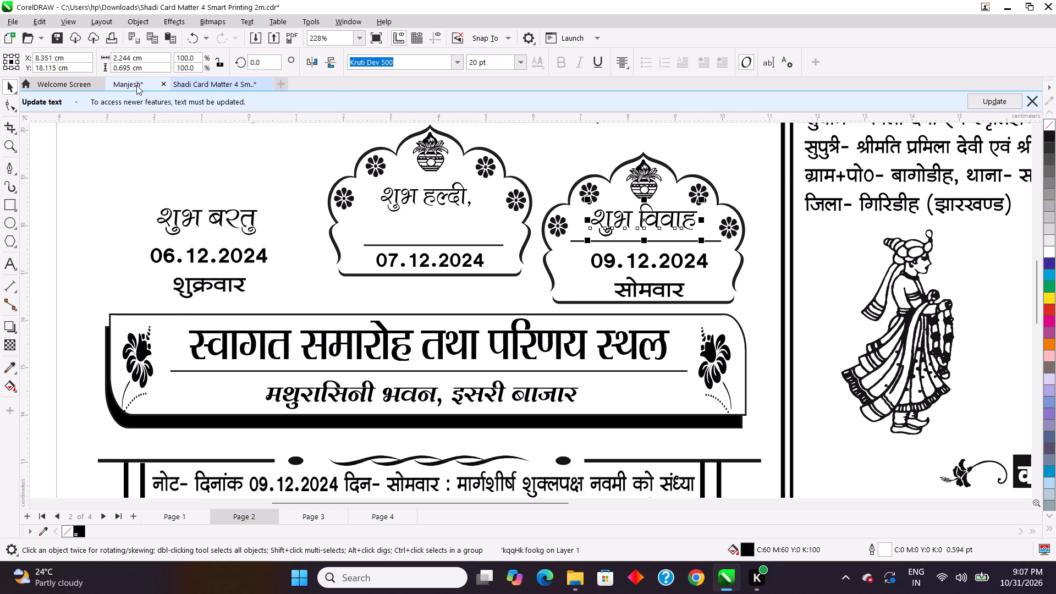
{"action": "right_click", "coordinate": [387, 387]}
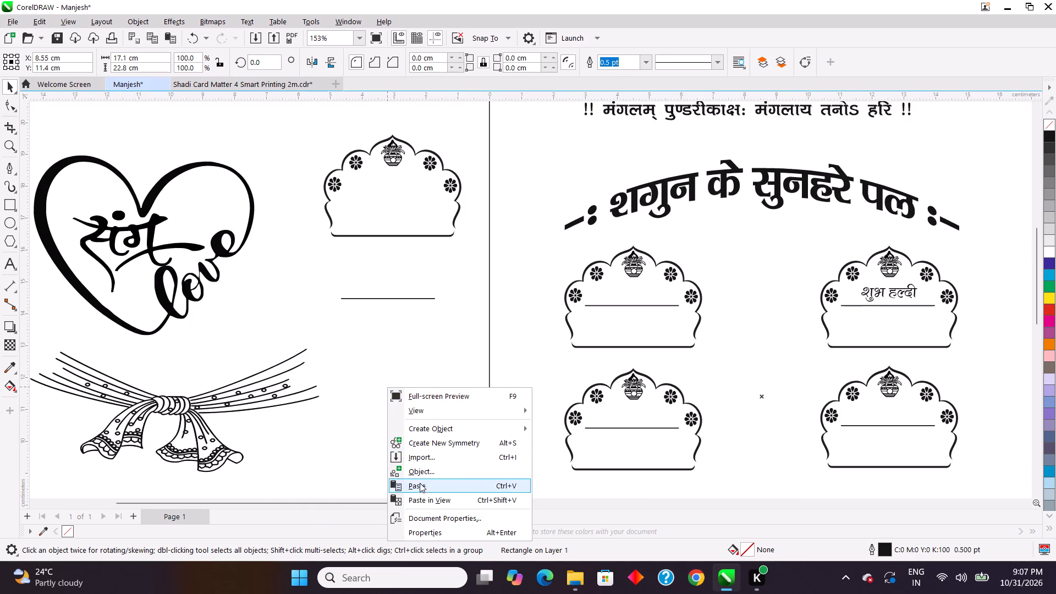
{"action": "left_click", "coordinate": [420, 482]}
{"action": "left_click_drag", "start_coordinate": [958, 266], "coordinate": [885, 416]}
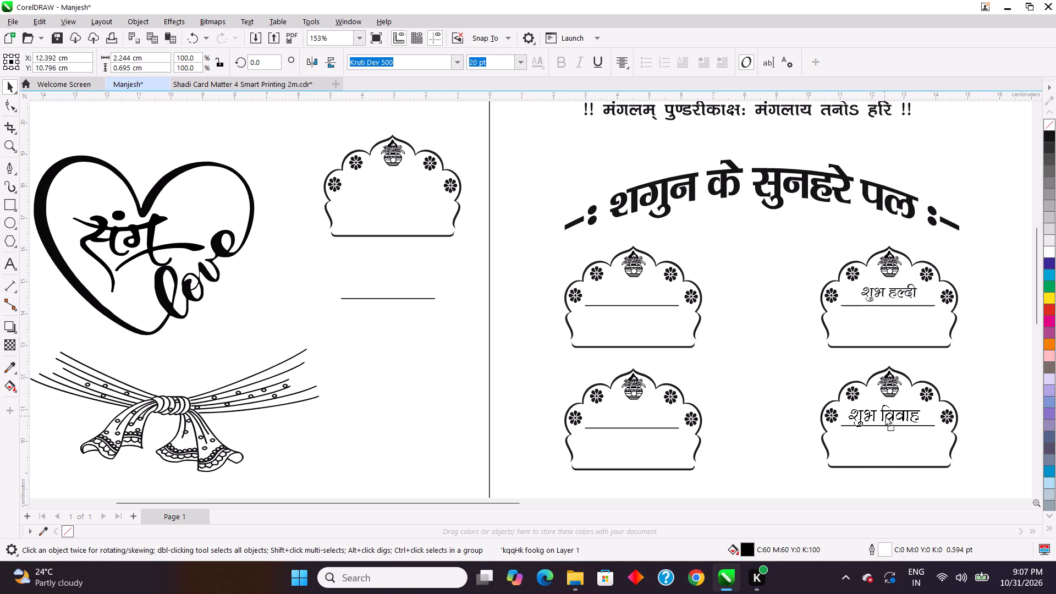
{"action": "left_click_drag", "start_coordinate": [885, 416], "coordinate": [887, 415]}
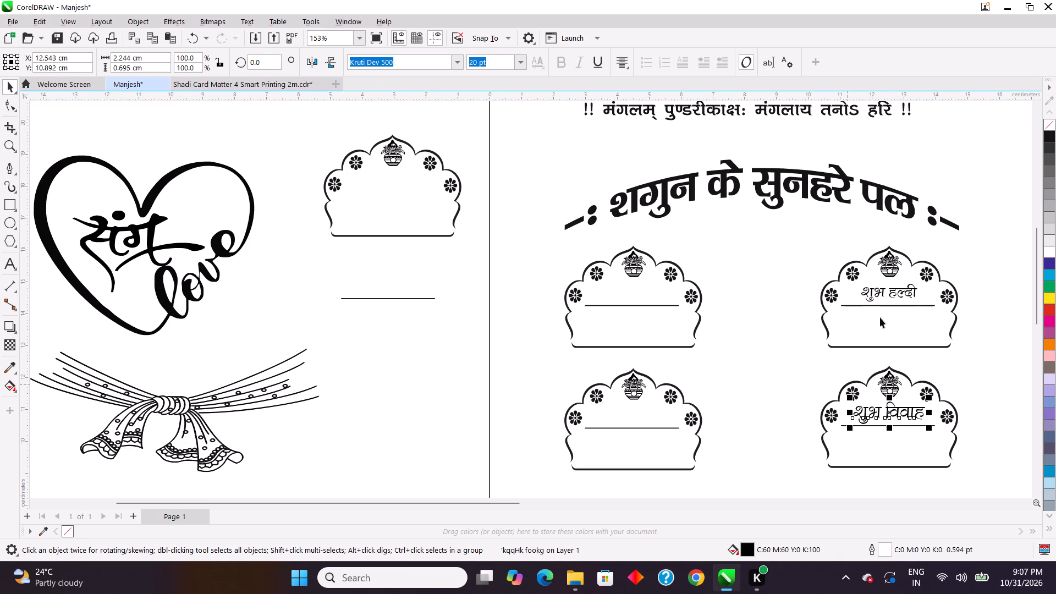
Set the शुभ हल्दी heading's text size to 20 pt.
{"action": "left_click", "coordinate": [889, 290]}
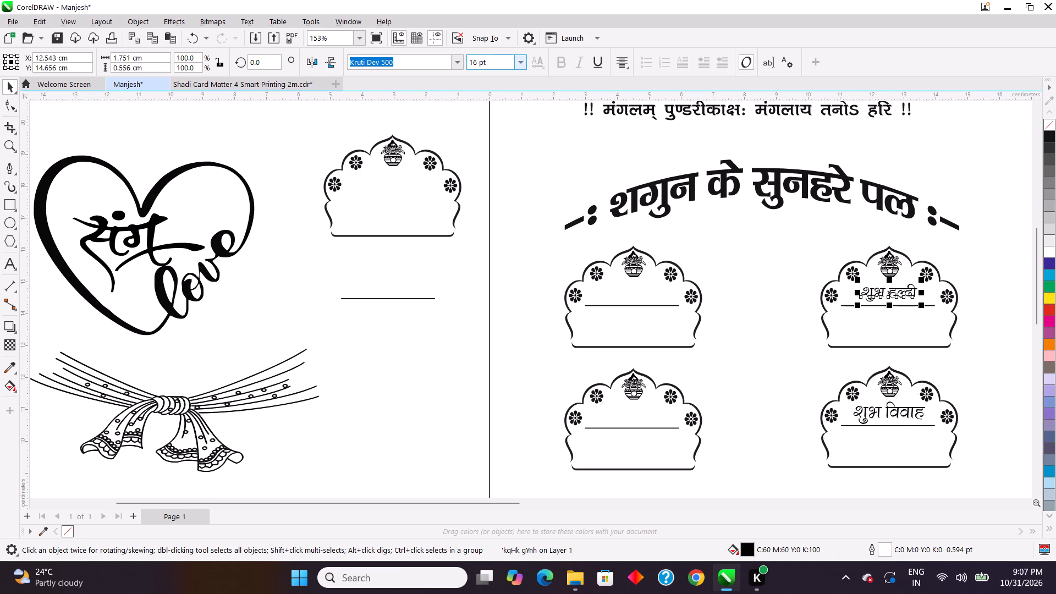
{"action": "left_click_drag", "start_coordinate": [497, 62], "coordinate": [468, 63]}
{"action": "left_click_drag", "start_coordinate": [490, 62], "coordinate": [446, 71]}
{"action": "type", "text": "20"}
{"action": "key", "text": "Return"}
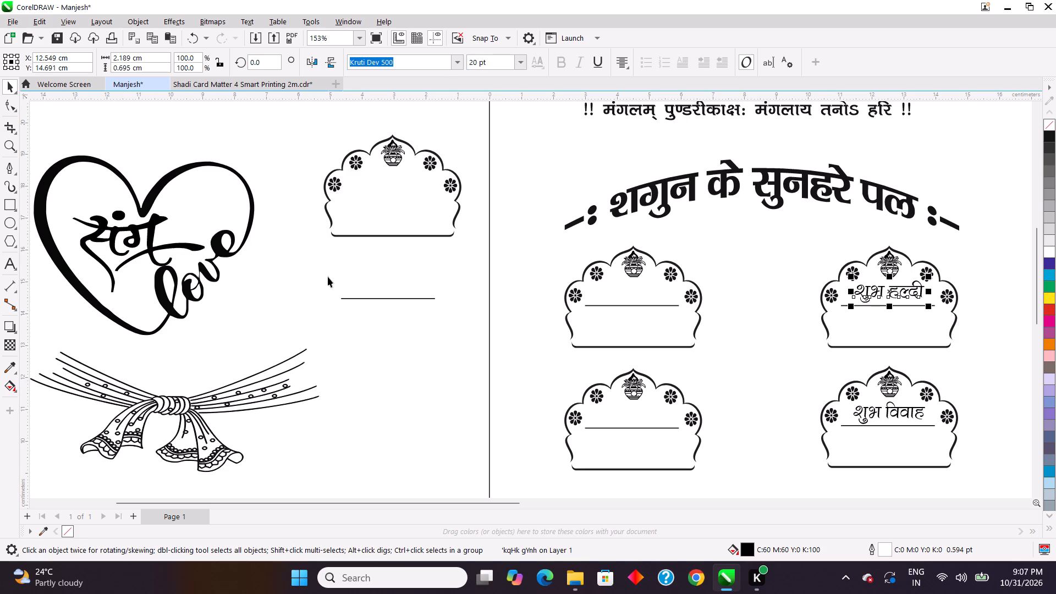
{"action": "left_click", "coordinate": [346, 335]}
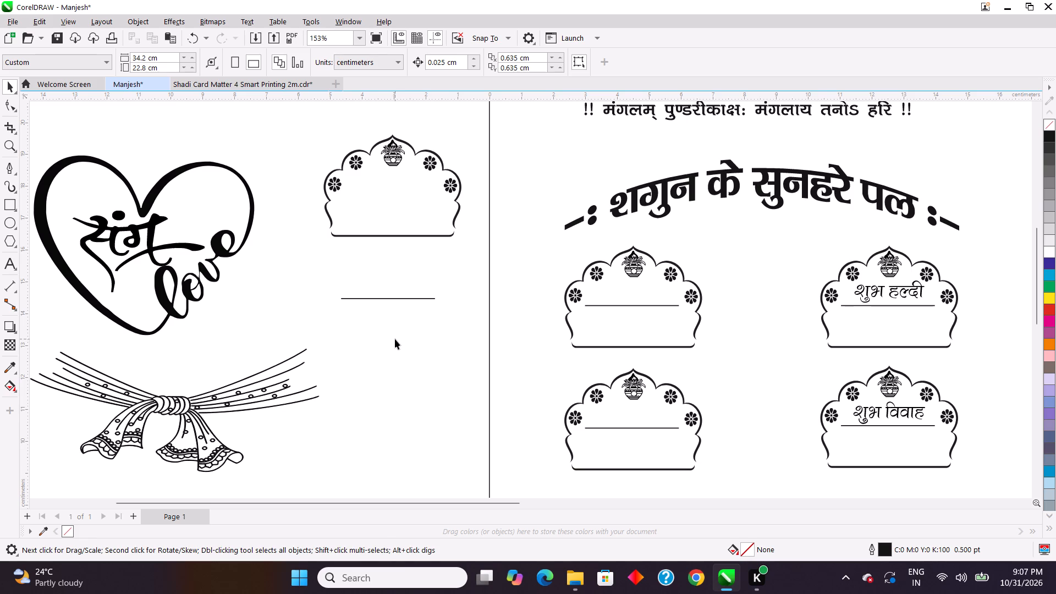
Duplicate the शुभ विवाह heading and place the copy above the line in the lower-left arched frame.
{"action": "left_click", "coordinate": [892, 415]}
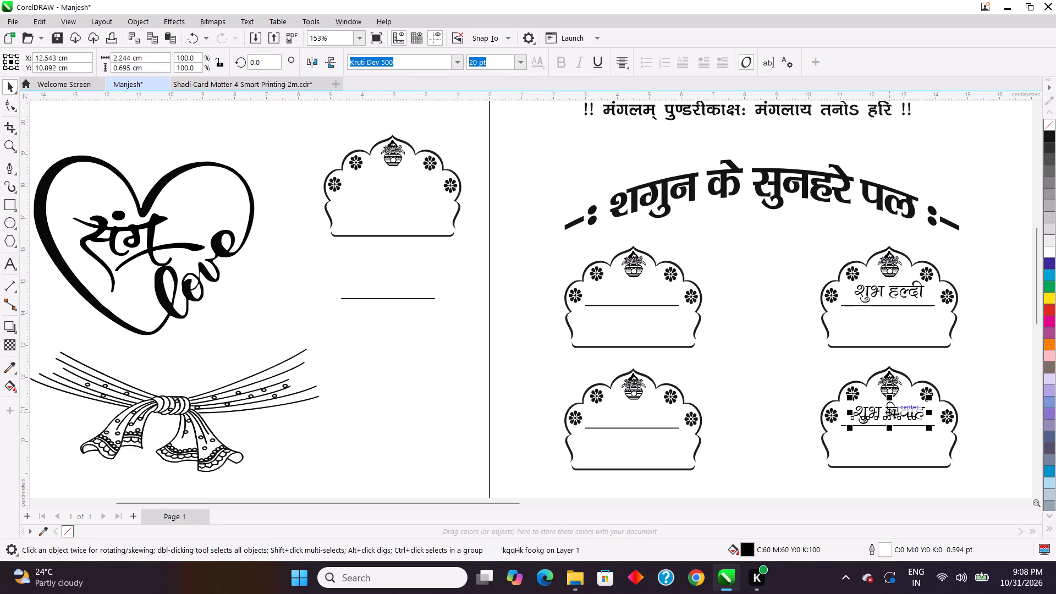
{"action": "key", "text": "plus"}
{"action": "left_click_drag", "start_coordinate": [887, 412], "coordinate": [635, 413]}
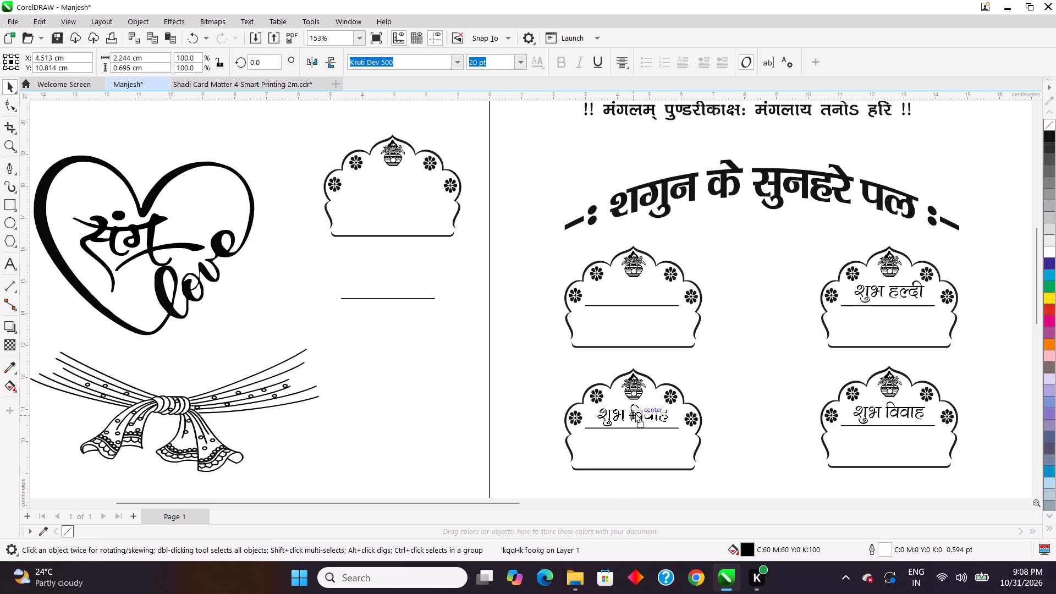
{"action": "left_click_drag", "start_coordinate": [635, 413], "coordinate": [633, 411]}
{"action": "left_click_drag", "start_coordinate": [633, 411], "coordinate": [631, 410]}
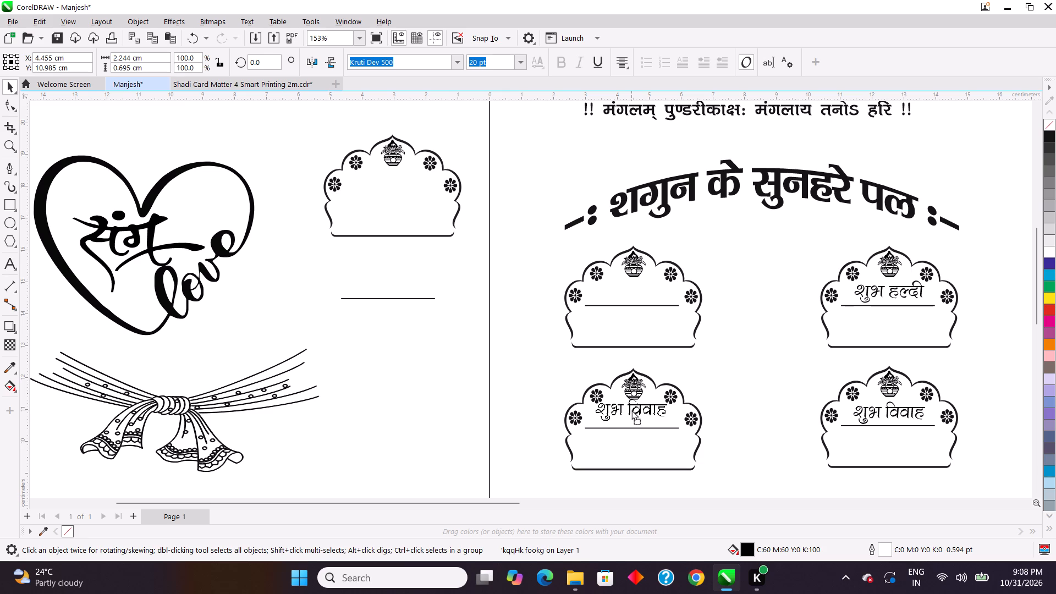
{"action": "left_click_drag", "start_coordinate": [631, 410], "coordinate": [631, 410]}
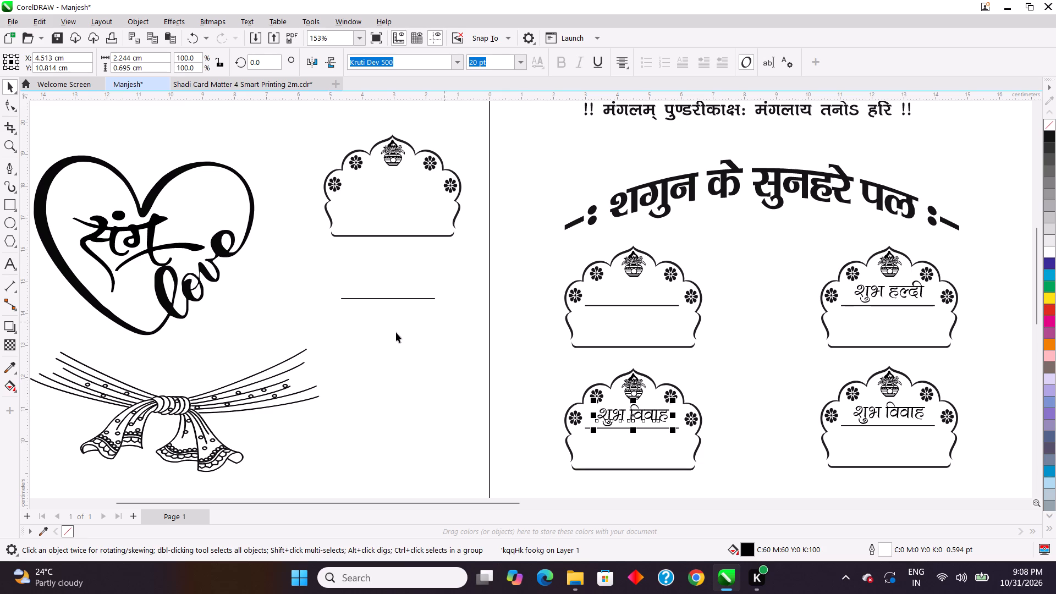
{"action": "left_click", "coordinate": [396, 332]}
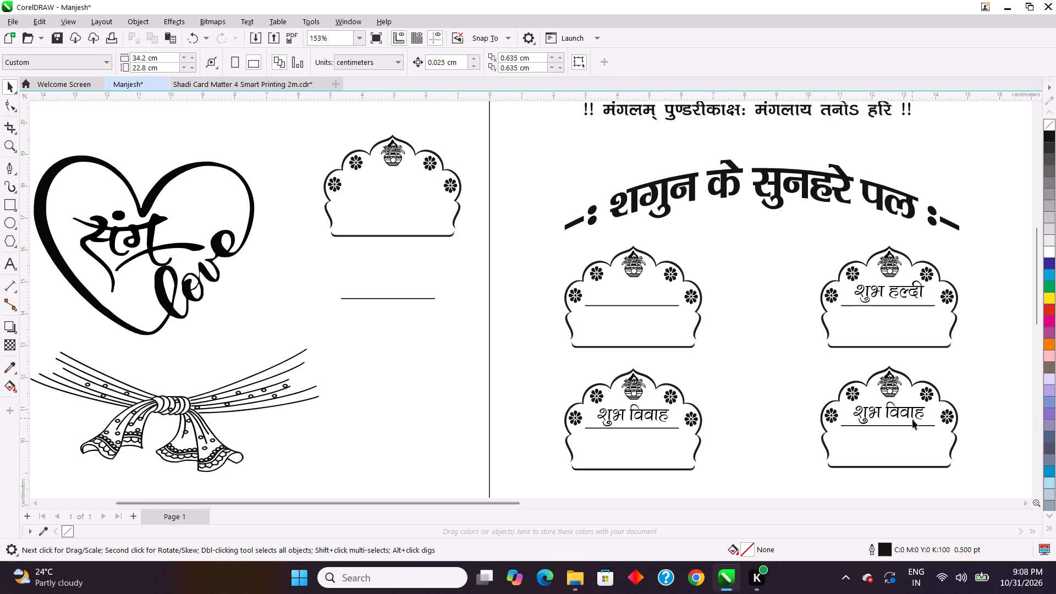
Switch to Chrome and open the Unicode to KrutiDev converter page on Converter Planet, closing the advertisement.
{"action": "left_click", "coordinate": [899, 414]}
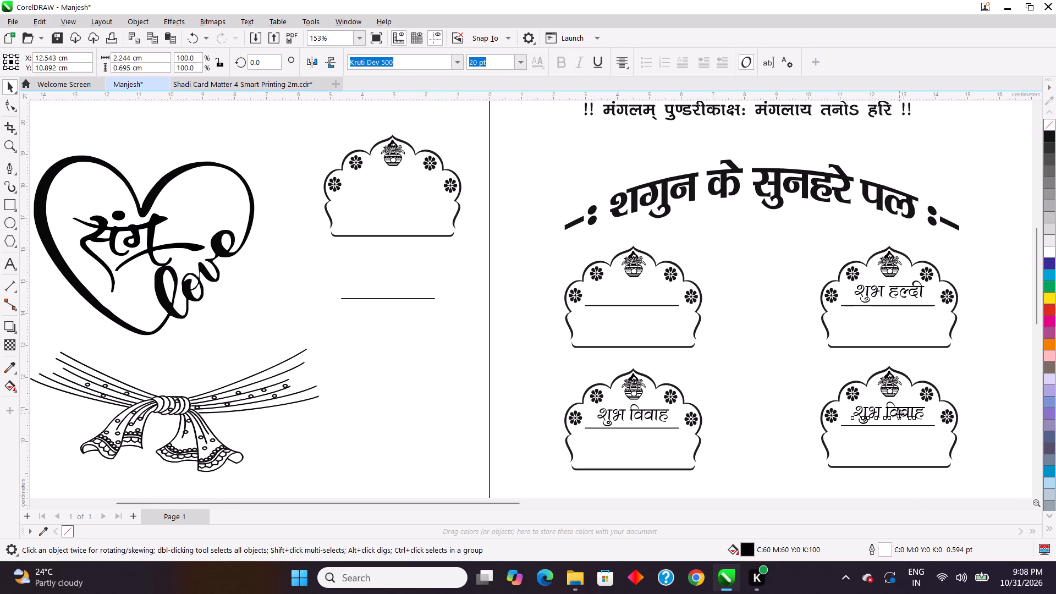
{"action": "left_click", "coordinate": [701, 581]}
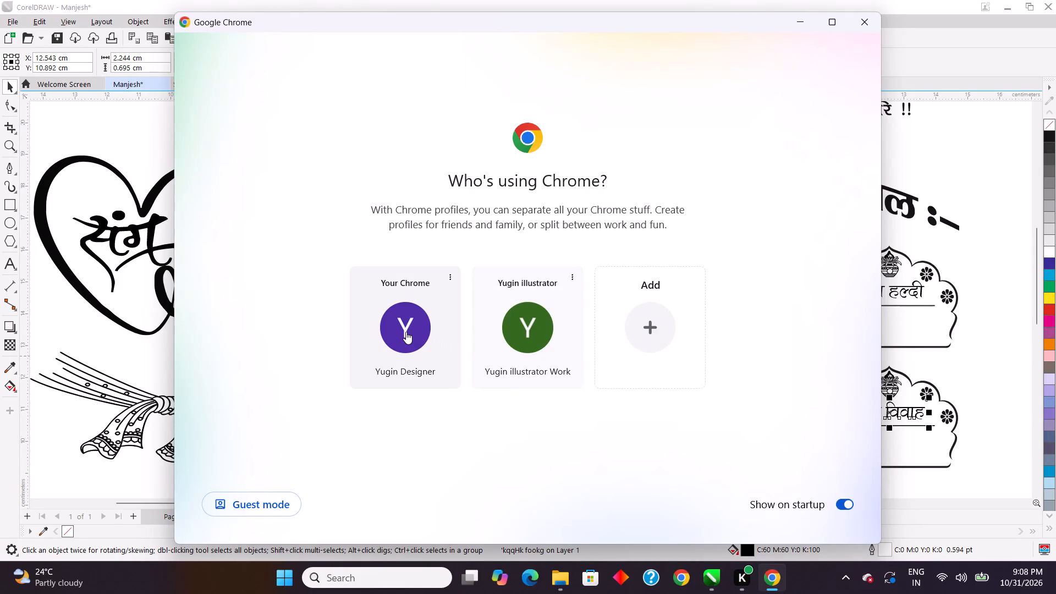
{"action": "left_click", "coordinate": [406, 330]}
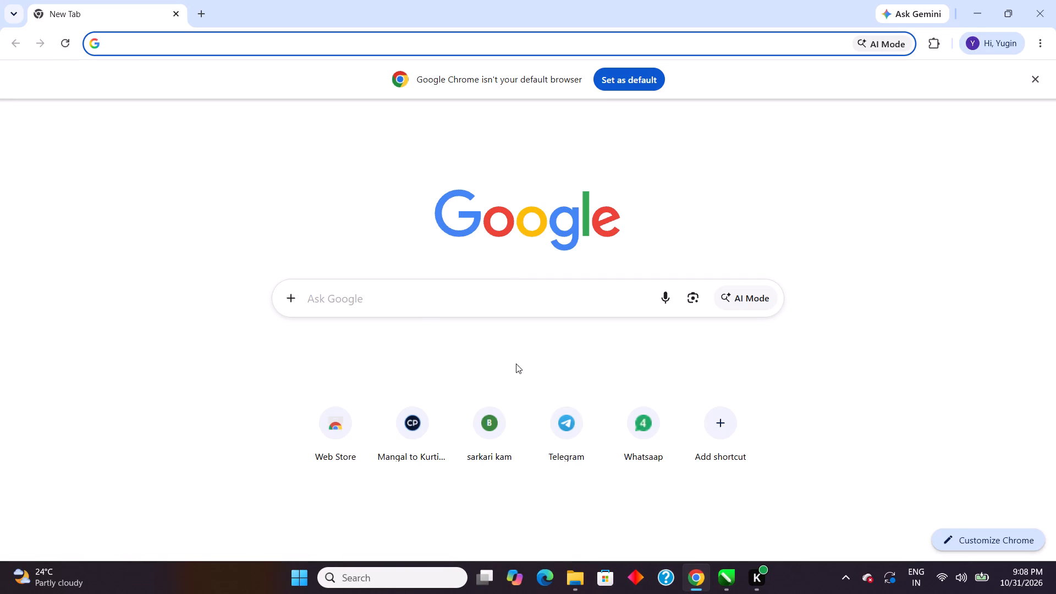
{"action": "left_click", "coordinate": [420, 428]}
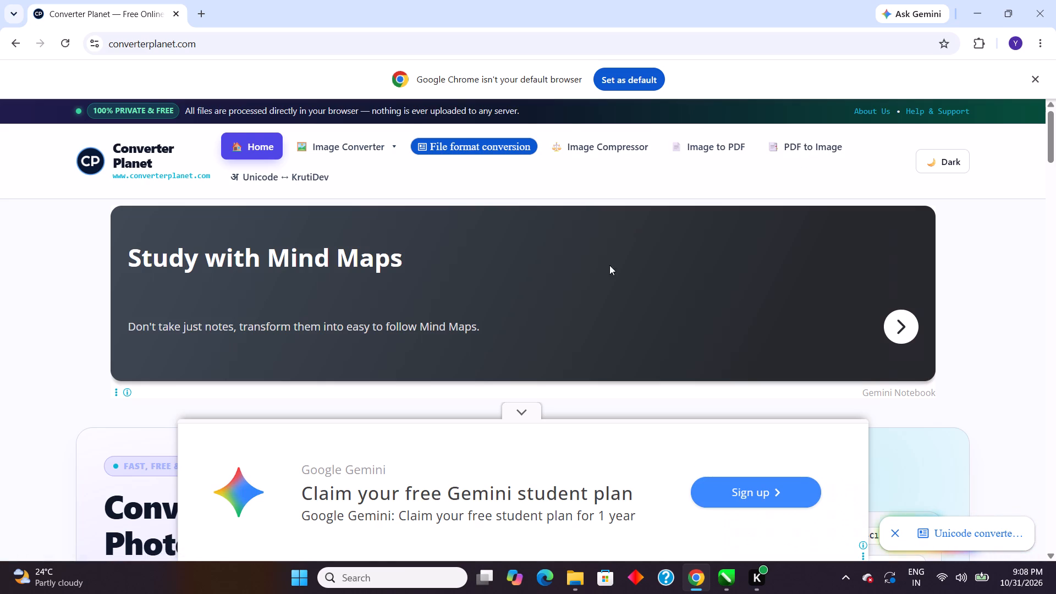
{"action": "scroll", "coordinate": [625, 271], "scroll_direction": "down", "scroll_amount": 4}
{"action": "left_click", "coordinate": [520, 411]}
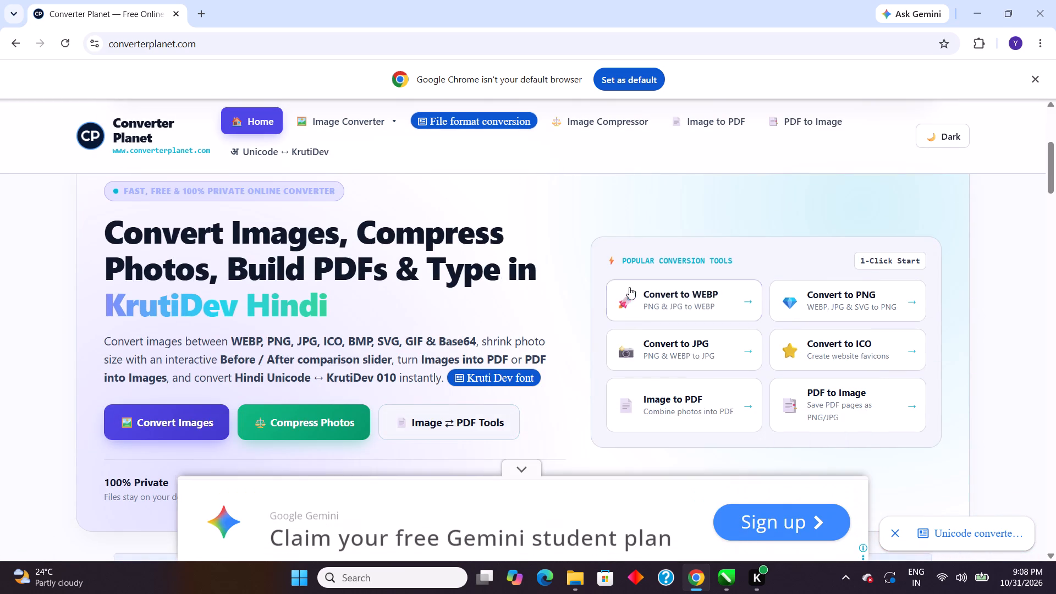
{"action": "scroll", "coordinate": [641, 278], "scroll_direction": "up", "scroll_amount": 6}
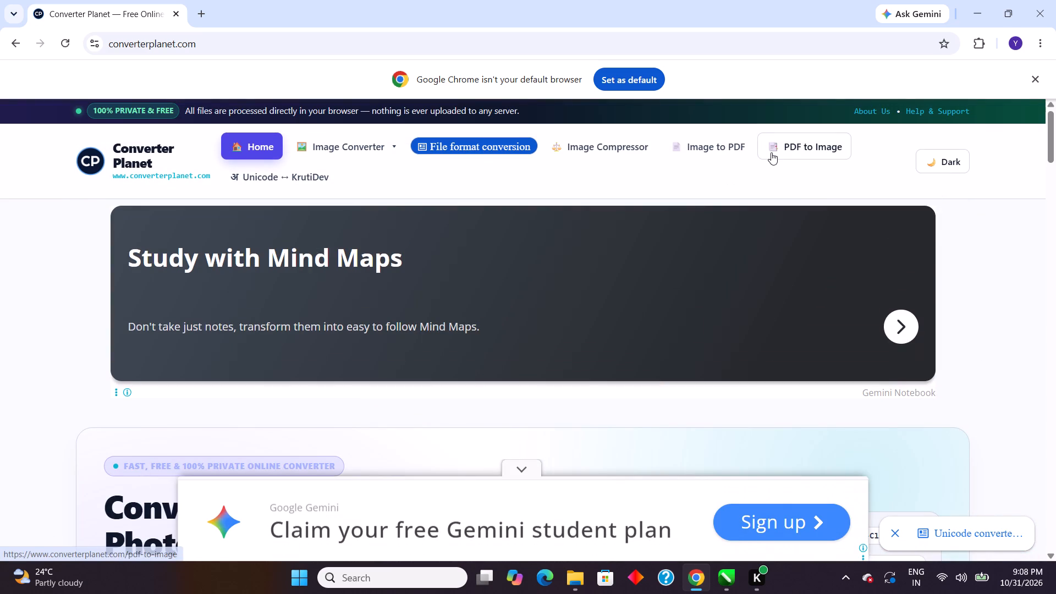
{"action": "scroll", "coordinate": [481, 232], "scroll_direction": "down", "scroll_amount": 5}
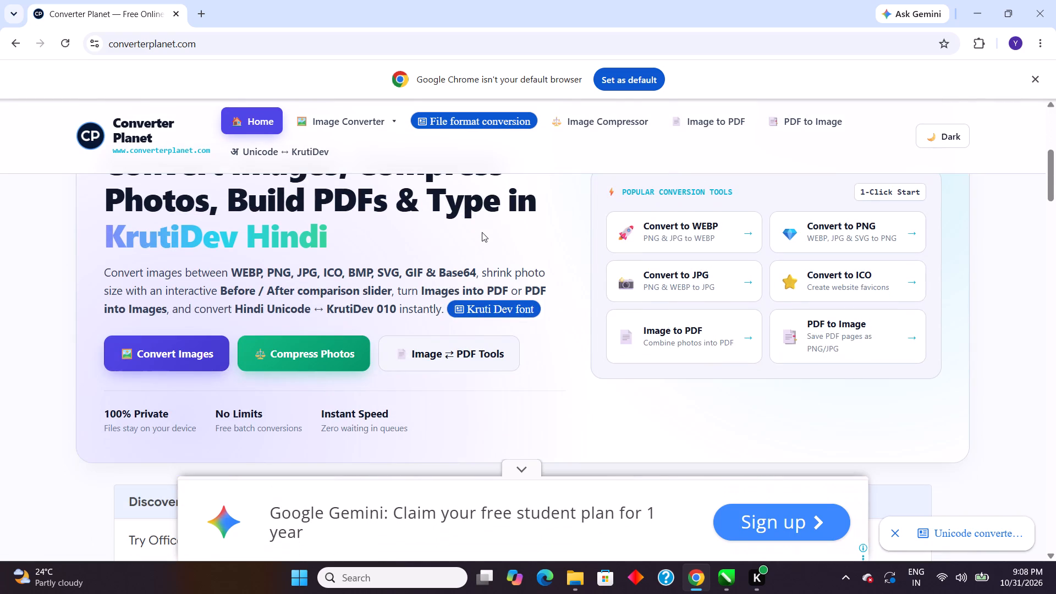
{"action": "scroll", "coordinate": [463, 254], "scroll_direction": "down", "scroll_amount": 3}
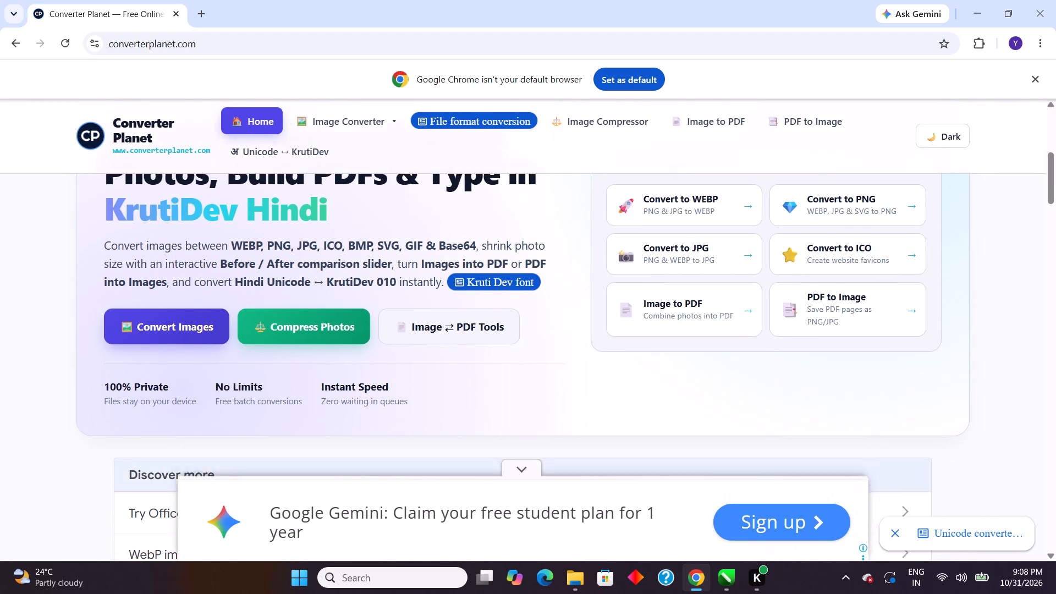
{"action": "scroll", "coordinate": [466, 254], "scroll_direction": "up", "scroll_amount": 3}
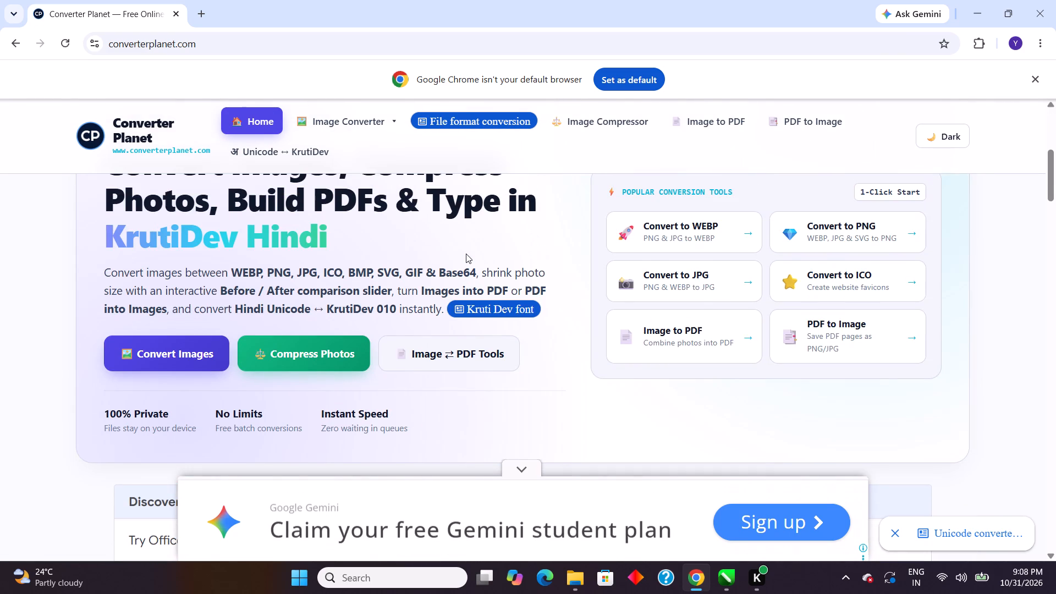
{"action": "scroll", "coordinate": [576, 291], "scroll_direction": "up", "scroll_amount": 7}
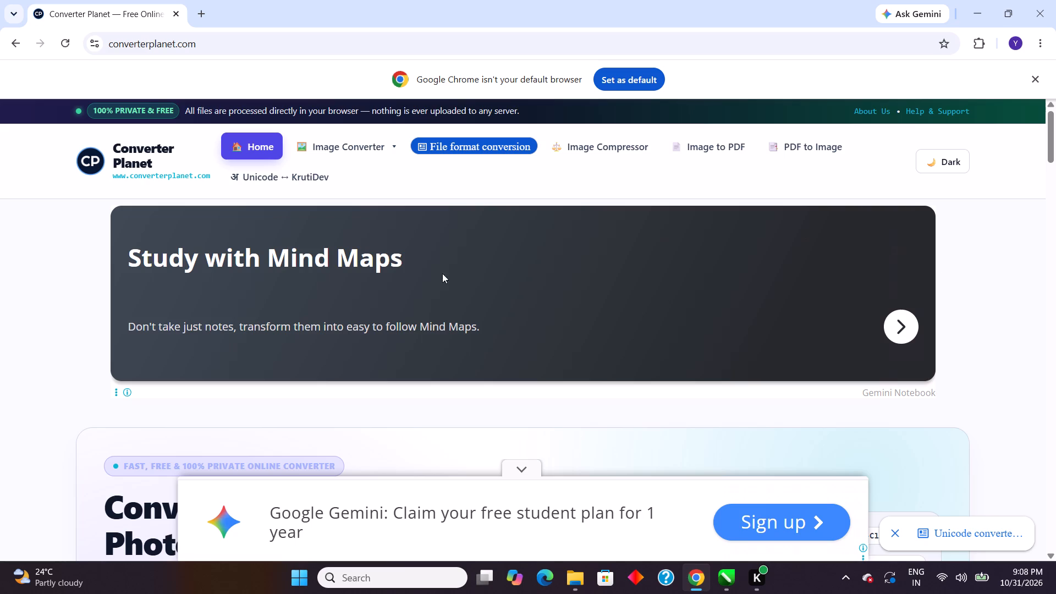
{"action": "left_click", "coordinate": [305, 177]}
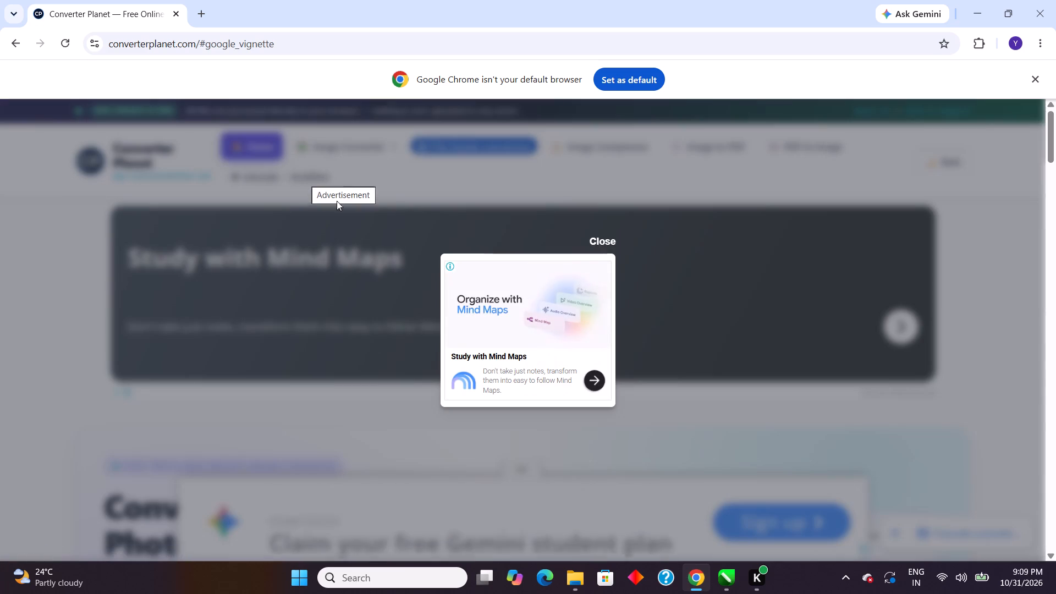
{"action": "left_click", "coordinate": [598, 239]}
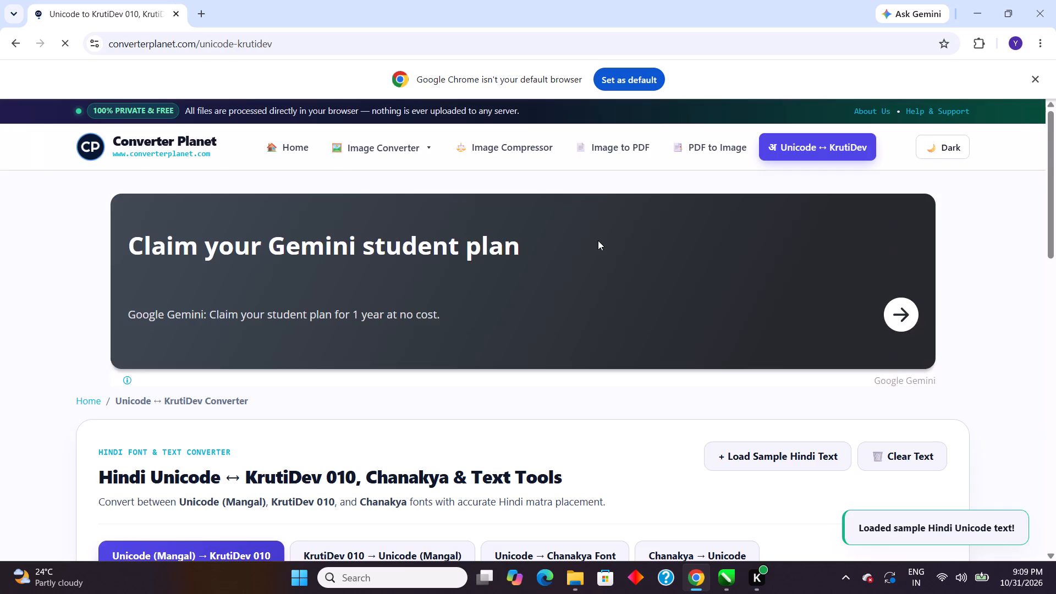
Switch the keyboard language to Hindi and replace the sample source text in the converter with कन्या विदाई.
{"action": "scroll", "coordinate": [577, 256], "scroll_direction": "down", "scroll_amount": 5}
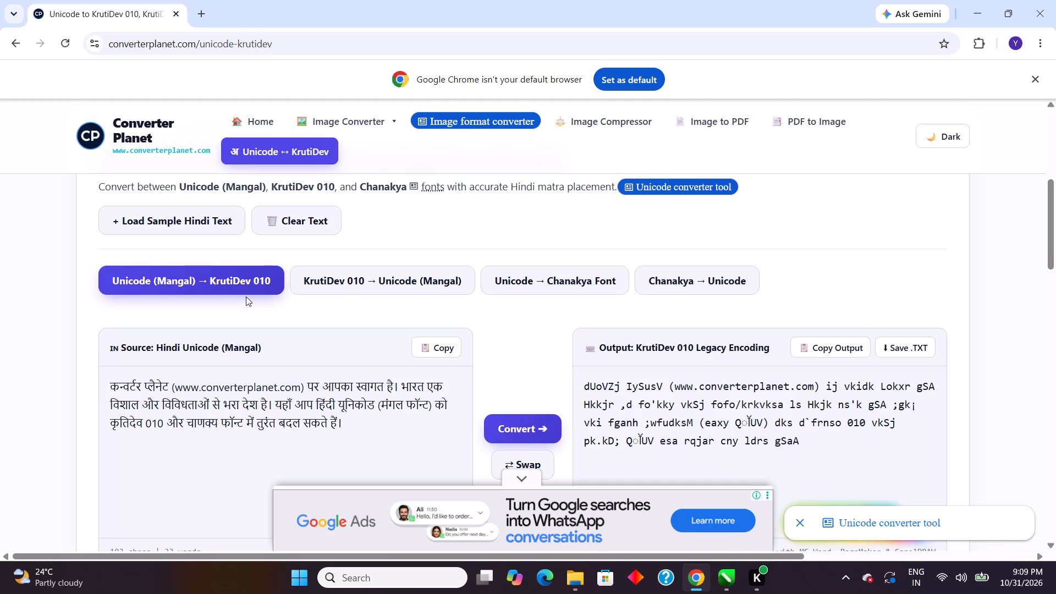
{"action": "scroll", "coordinate": [252, 295], "scroll_direction": "down", "scroll_amount": 3}
{"action": "scroll", "coordinate": [380, 232], "scroll_direction": "up", "scroll_amount": 1}
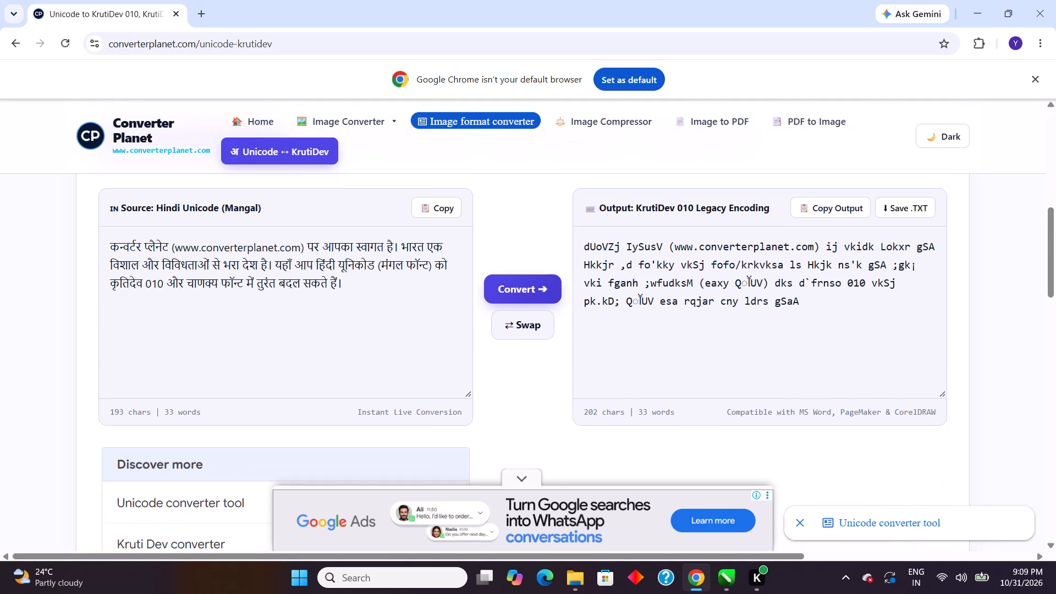
{"action": "left_click_drag", "start_coordinate": [361, 283], "coordinate": [7, 237]}
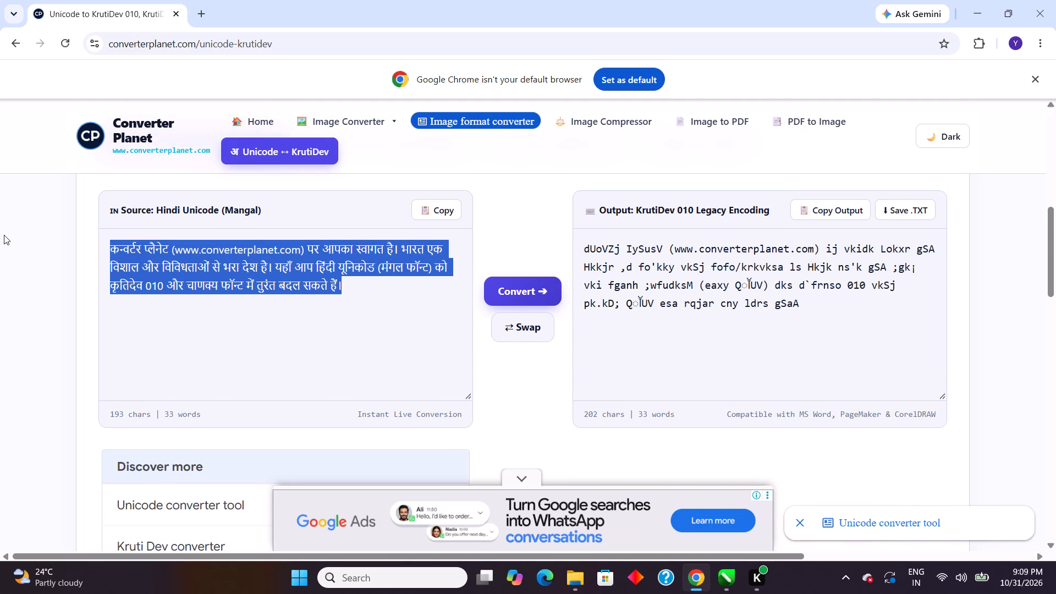
{"action": "left_click", "coordinate": [923, 578]}
{"action": "left_click", "coordinate": [868, 505]}
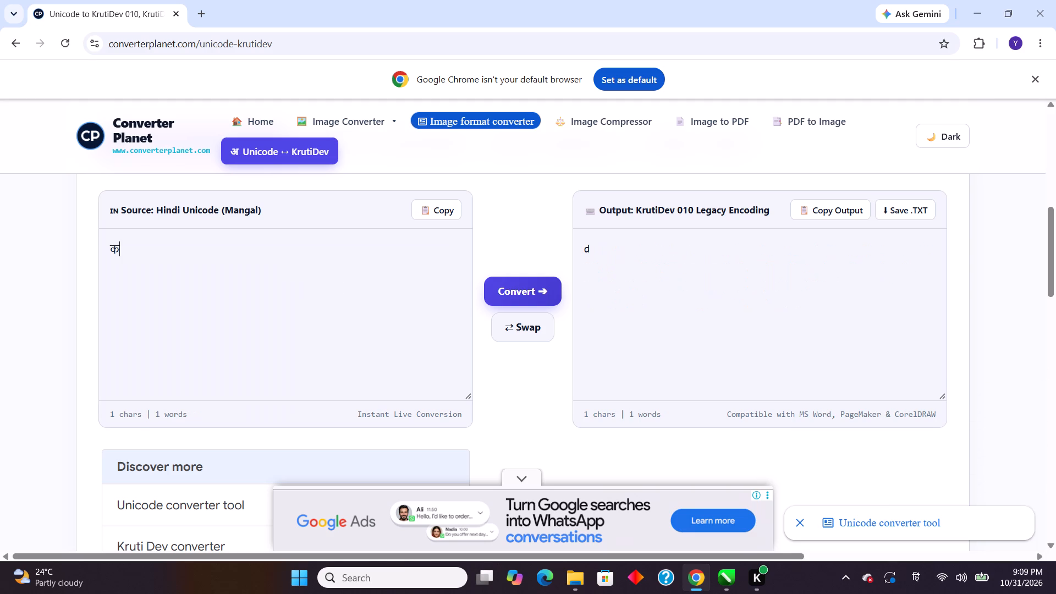
{"action": "type", "text": "न्"}
{"action": "type", "text": "या"}
{"action": "key", "text": "space"}
{"action": "type", "text": "विदा"}
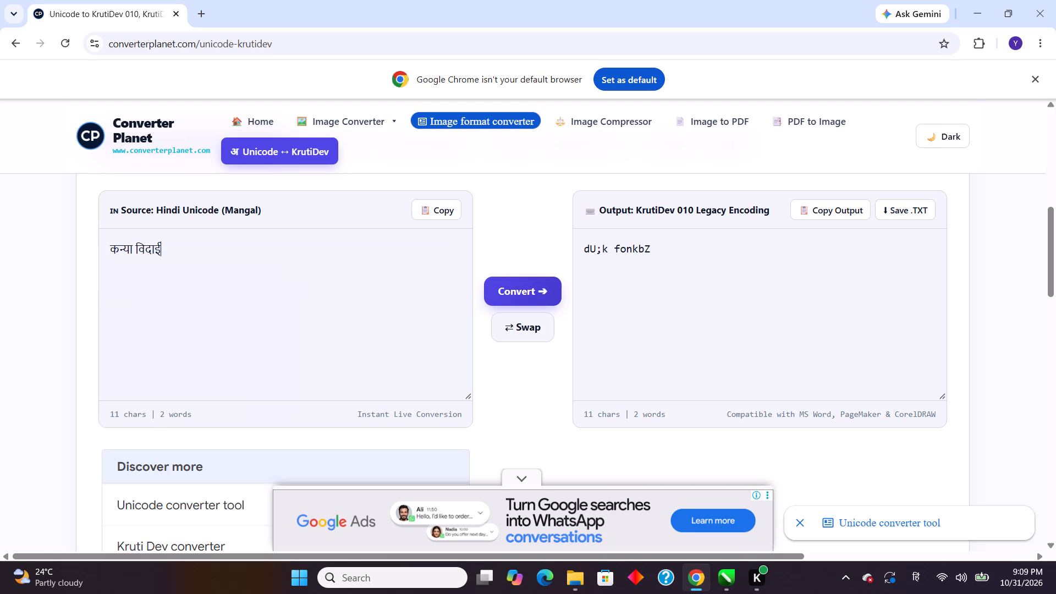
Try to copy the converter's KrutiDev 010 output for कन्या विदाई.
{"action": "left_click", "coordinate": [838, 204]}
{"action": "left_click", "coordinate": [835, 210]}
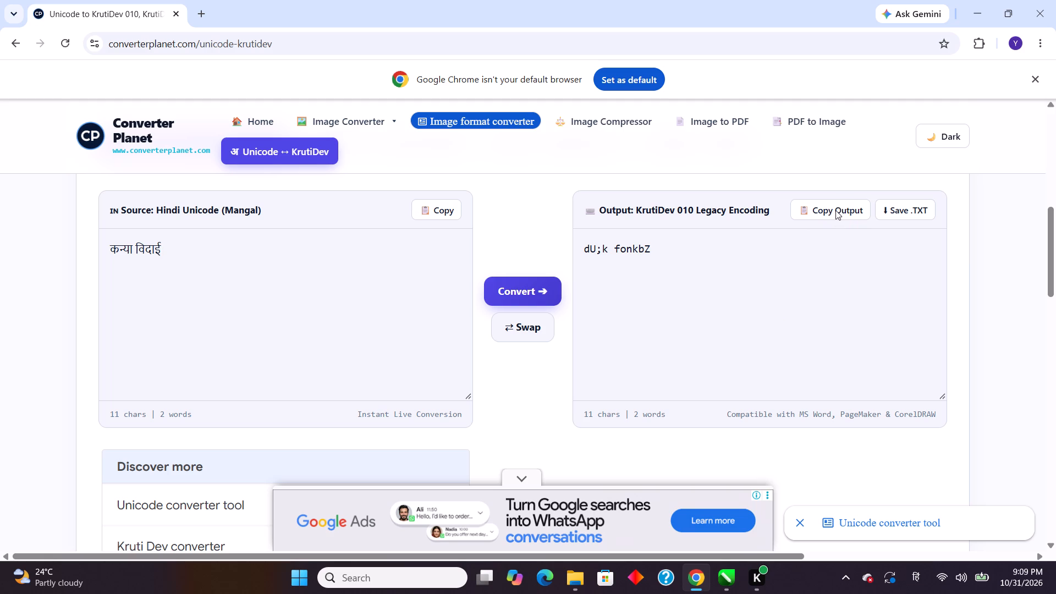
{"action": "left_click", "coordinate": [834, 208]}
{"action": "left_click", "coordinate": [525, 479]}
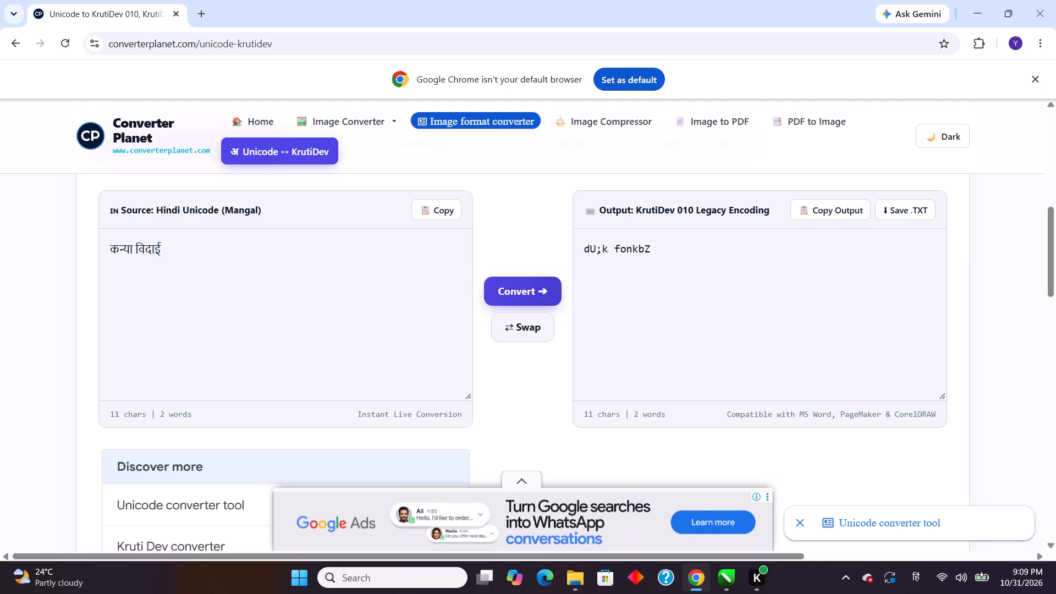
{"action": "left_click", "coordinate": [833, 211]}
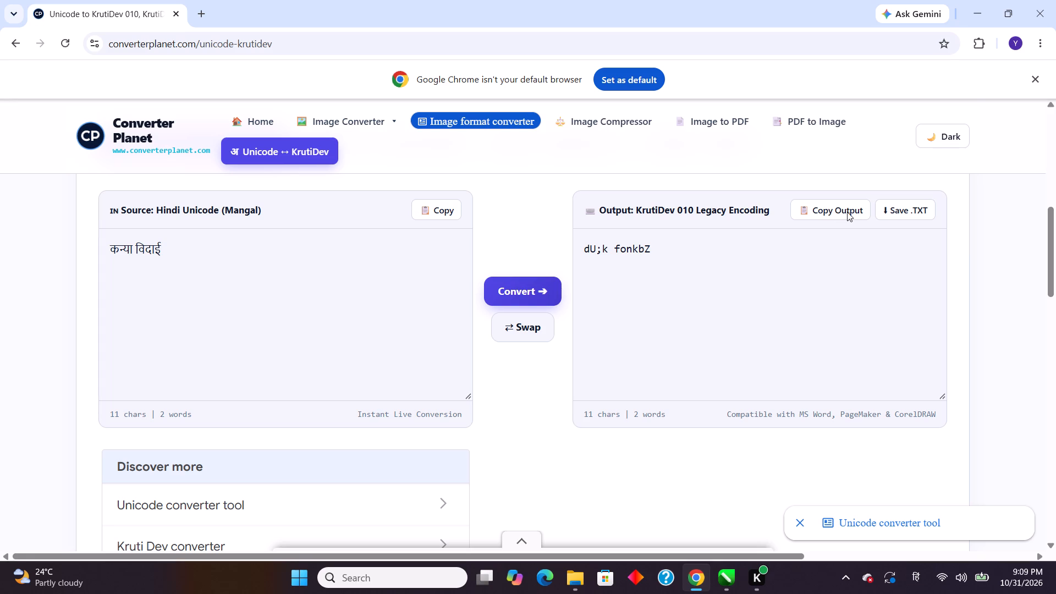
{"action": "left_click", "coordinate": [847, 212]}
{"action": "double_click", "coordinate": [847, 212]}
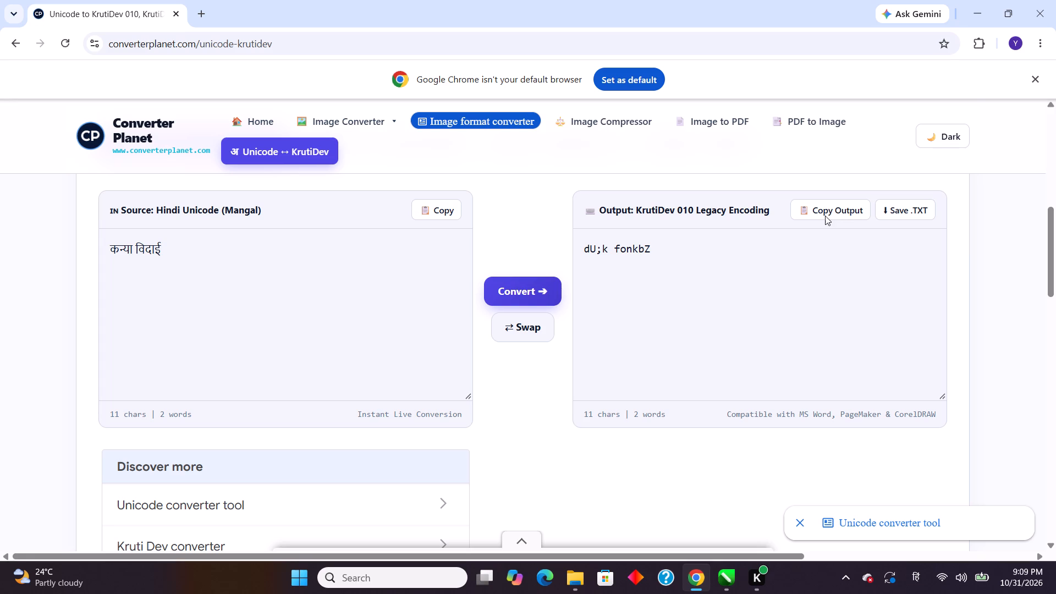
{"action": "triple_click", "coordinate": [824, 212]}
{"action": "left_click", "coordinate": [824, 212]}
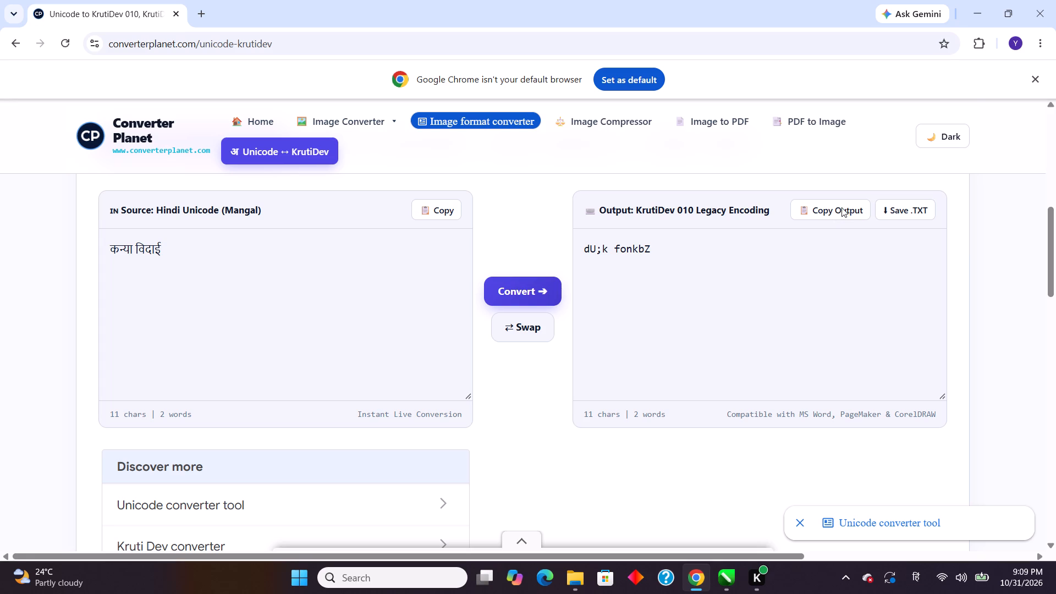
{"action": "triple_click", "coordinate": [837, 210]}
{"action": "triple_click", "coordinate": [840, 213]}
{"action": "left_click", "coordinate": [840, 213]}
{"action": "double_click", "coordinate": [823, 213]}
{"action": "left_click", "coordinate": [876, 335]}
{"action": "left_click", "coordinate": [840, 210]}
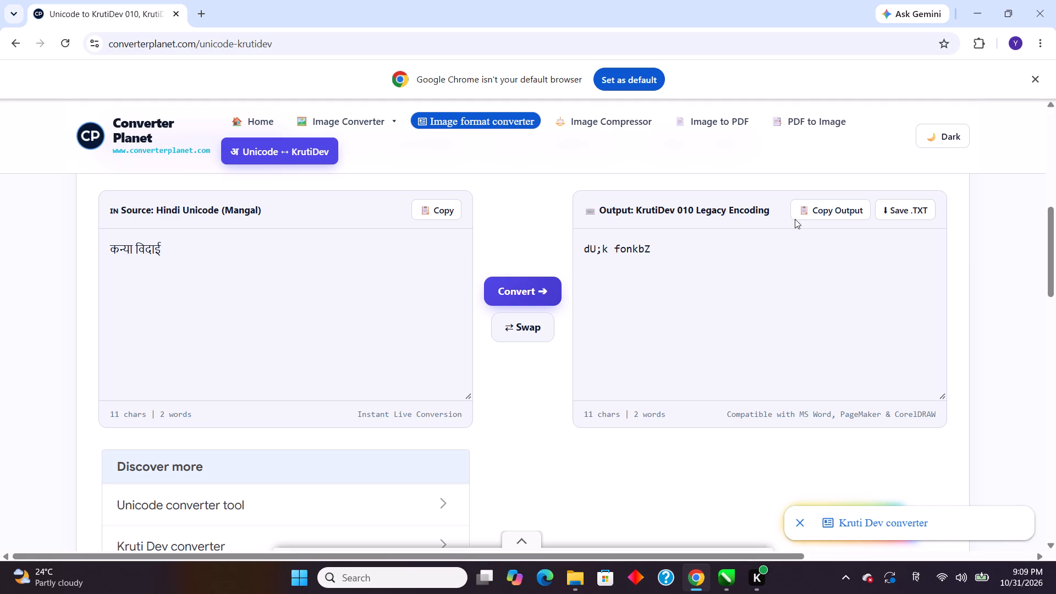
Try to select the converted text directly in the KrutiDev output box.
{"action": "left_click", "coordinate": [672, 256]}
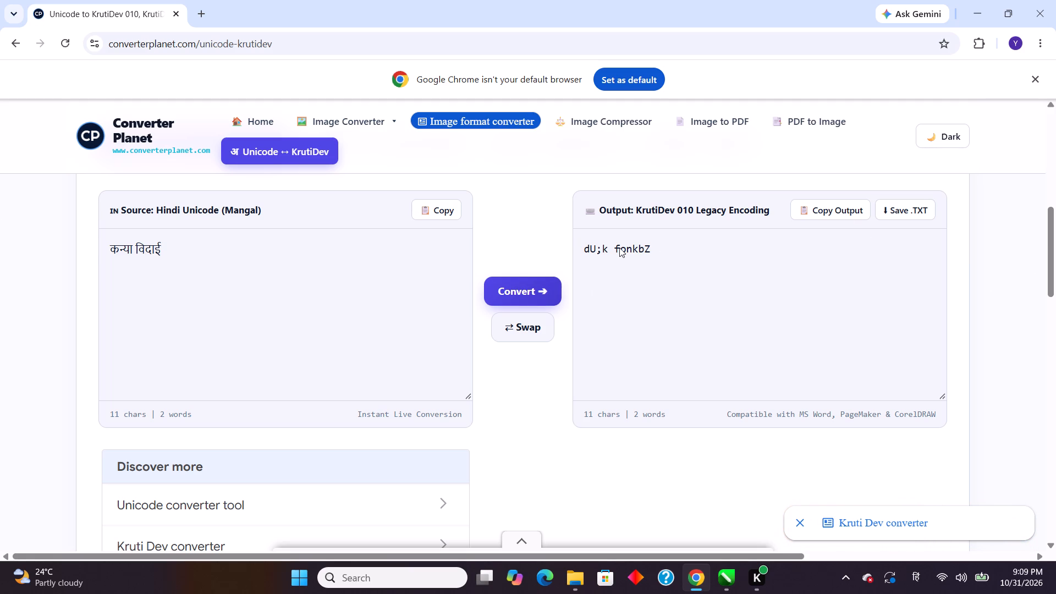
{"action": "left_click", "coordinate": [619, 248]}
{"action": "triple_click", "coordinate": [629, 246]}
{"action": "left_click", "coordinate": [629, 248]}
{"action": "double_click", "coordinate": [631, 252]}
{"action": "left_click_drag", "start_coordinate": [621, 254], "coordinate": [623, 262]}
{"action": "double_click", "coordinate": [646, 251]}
Reload the converter page, replace its sample source text with the copied कन्या विदाई, and copy the KrutiDev 010 output.
{"action": "scroll", "coordinate": [687, 269], "scroll_direction": "up", "scroll_amount": 9}
{"action": "scroll", "coordinate": [687, 268], "scroll_direction": "down", "scroll_amount": 5}
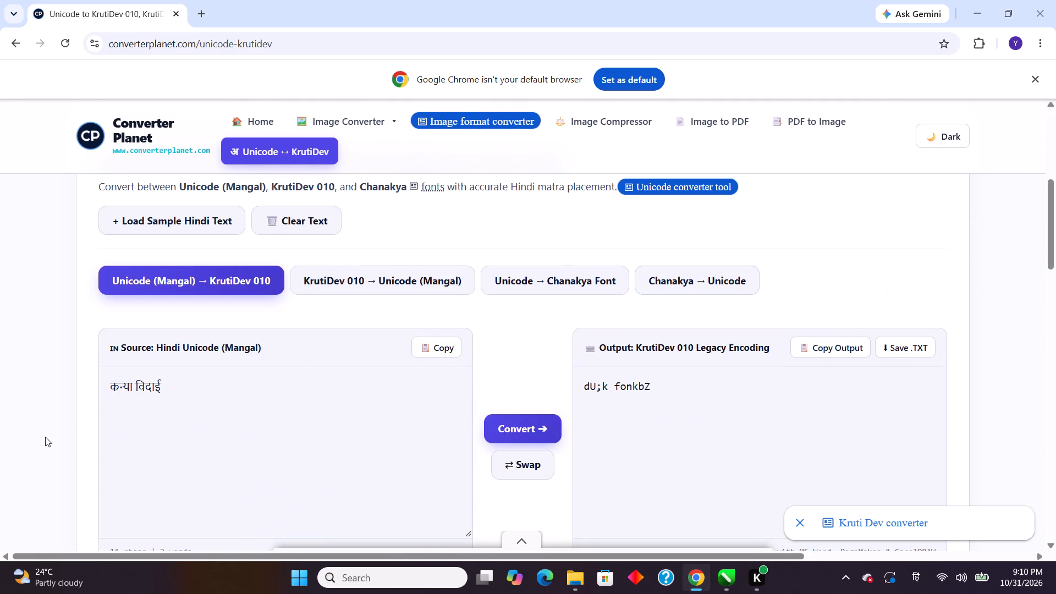
{"action": "left_click", "coordinate": [189, 390]}
{"action": "left_click_drag", "start_coordinate": [189, 389], "coordinate": [79, 411]}
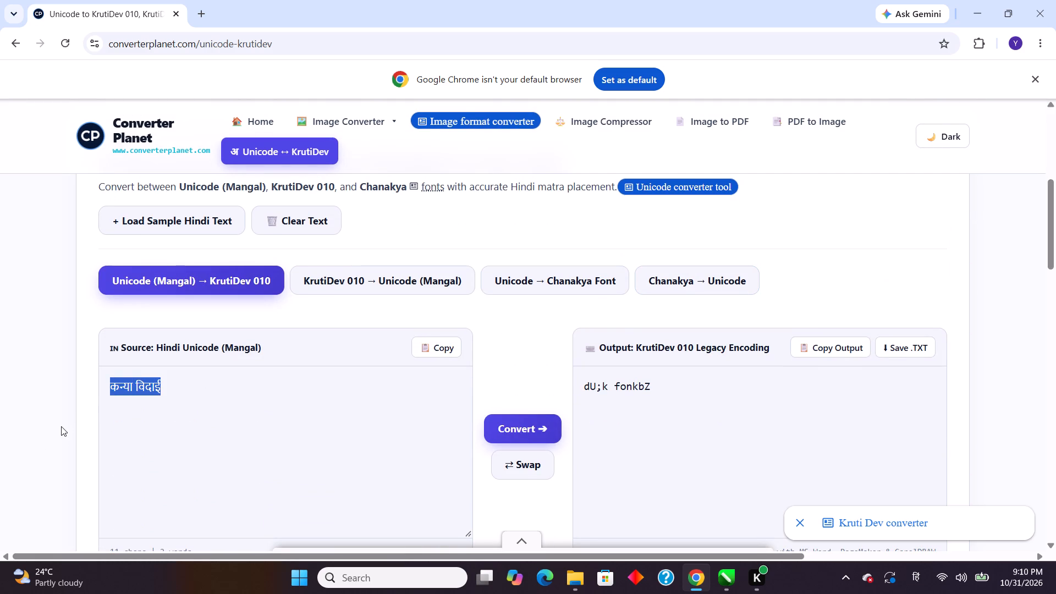
{"action": "key", "text": "ctrl+c"}
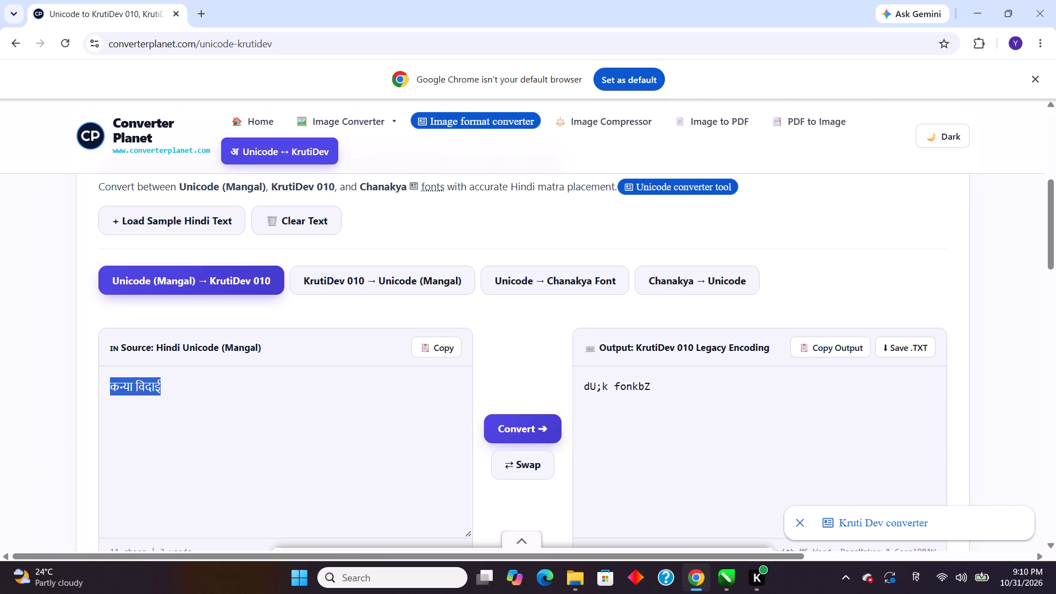
{"action": "key", "text": "ctrl+r"}
{"action": "left_click_drag", "start_coordinate": [371, 413], "coordinate": [355, 411]}
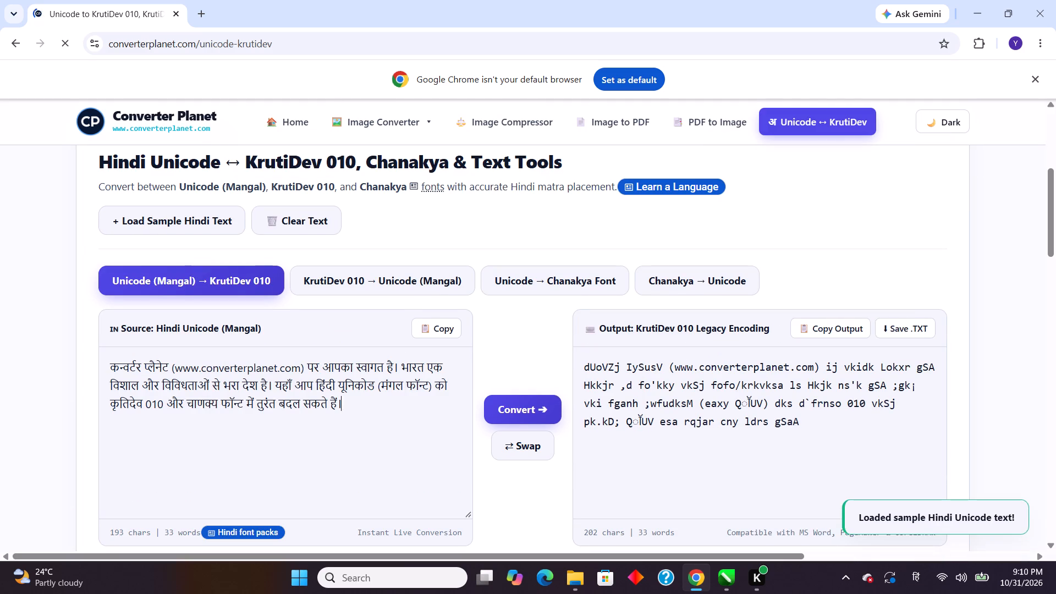
{"action": "left_click_drag", "start_coordinate": [355, 411], "coordinate": [38, 311]}
{"action": "key", "text": "ctrl+v"}
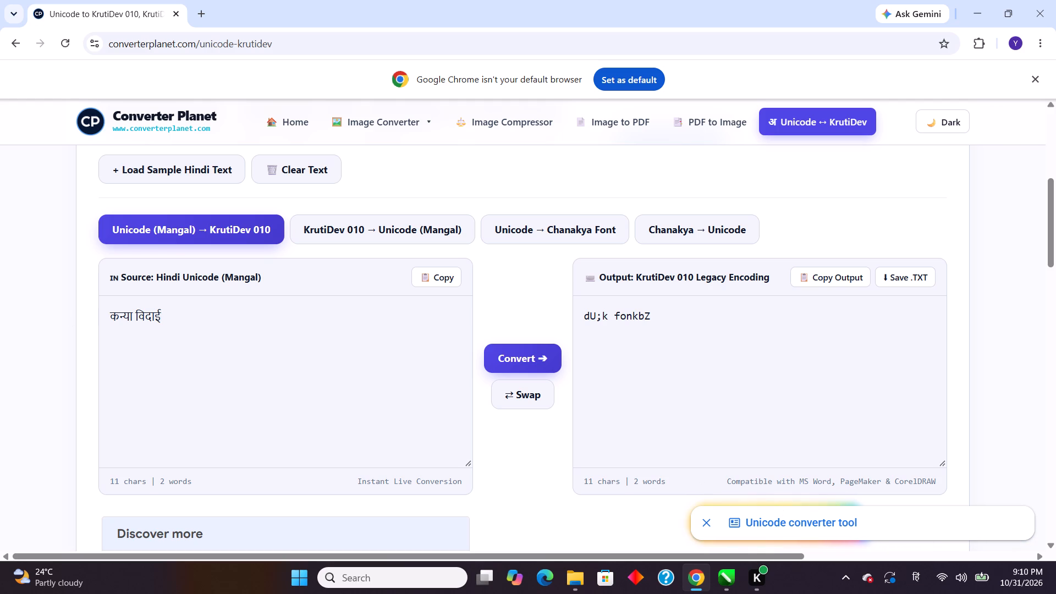
{"action": "left_click", "coordinate": [828, 279]}
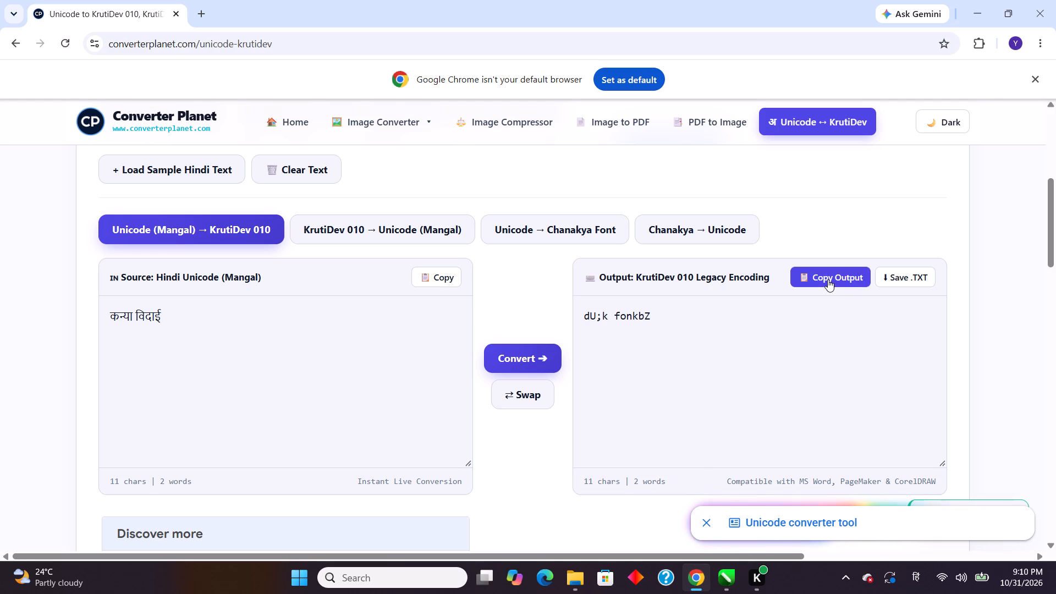
Switch to CorelDRAW and replace शुभ विवाह in the lower-right arched frame with the converted कन्या विदाई text.
{"action": "left_click", "coordinate": [728, 580]}
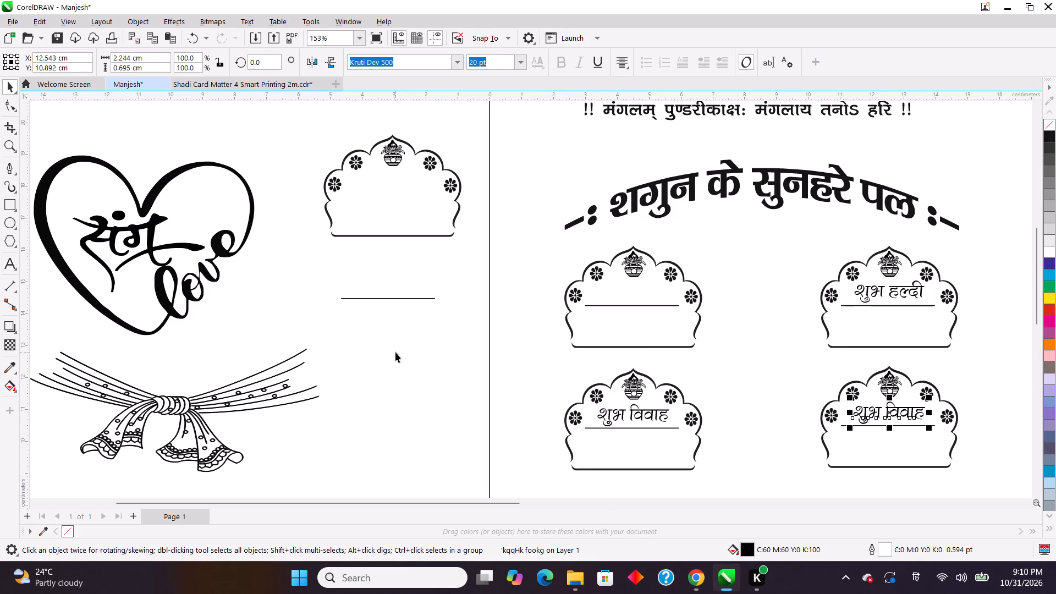
{"action": "scroll", "coordinate": [285, 370], "scroll_direction": "down", "scroll_amount": 4}
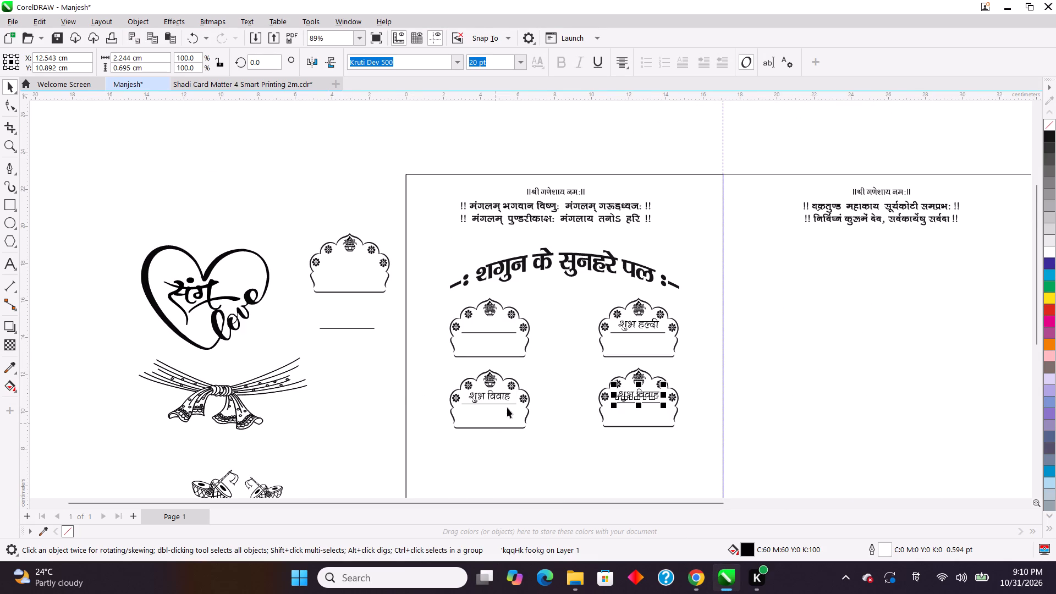
{"action": "left_click", "coordinate": [13, 260]}
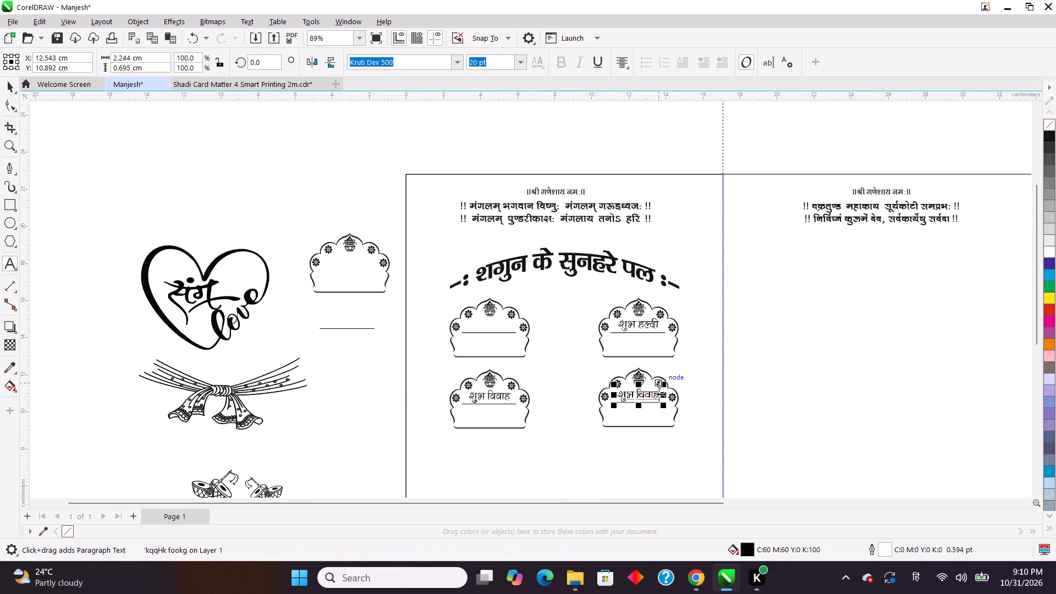
{"action": "left_click_drag", "start_coordinate": [659, 394], "coordinate": [613, 394]}
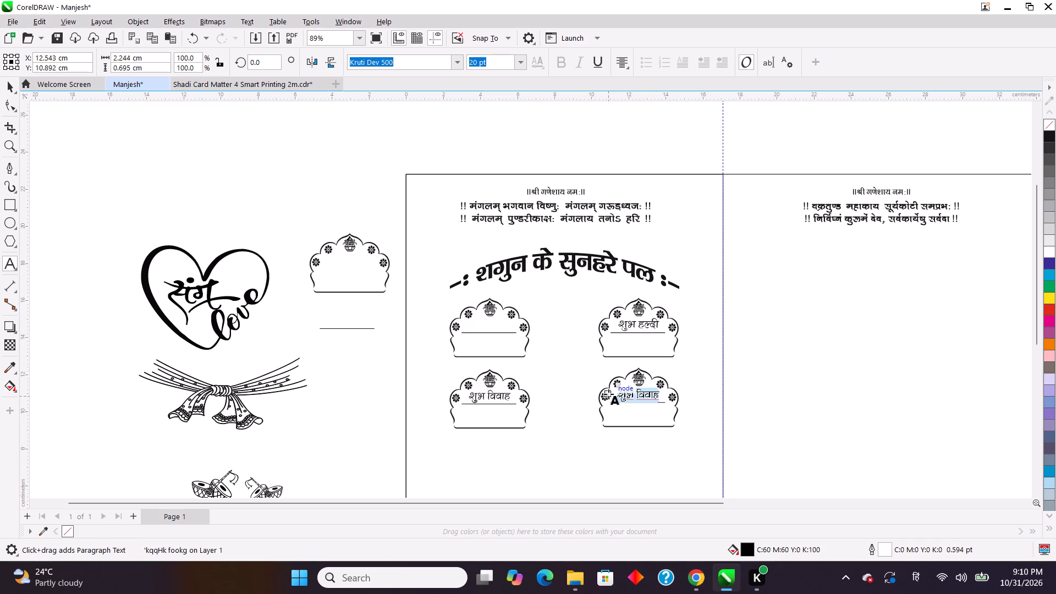
{"action": "key", "text": "ctrl+v"}
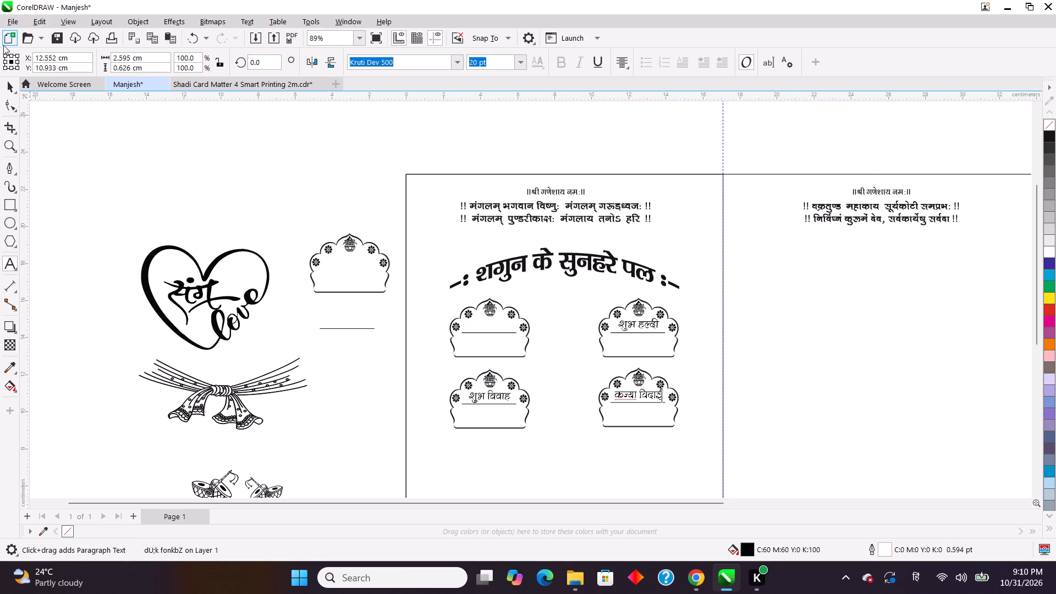
{"action": "left_click", "coordinate": [12, 86]}
{"action": "left_click", "coordinate": [207, 148]}
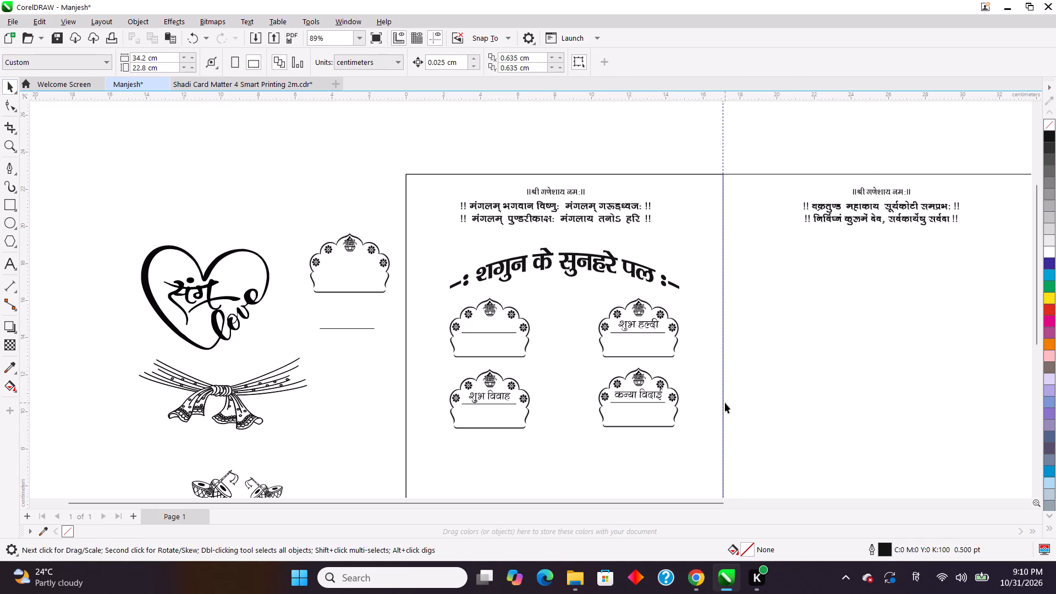
Nudge the कन्या विदाई heading down and slightly left above its line, to about X 12.501 cm, Y 10.857 cm.
{"action": "key", "text": "ctrl+plus"}
{"action": "key", "text": "ctrl+plus"}
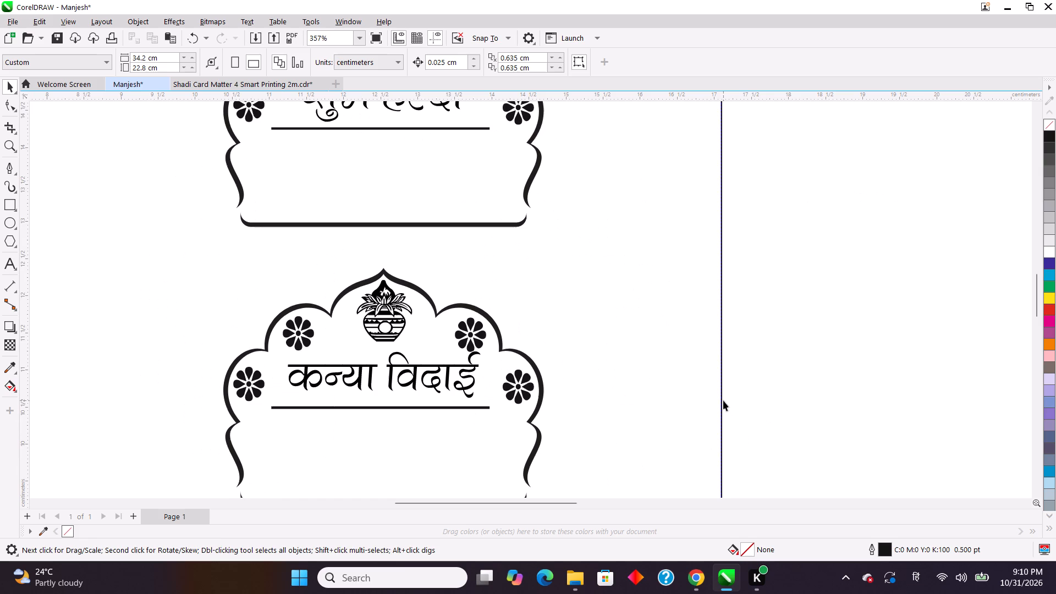
{"action": "left_click", "coordinate": [372, 377]}
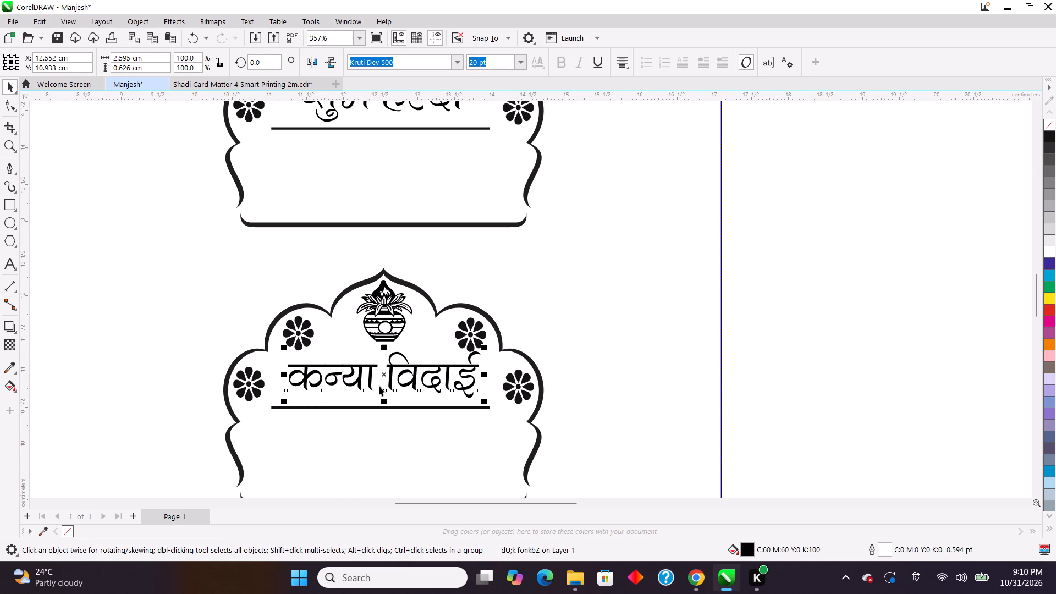
{"action": "key", "text": "Down"}
{"action": "key", "text": "Down"}
{"action": "key", "text": "Down"}
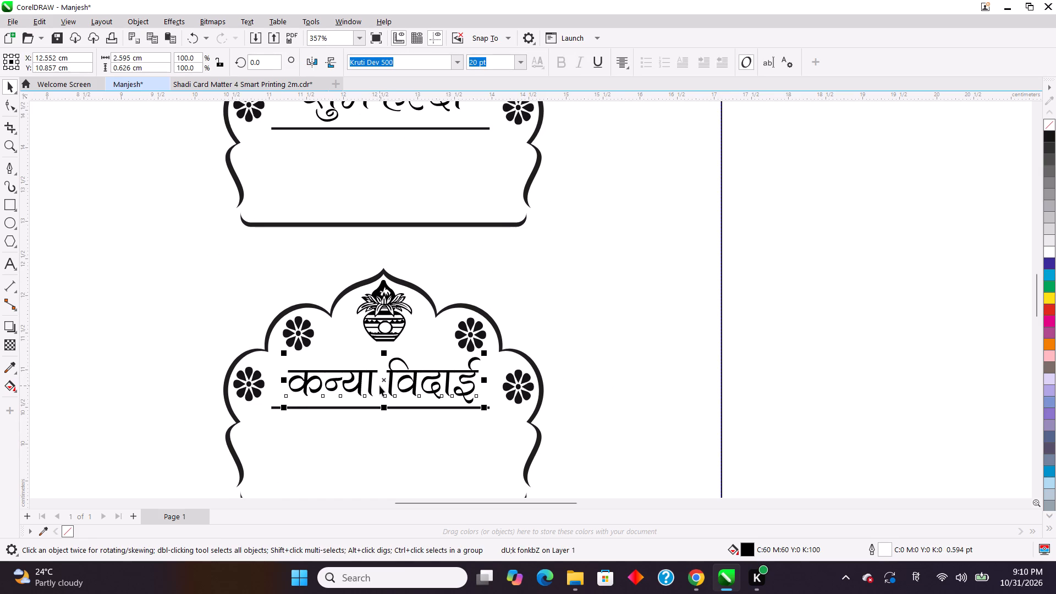
{"action": "key", "text": "Left"}
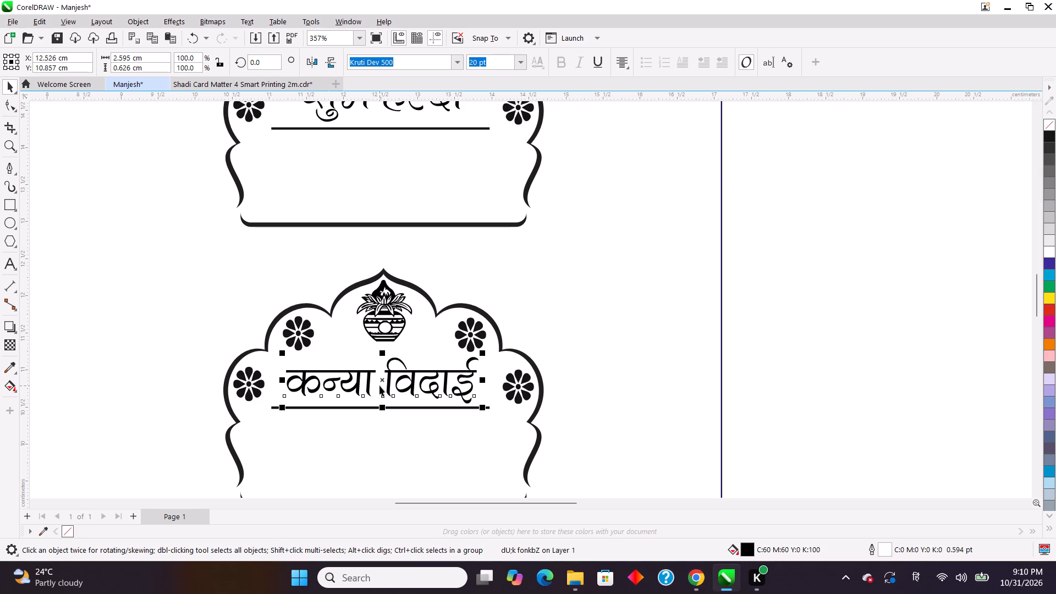
{"action": "key", "text": "Left"}
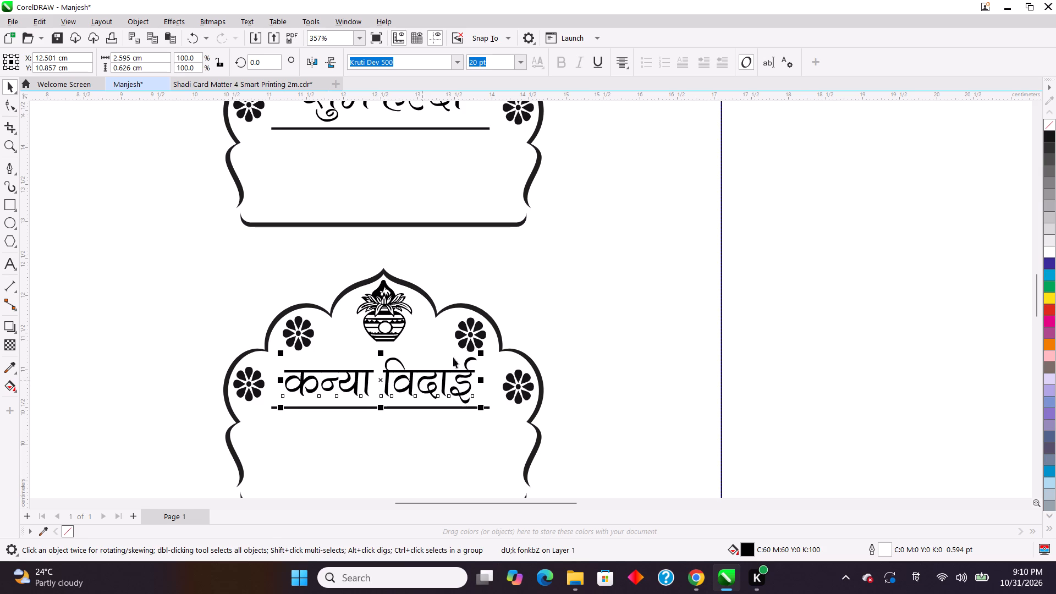
Nudge the शुभ हल्दी heading in the upper-right frame down to about Y 14.666 cm.
{"action": "scroll", "coordinate": [504, 298], "scroll_direction": "down", "scroll_amount": 4}
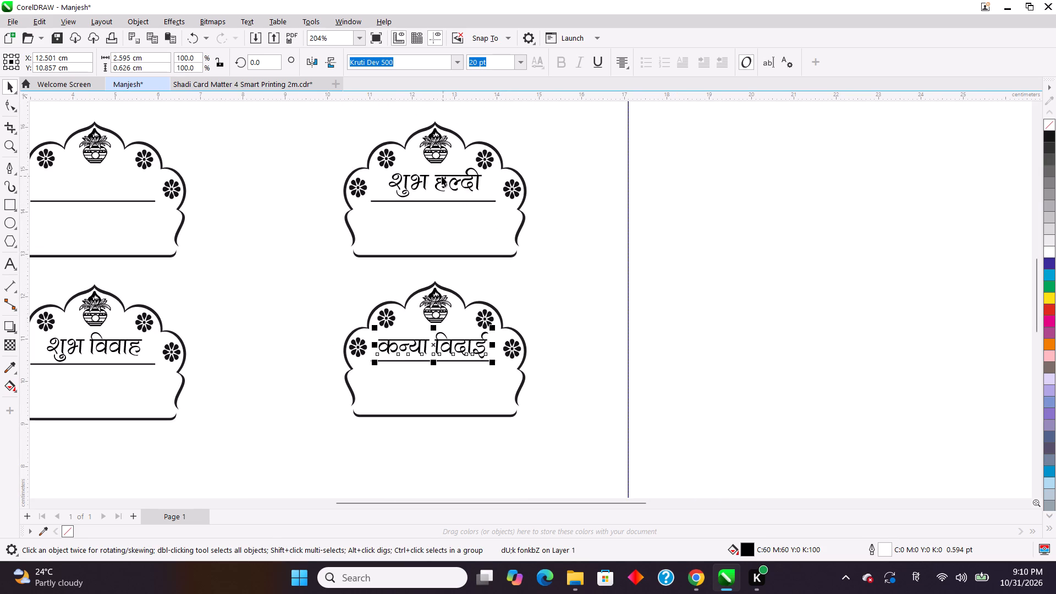
{"action": "left_click", "coordinate": [430, 182]}
{"action": "left_click", "coordinate": [417, 184]}
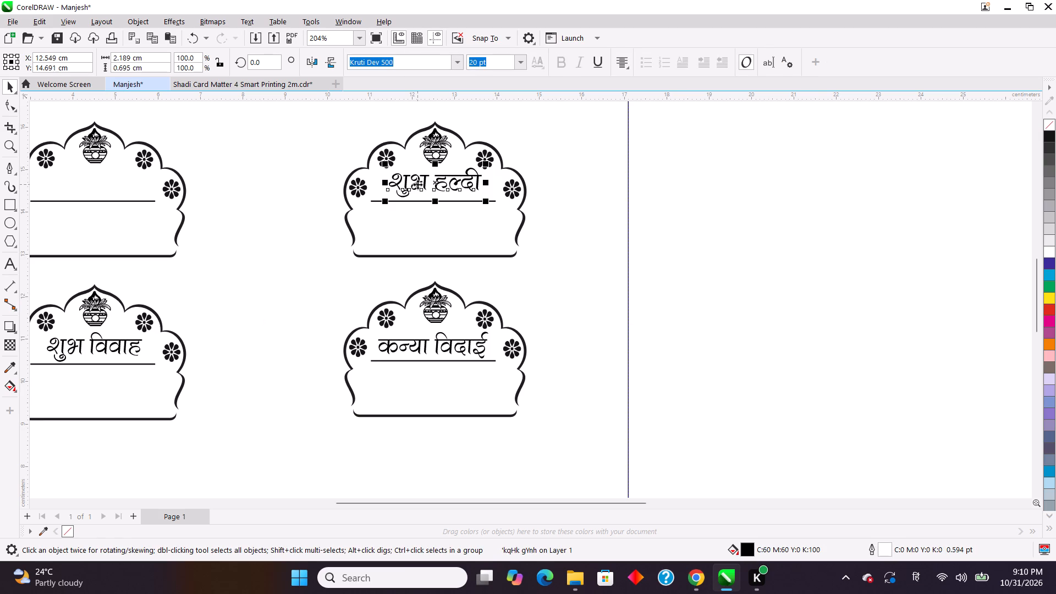
{"action": "key", "text": "Down"}
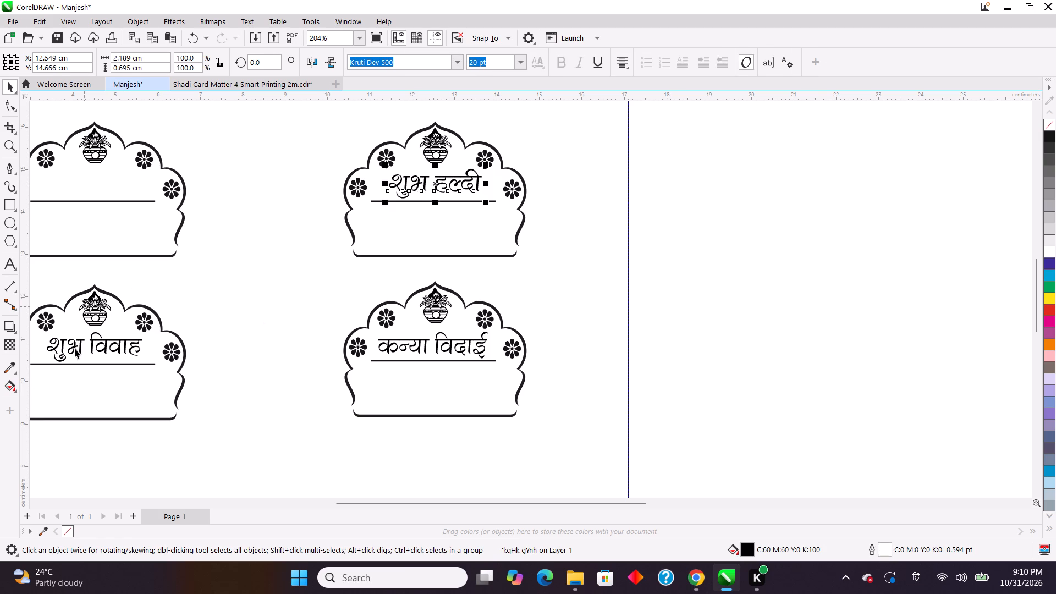
Duplicate the शुभ हल्दी heading and centre the copy in the empty upper-left frame, at about X 4.513 cm, Y 14.656 cm.
{"action": "scroll", "coordinate": [185, 340], "scroll_direction": "down", "scroll_amount": 3}
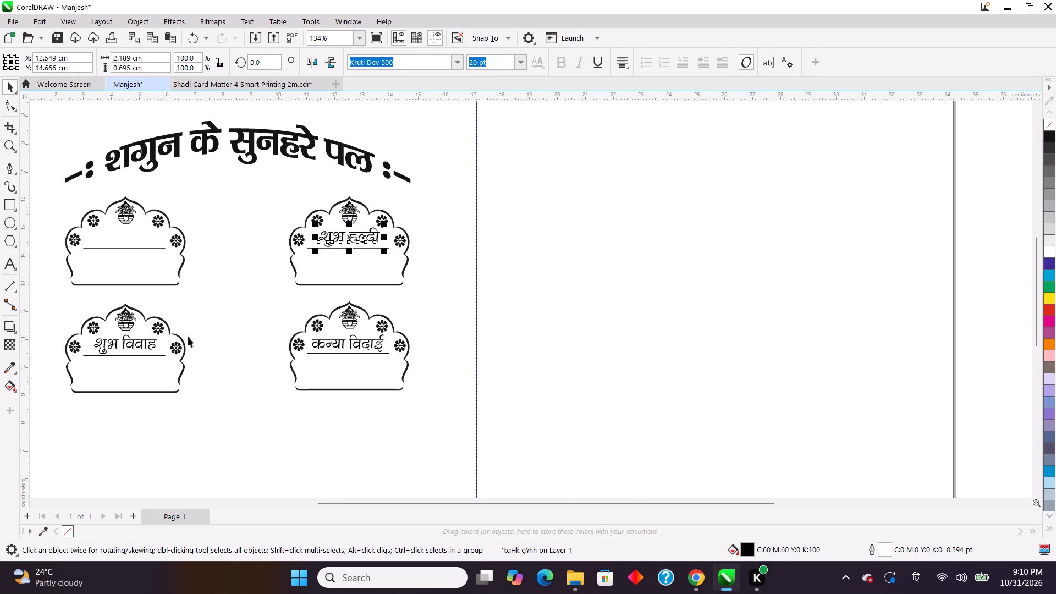
{"action": "left_click", "coordinate": [252, 265]}
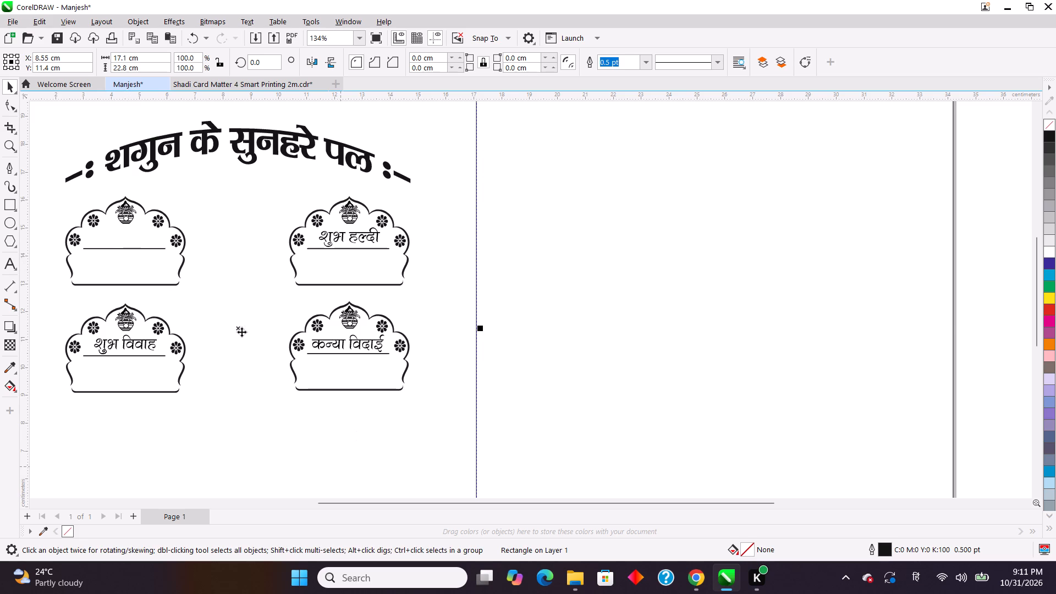
{"action": "left_click", "coordinate": [351, 237]}
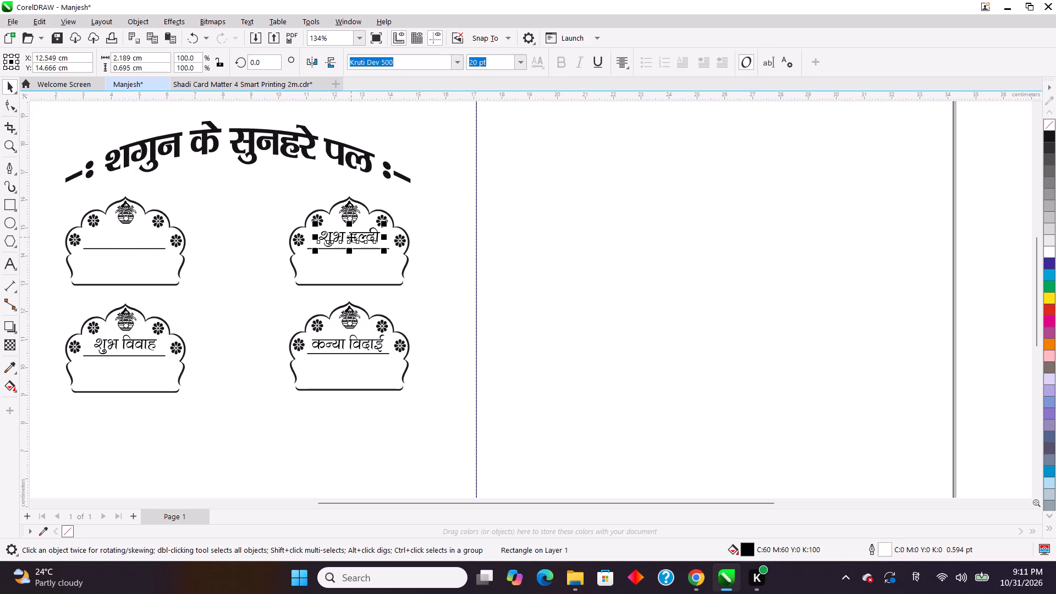
{"action": "key", "text": "plus"}
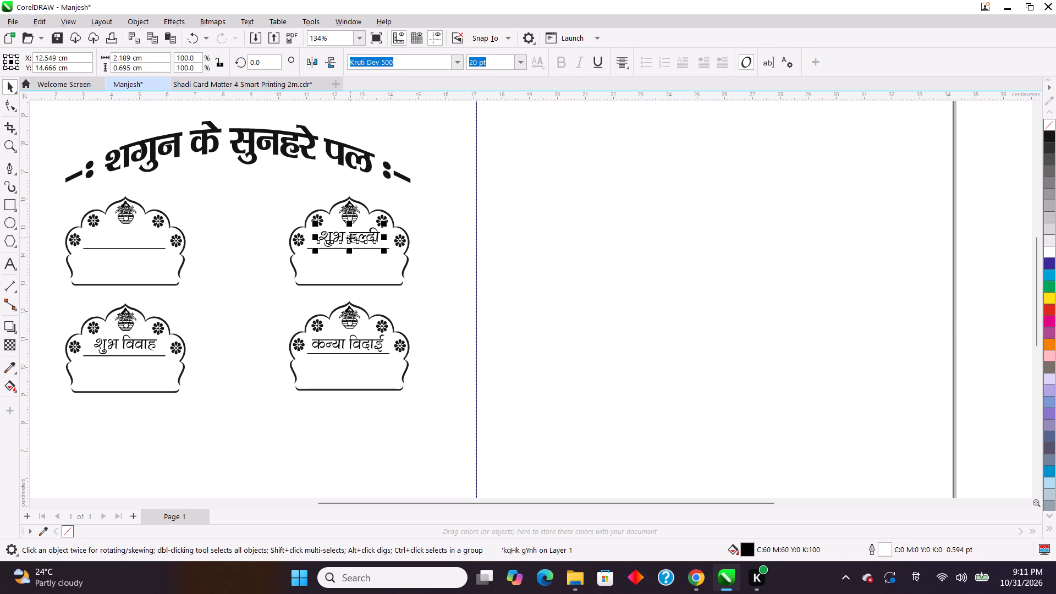
{"action": "left_click_drag", "start_coordinate": [349, 237], "coordinate": [119, 237]}
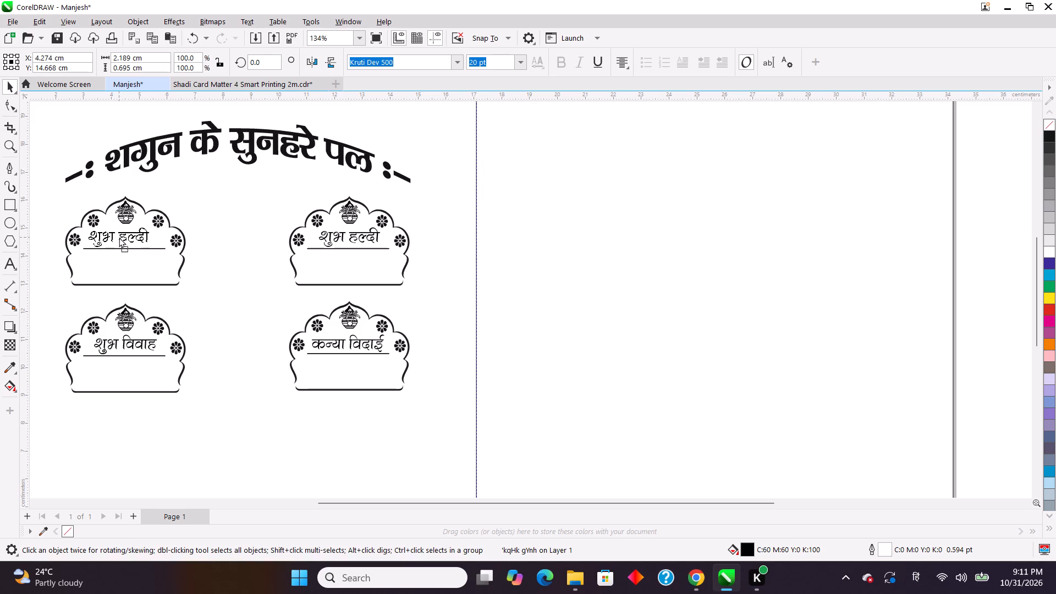
{"action": "left_click_drag", "start_coordinate": [119, 237], "coordinate": [121, 238]}
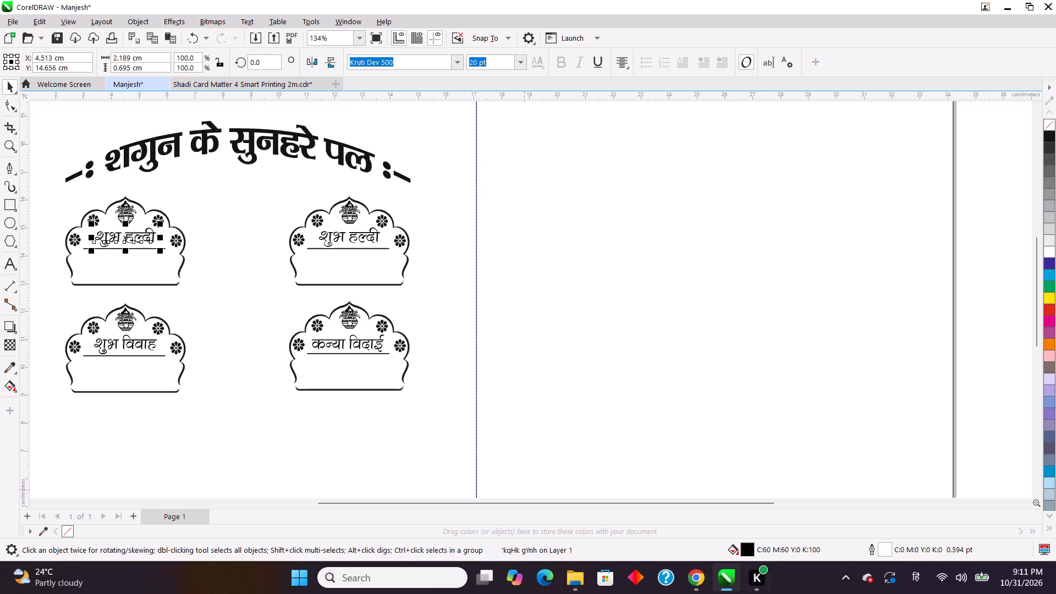
Switch to Chrome, replace the converter's source text with शुभ तिलक, and copy its KrutiDev 010 output.
{"action": "left_click", "coordinate": [696, 584]}
{"action": "left_click_drag", "start_coordinate": [175, 317], "coordinate": [90, 323]}
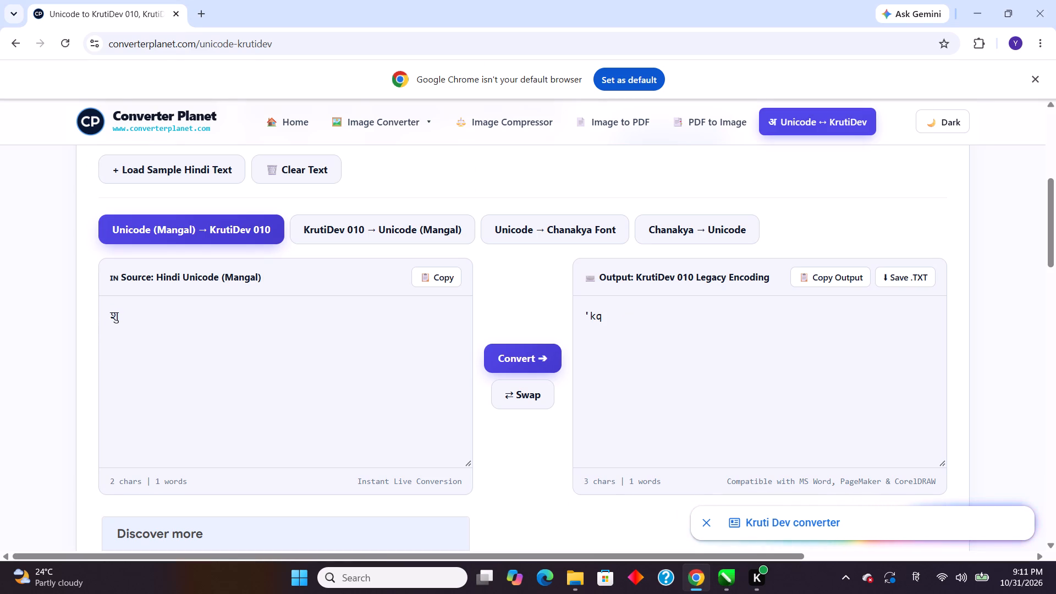
{"action": "key", "text": "BackSpace"}
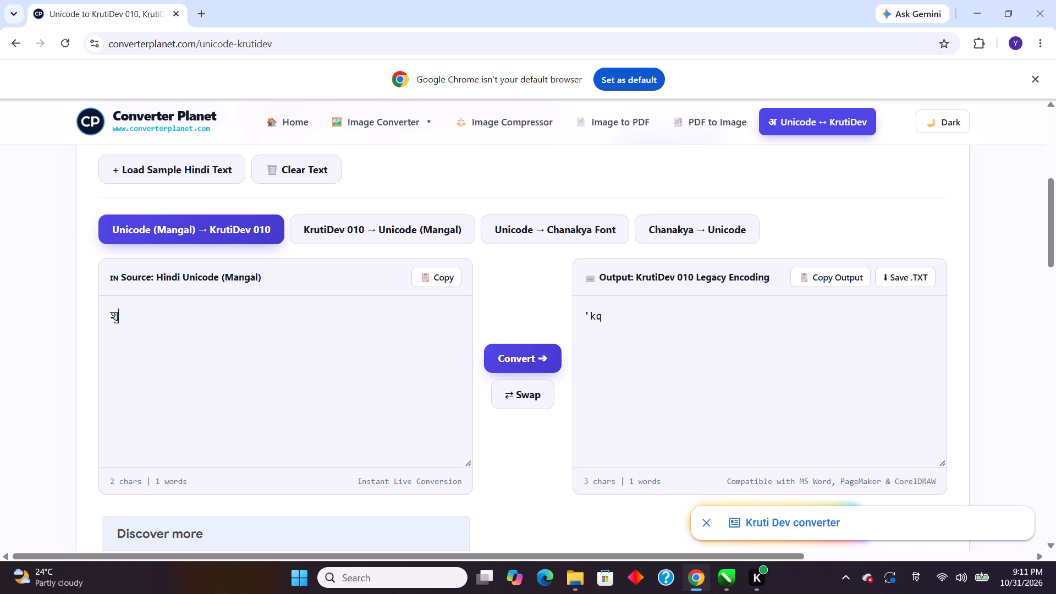
{"action": "key", "text": "space"}
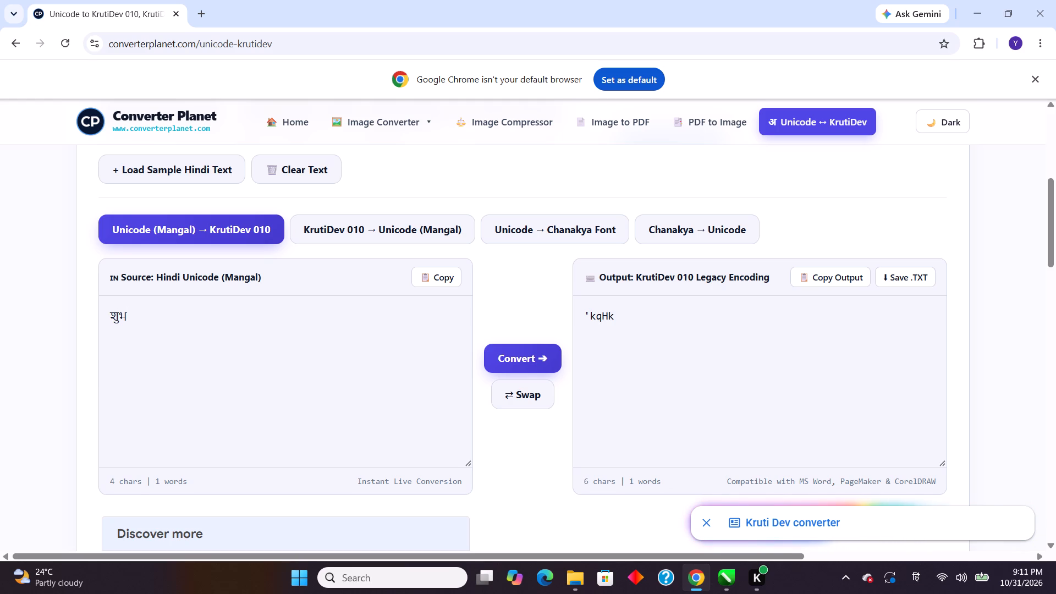
{"action": "type", "text": "ति"}
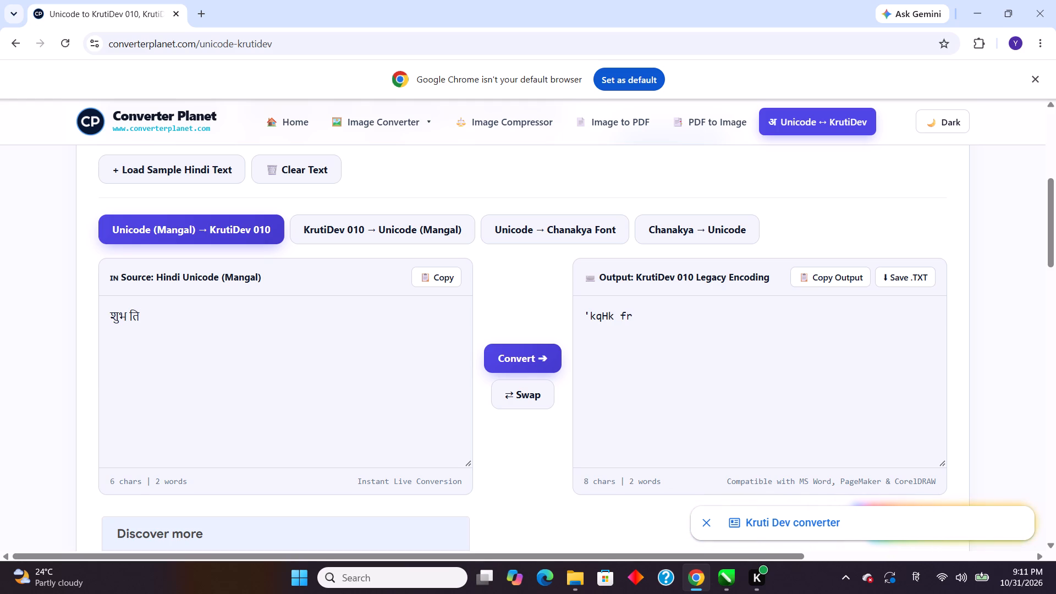
{"action": "type", "text": "लक"}
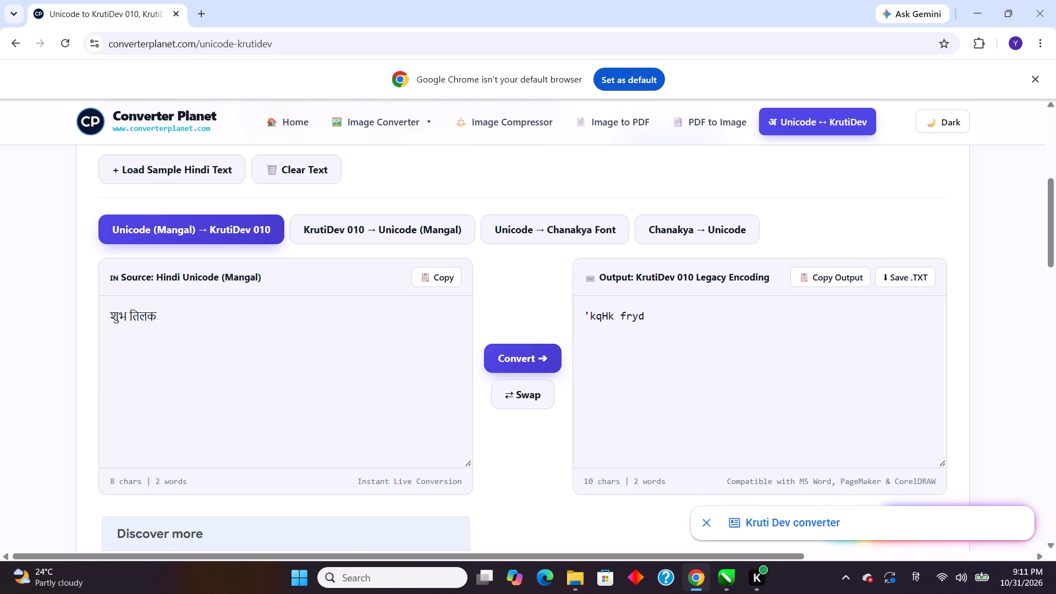
{"action": "left_click", "coordinate": [816, 275]}
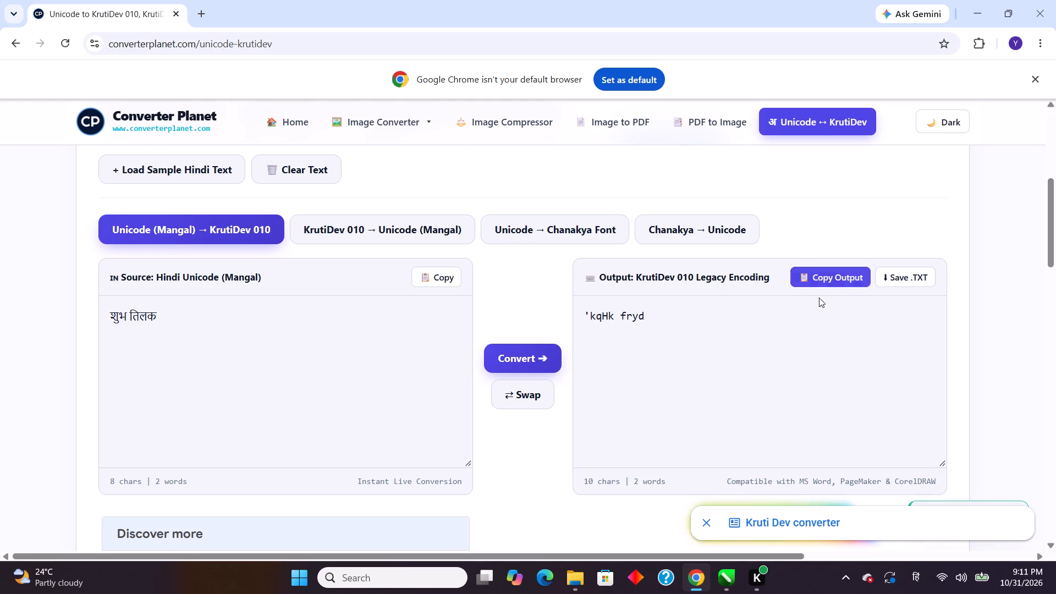
Switch to CorelDRAW and replace the copied शुभ हल्दी heading in the upper-left frame with the converted शुभ तिलक text.
{"action": "left_click", "coordinate": [721, 570]}
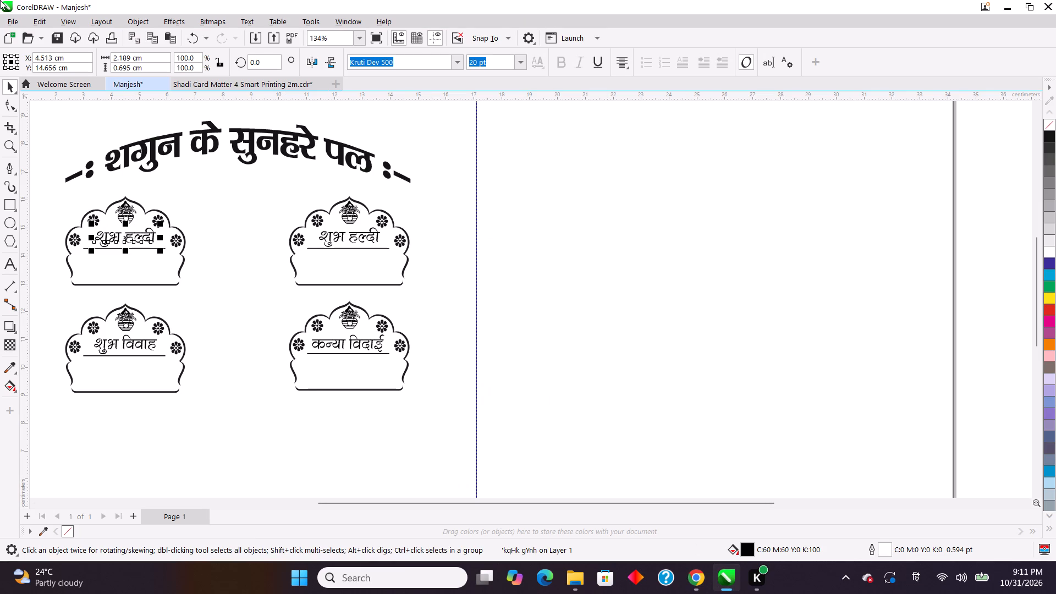
{"action": "left_click", "coordinate": [10, 262]}
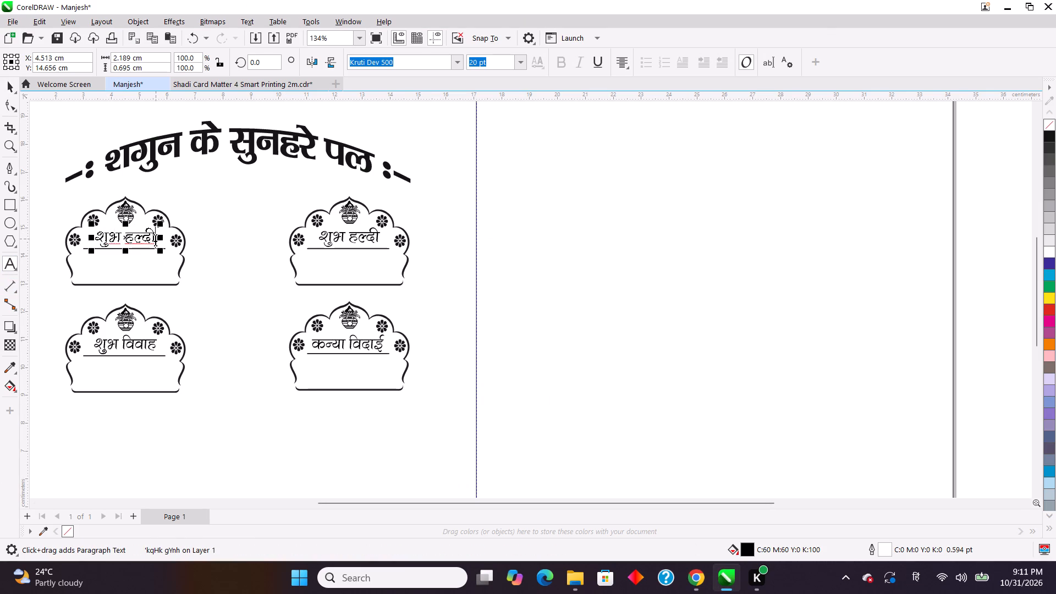
{"action": "left_click_drag", "start_coordinate": [155, 239], "coordinate": [93, 241]}
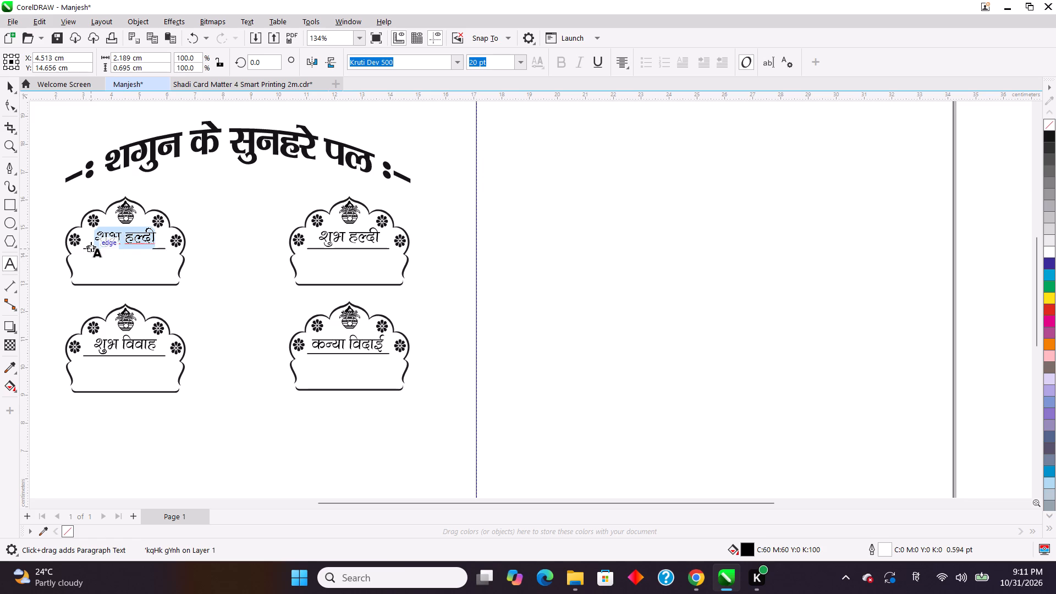
{"action": "key", "text": "ctrl+v"}
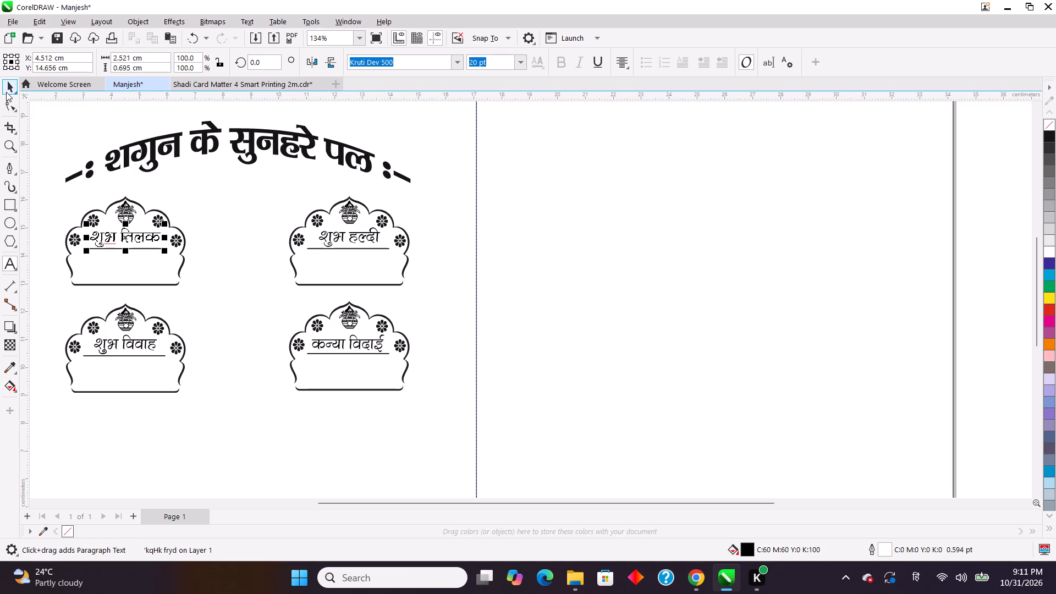
{"action": "left_click", "coordinate": [245, 294]}
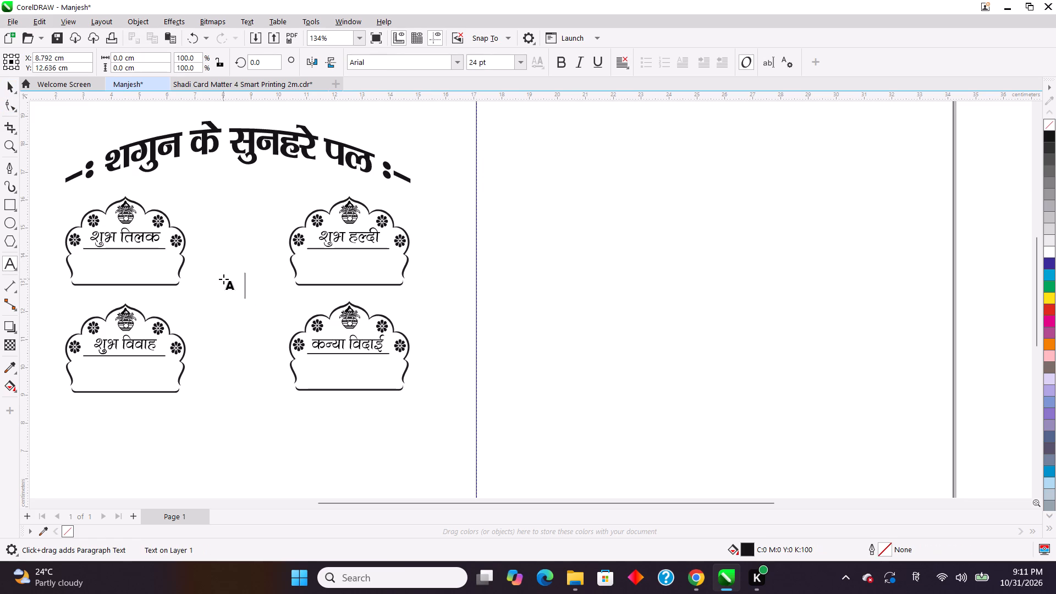
{"action": "left_click", "coordinate": [5, 87]}
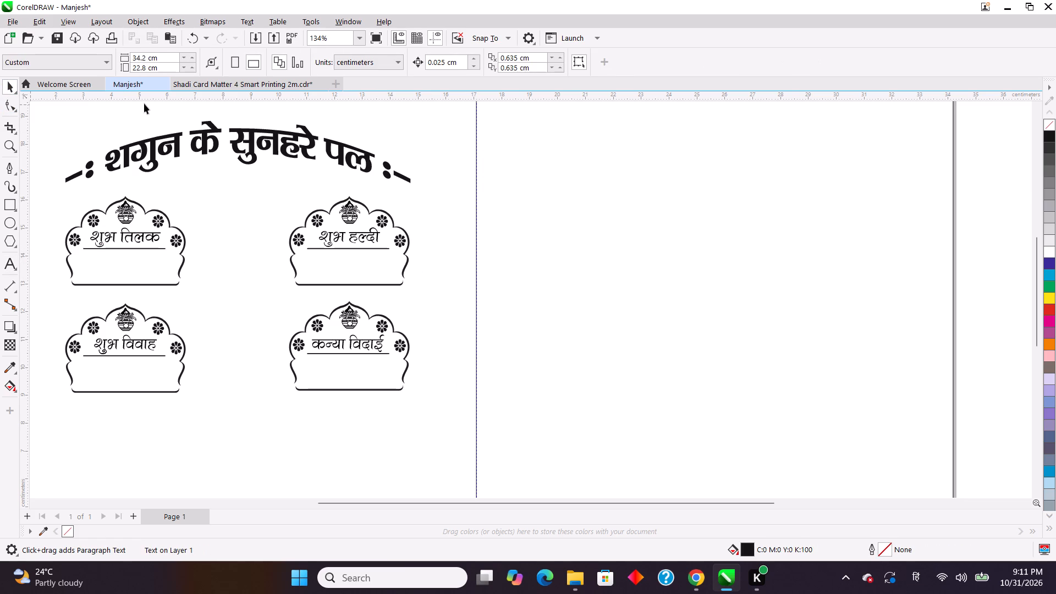
Examine the शुभ तिलक heading's placement above its line and the overall layout of the two-page spread.
{"action": "key", "text": "ctrl+plus"}
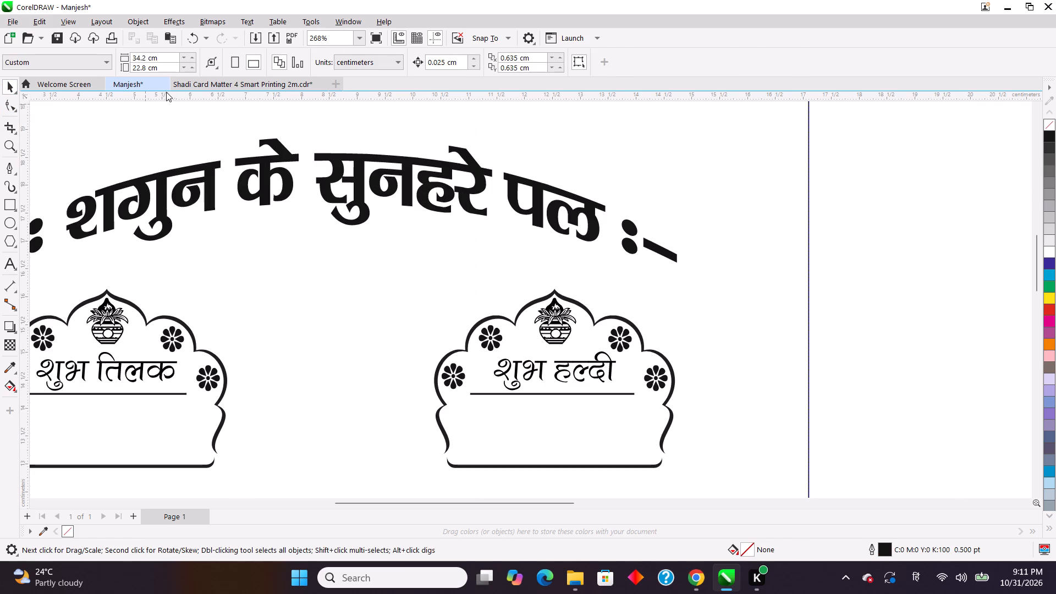
{"action": "scroll", "coordinate": [192, 227], "scroll_direction": "down", "scroll_amount": 2}
{"action": "left_click", "coordinate": [130, 341]}
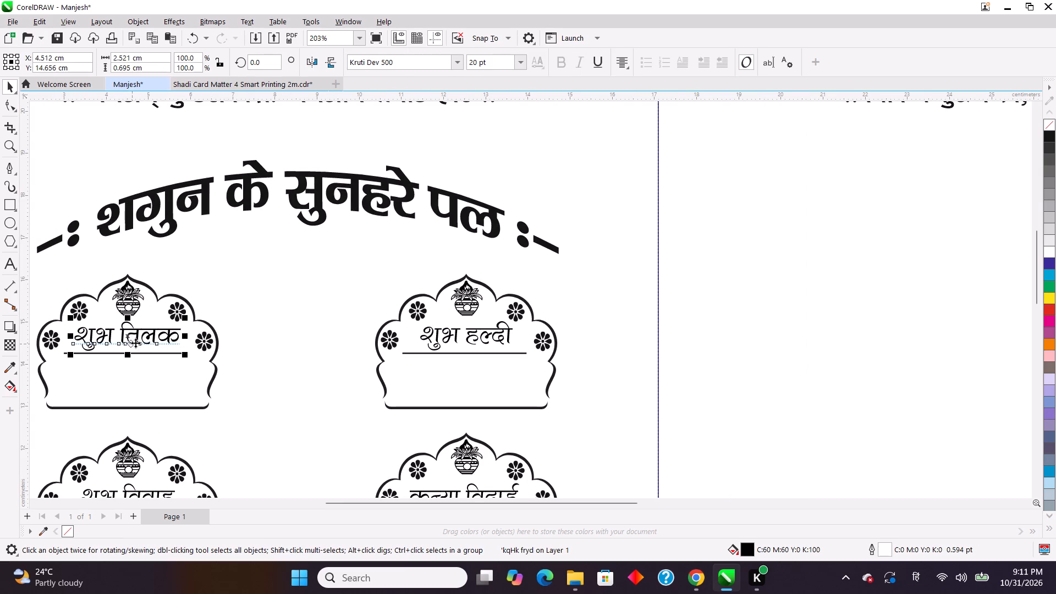
{"action": "left_click", "coordinate": [251, 325]}
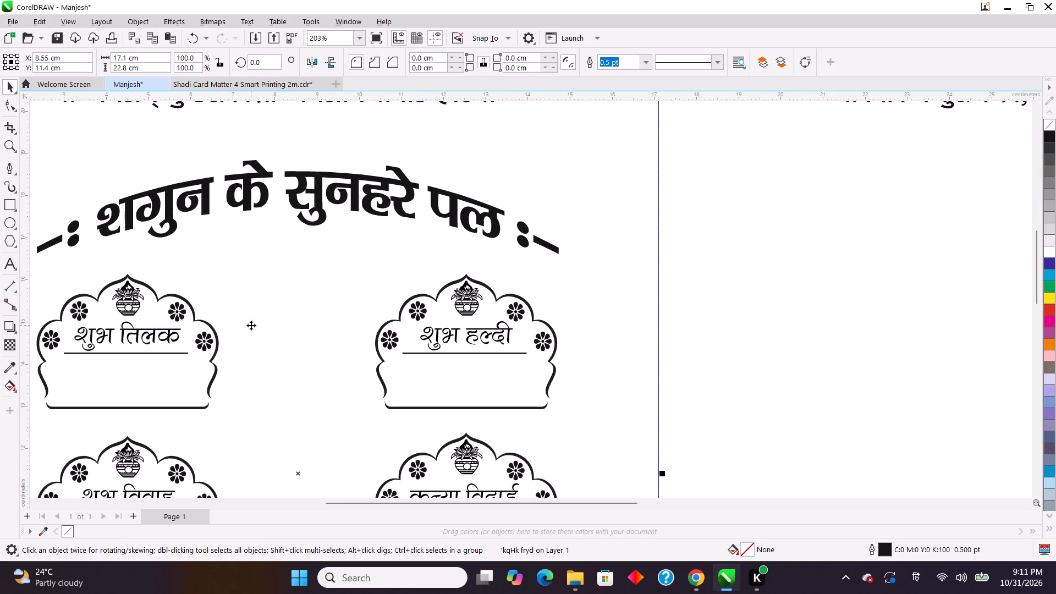
{"action": "scroll", "coordinate": [282, 294], "scroll_direction": "down", "scroll_amount": 6}
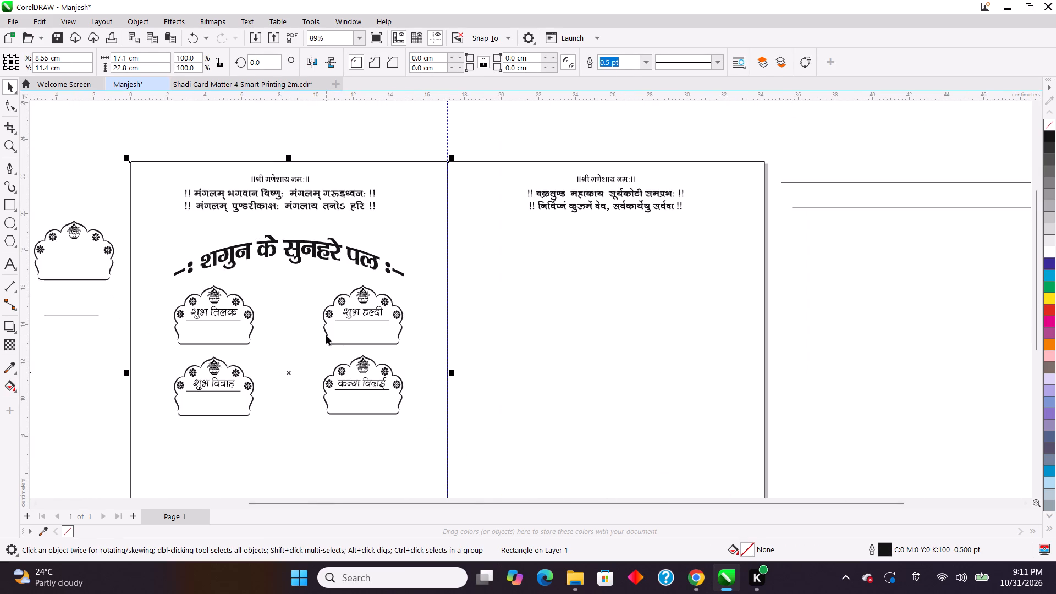
{"action": "left_click", "coordinate": [635, 350]}
{"action": "scroll", "coordinate": [621, 357], "scroll_direction": "down", "scroll_amount": 4}
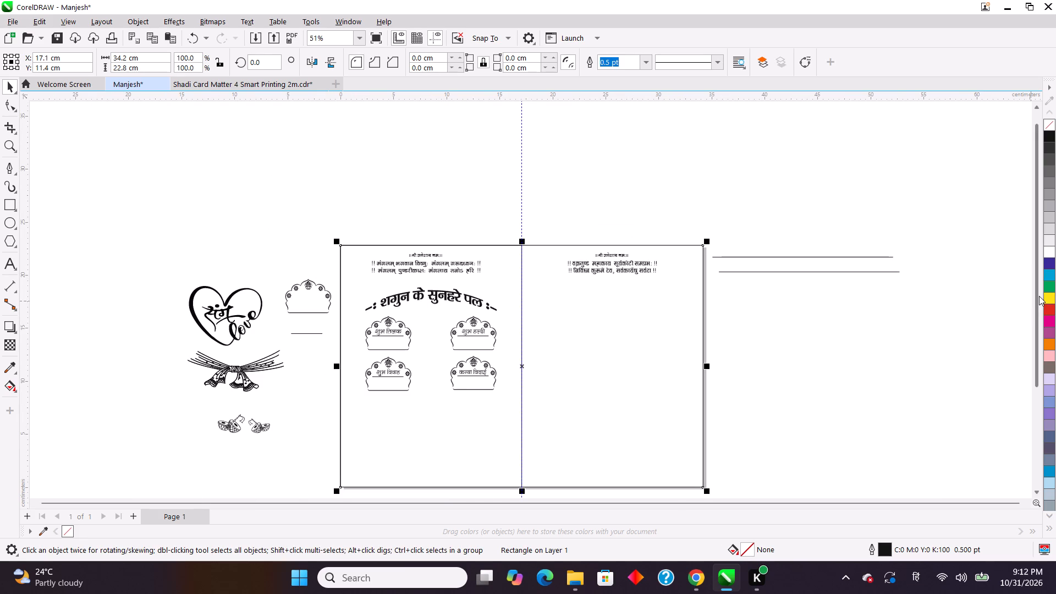
{"action": "left_click_drag", "start_coordinate": [1039, 296], "coordinate": [1039, 309]}
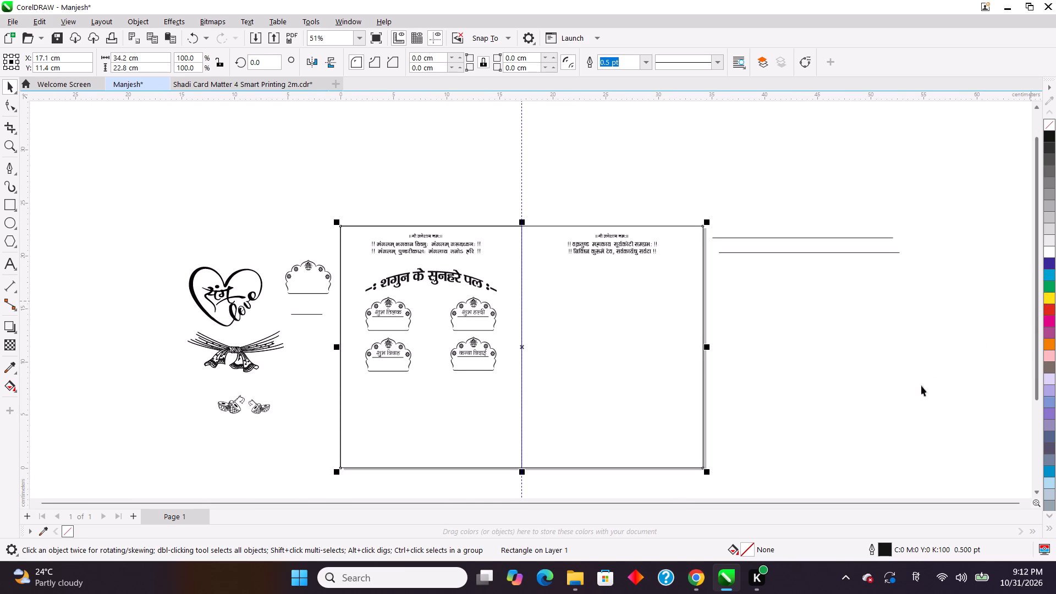
Add the date text 30-11-2026 in the upper-left frame, just below the शुभ तिलक heading.
{"action": "scroll", "coordinate": [457, 376], "scroll_direction": "up", "scroll_amount": 4}
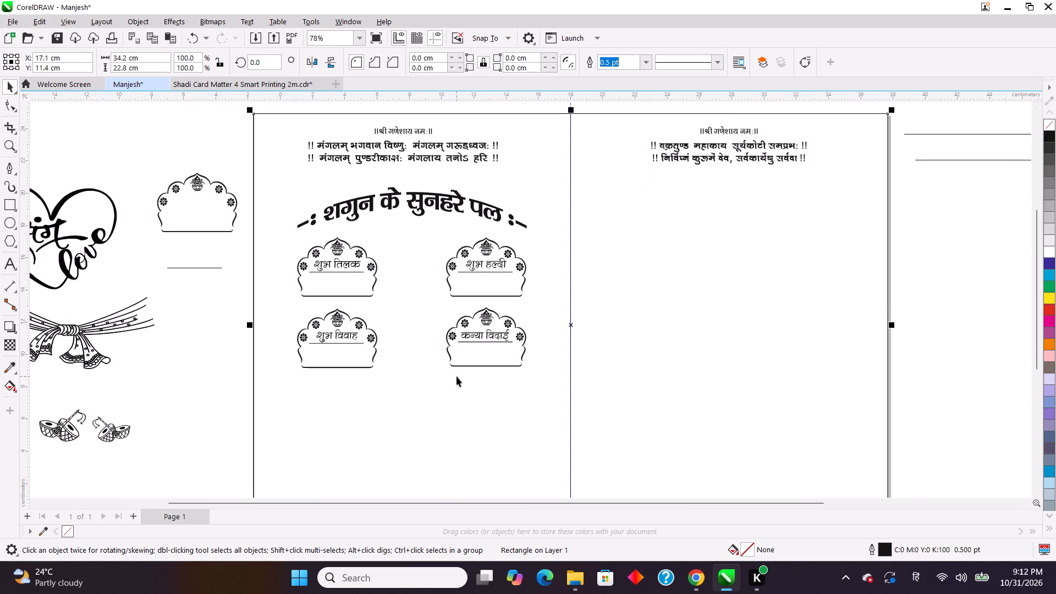
{"action": "left_click", "coordinate": [10, 263]}
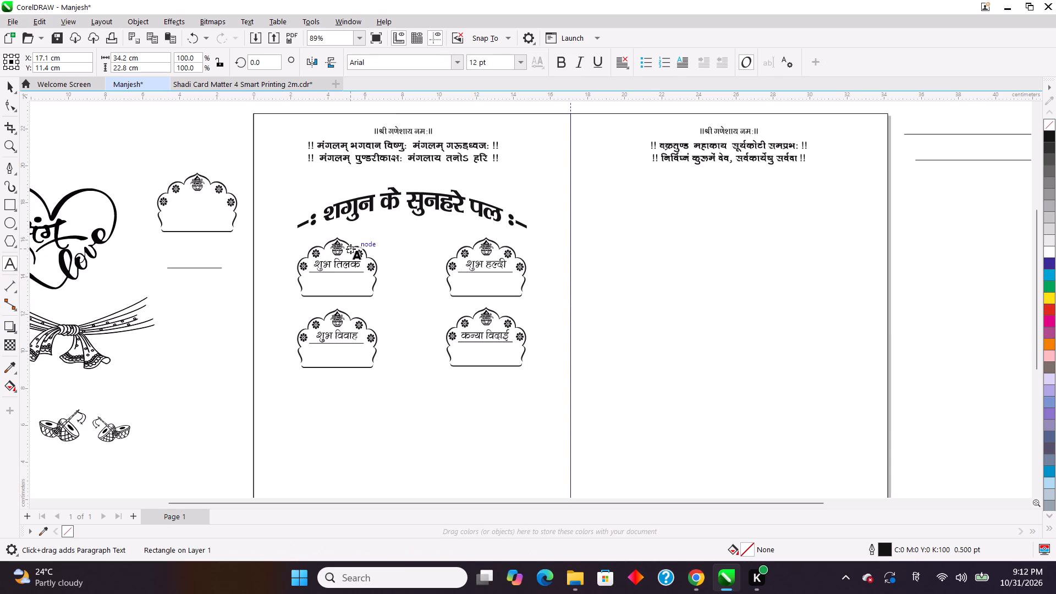
{"action": "left_click", "coordinate": [317, 277]}
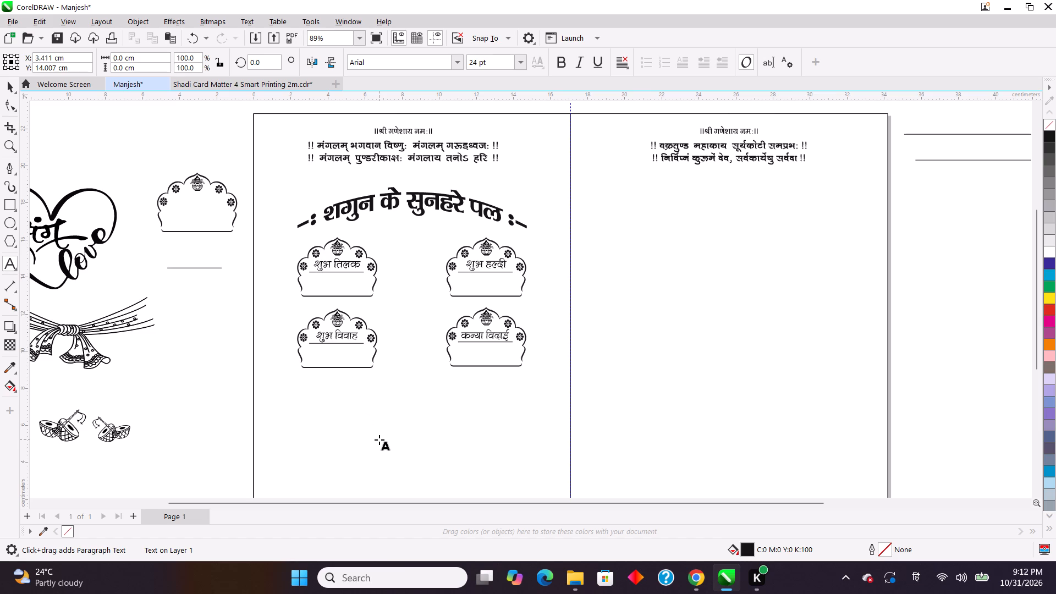
{"action": "type", "text": "30"}
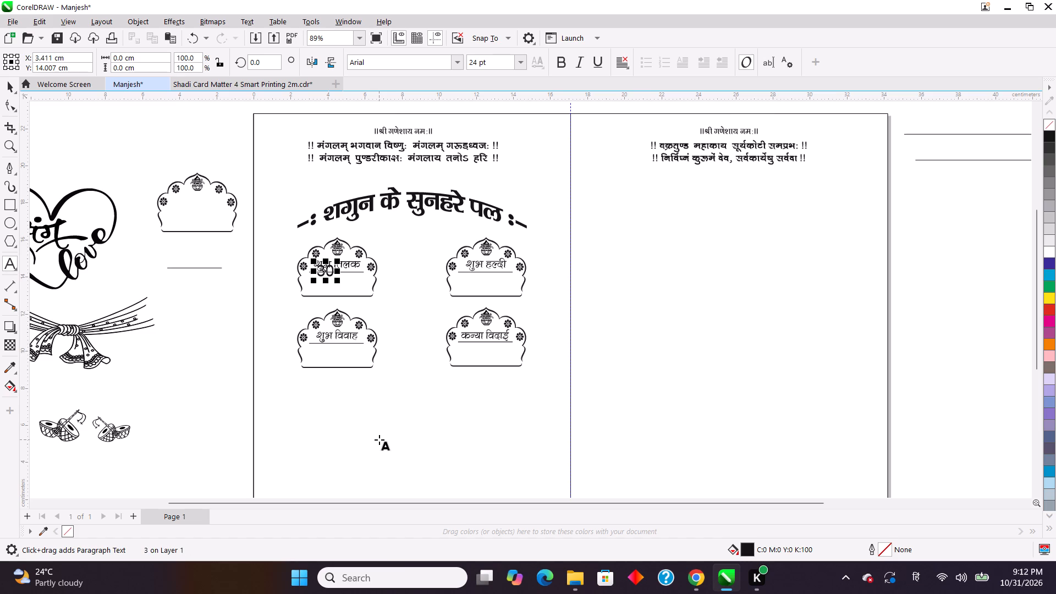
{"action": "key", "text": "minus"}
{"action": "type", "text": "11"}
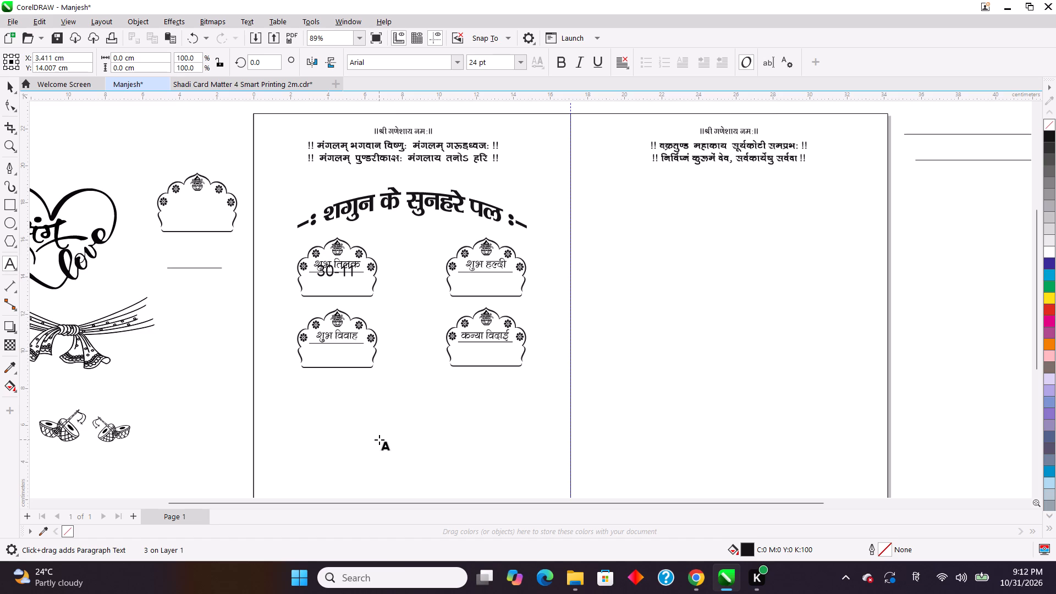
{"action": "key", "text": "minus"}
{"action": "type", "text": "2026"}
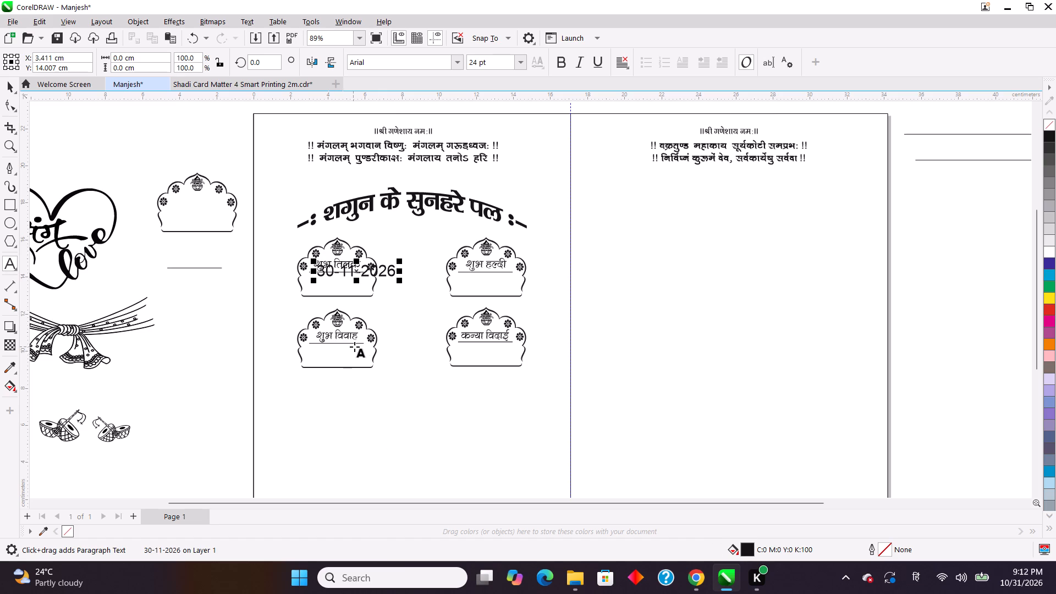
Add a separate Hindi text object reading सोमवार beside the page's left edge, below the spare line.
{"action": "left_click", "coordinate": [203, 318]}
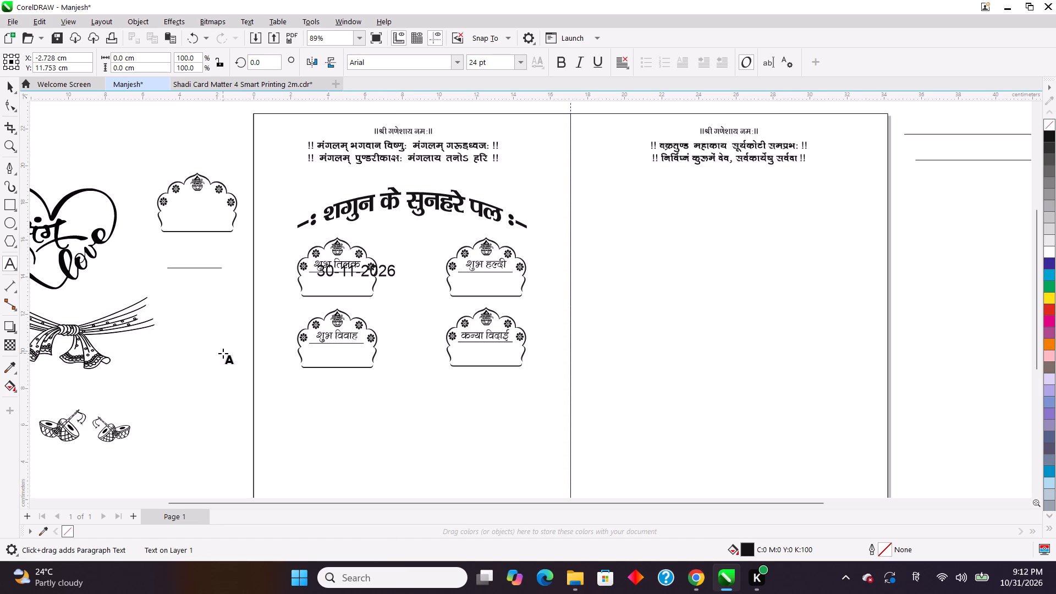
{"action": "type", "text": "ोे"}
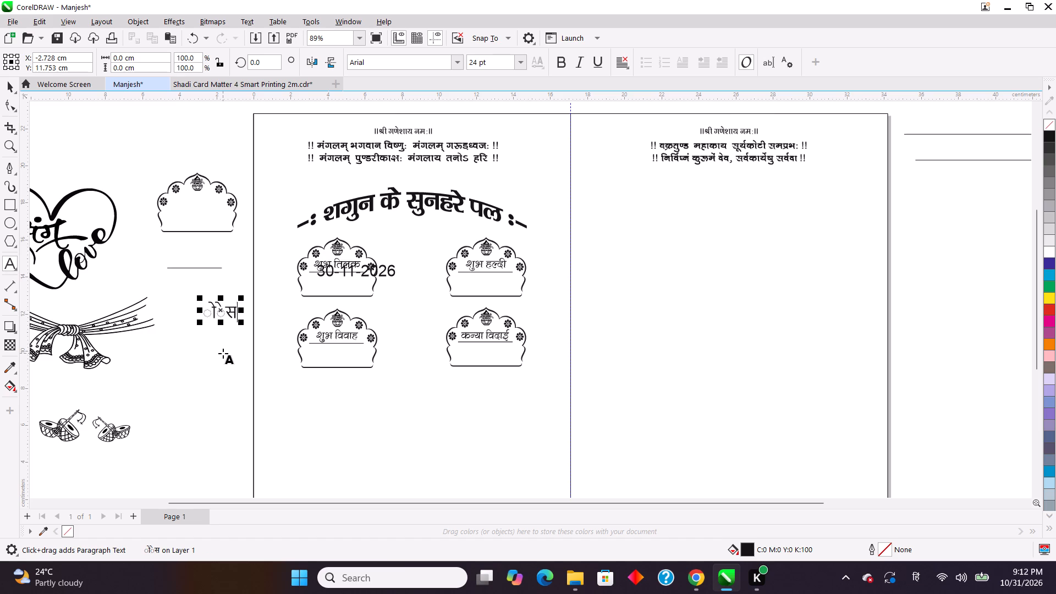
{"action": "key", "text": "BackSpace"}
{"action": "key", "text": "BackSpace"}
{"action": "key", "text": "BackSpace"}
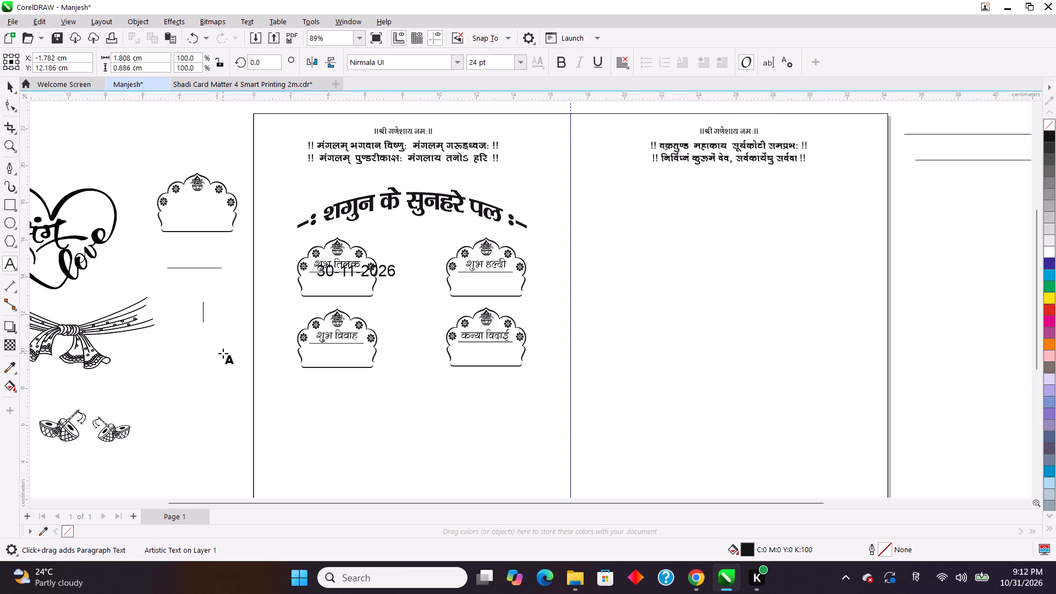
{"action": "type", "text": "सो"}
{"action": "key", "text": "BackSpace"}
{"action": "type", "text": "वा"}
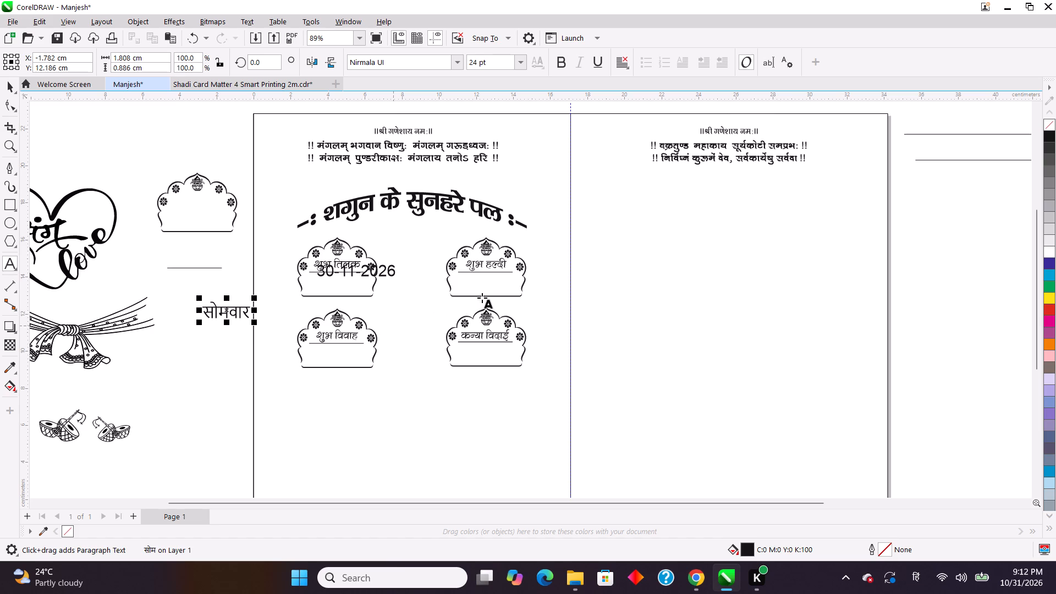
Add the date text 02-12-2026 on the blank right-hand page, level with the upper frames.
{"action": "left_click", "coordinate": [586, 279]}
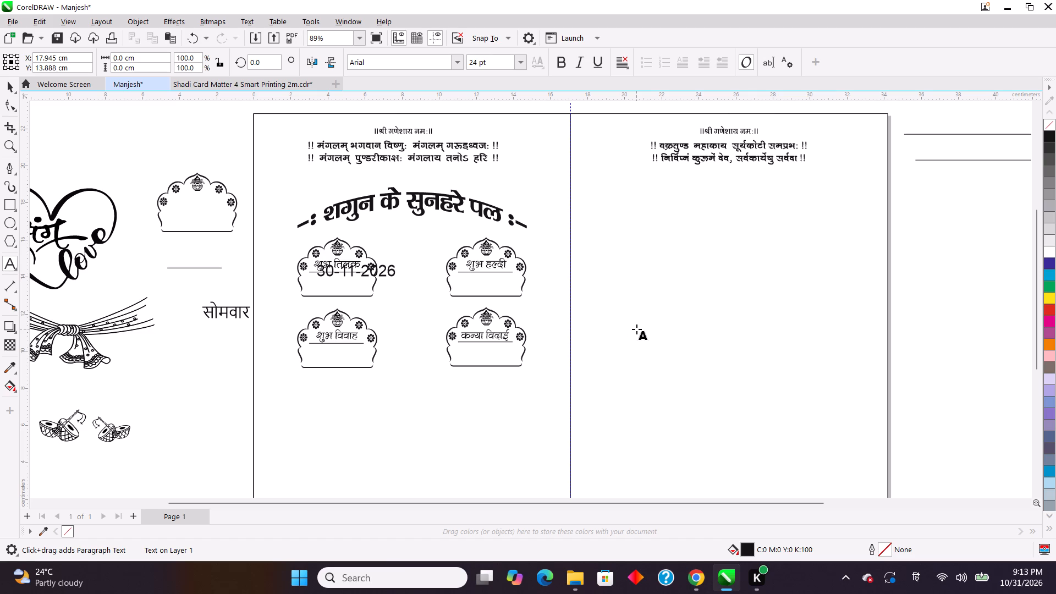
{"action": "type", "text": "02"}
{"action": "key", "text": "minus"}
{"action": "type", "text": "12"}
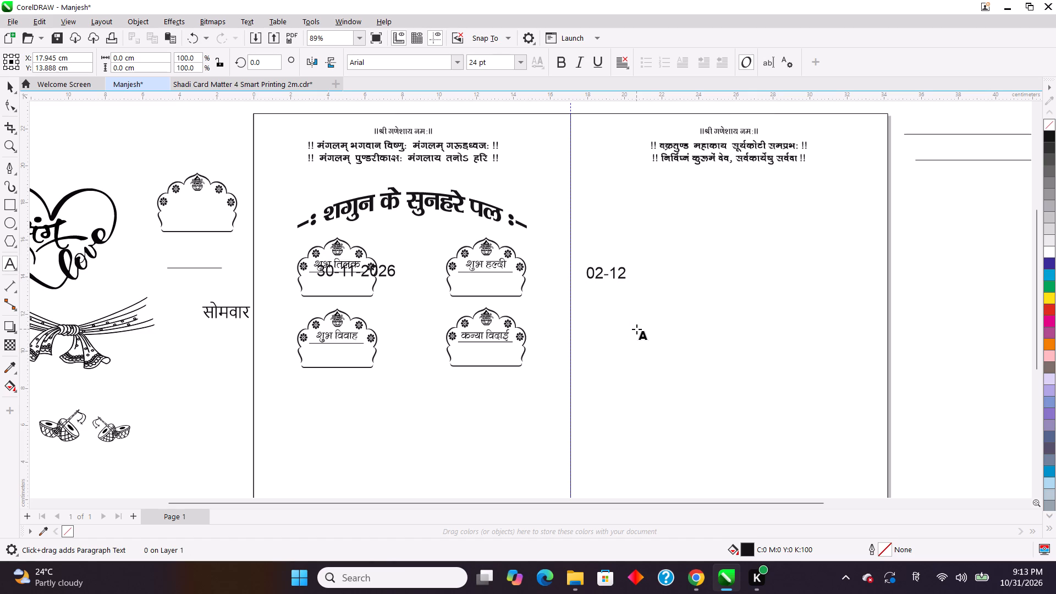
{"action": "key", "text": "minus"}
{"action": "type", "text": "2026"}
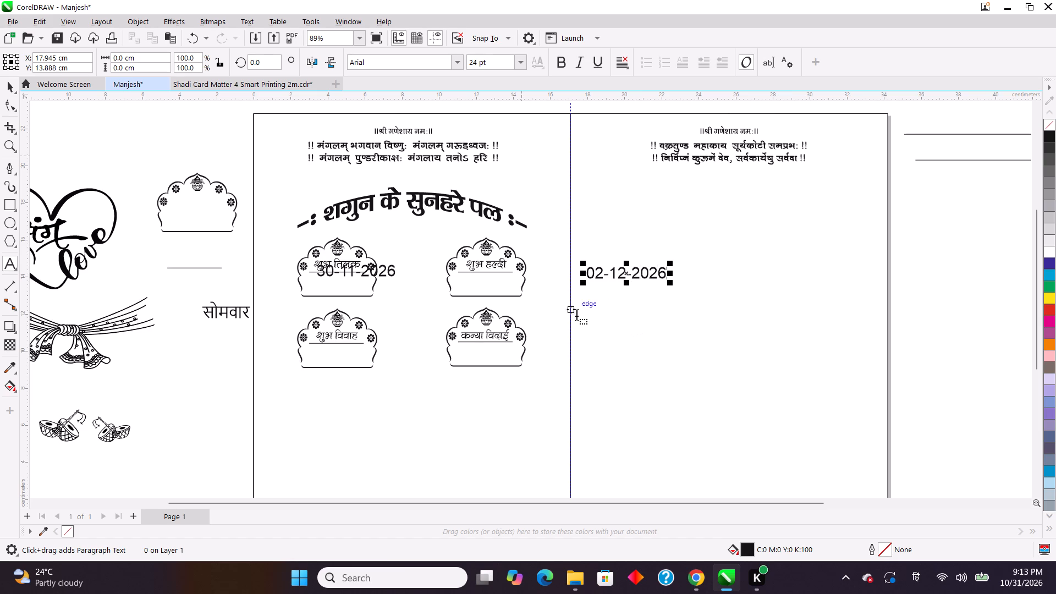
Add a separate Hindi text object reading बुद्धवार just below the 02-12-2026 date on the right-hand page.
{"action": "left_click", "coordinate": [598, 313]}
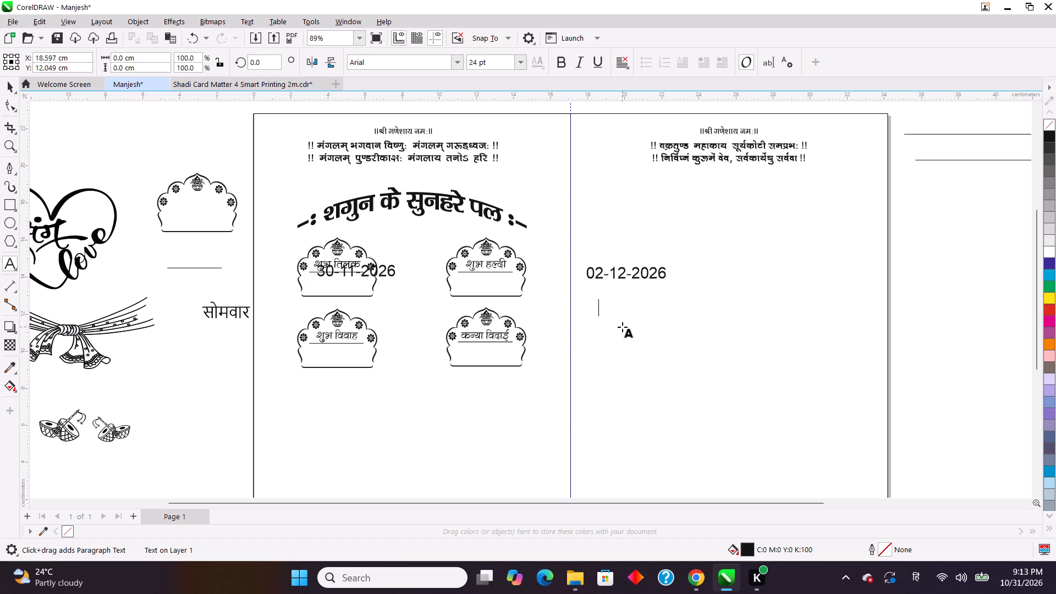
{"action": "key", "text": "BackSpace"}
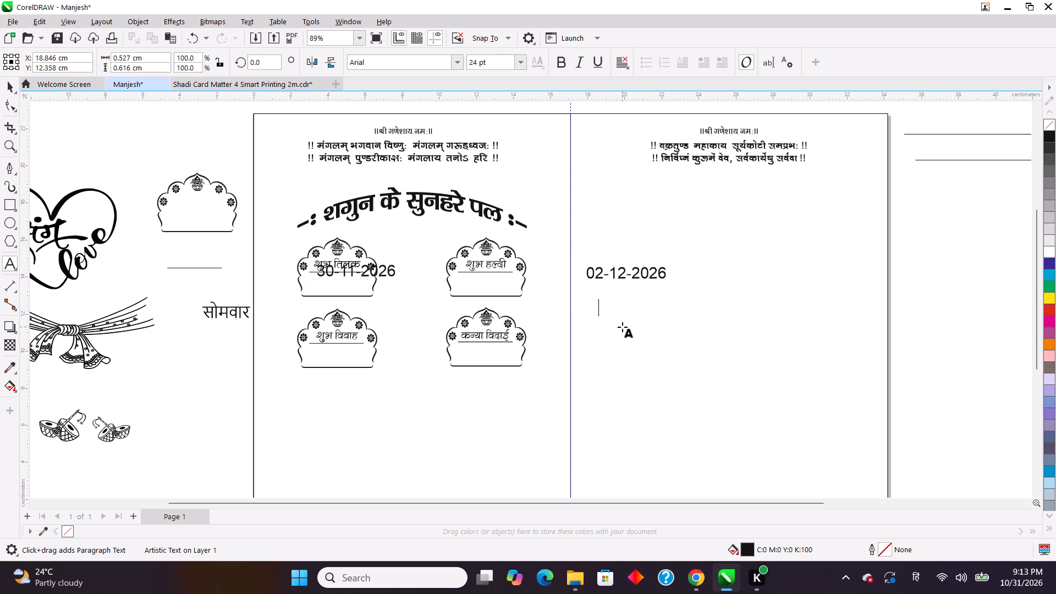
{"action": "type", "text": "बु"}
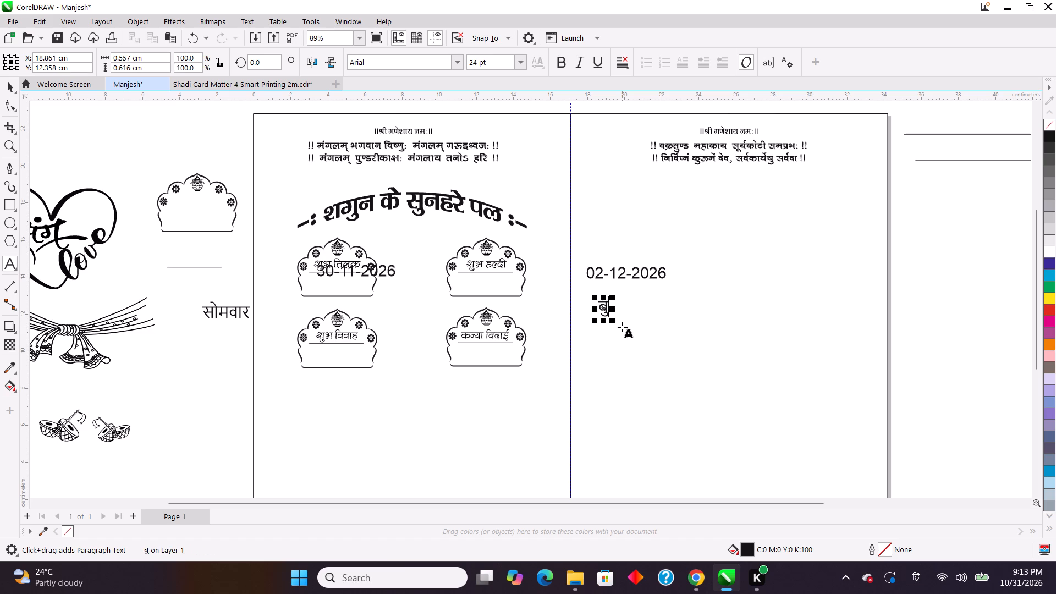
{"action": "type", "text": "द्"}
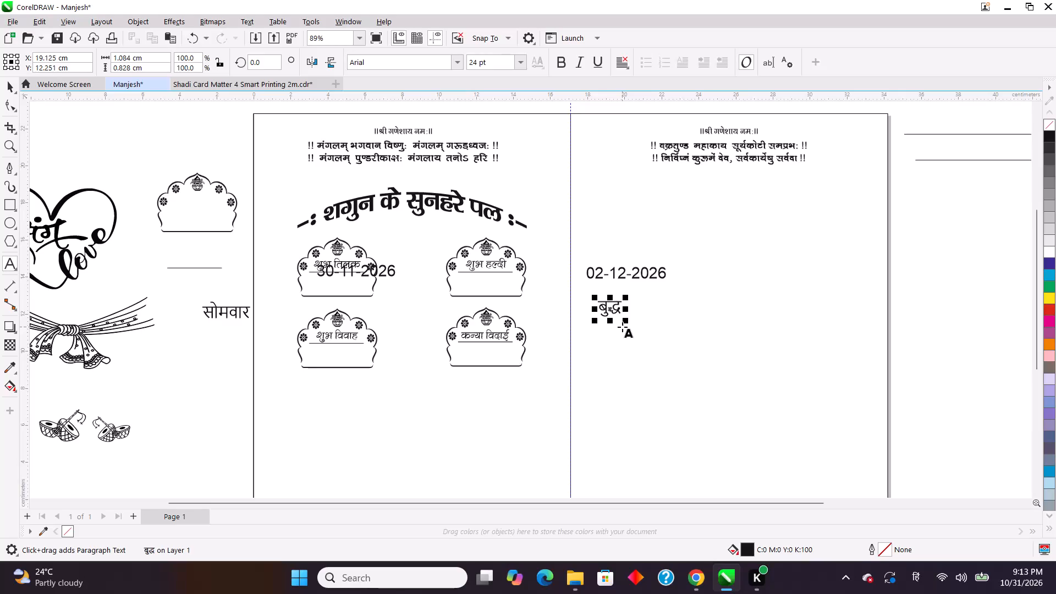
{"action": "type", "text": "वार"}
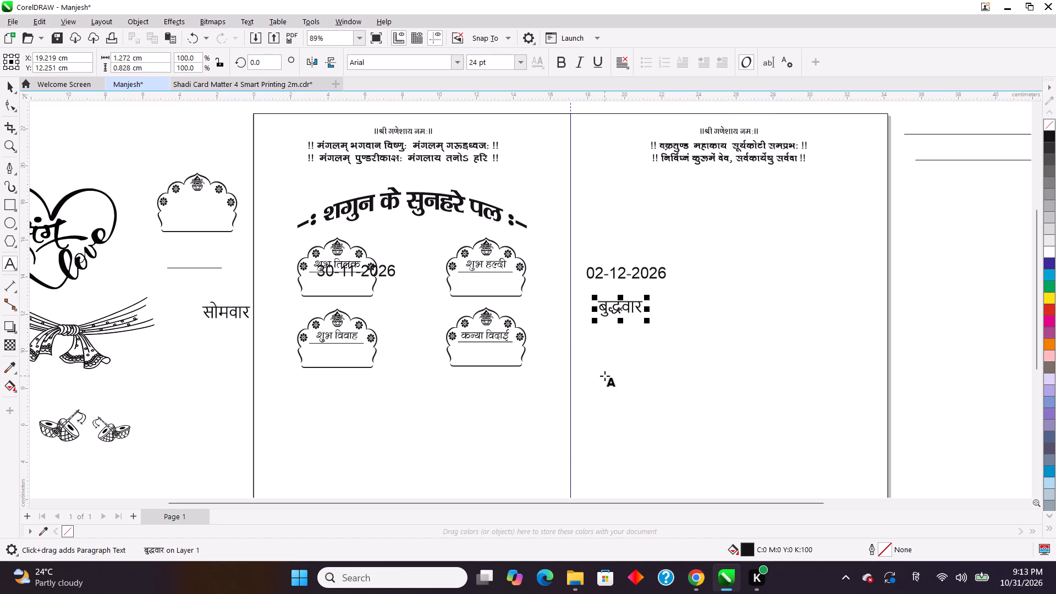
Correct the weekday below the 02-12-2026 date on the right-hand page to read बुधवार.
{"action": "left_click", "coordinate": [610, 388]}
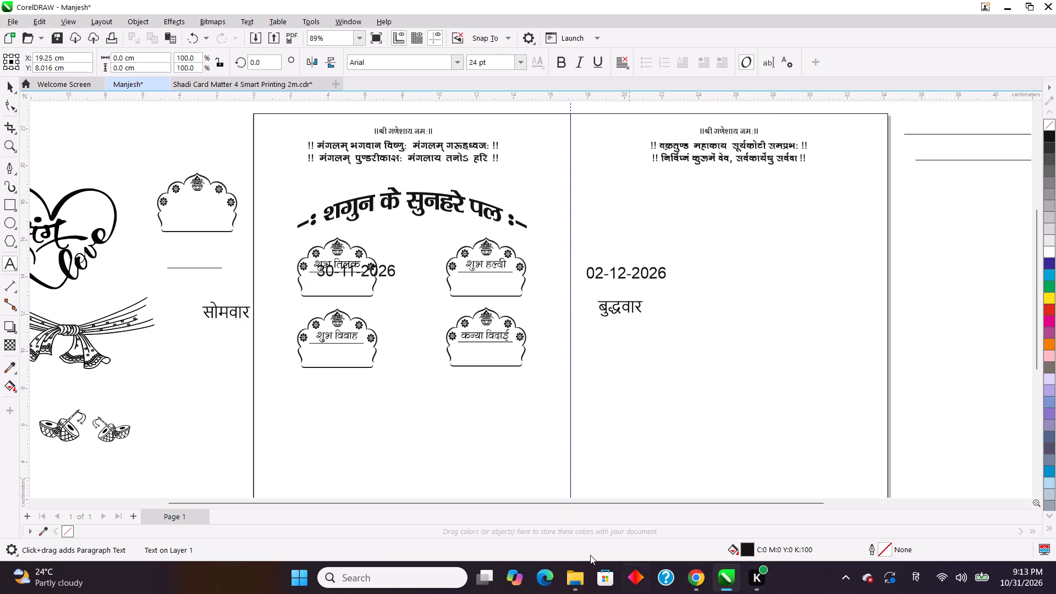
{"action": "left_click", "coordinate": [621, 308]}
{"action": "key", "text": "BackSpace"}
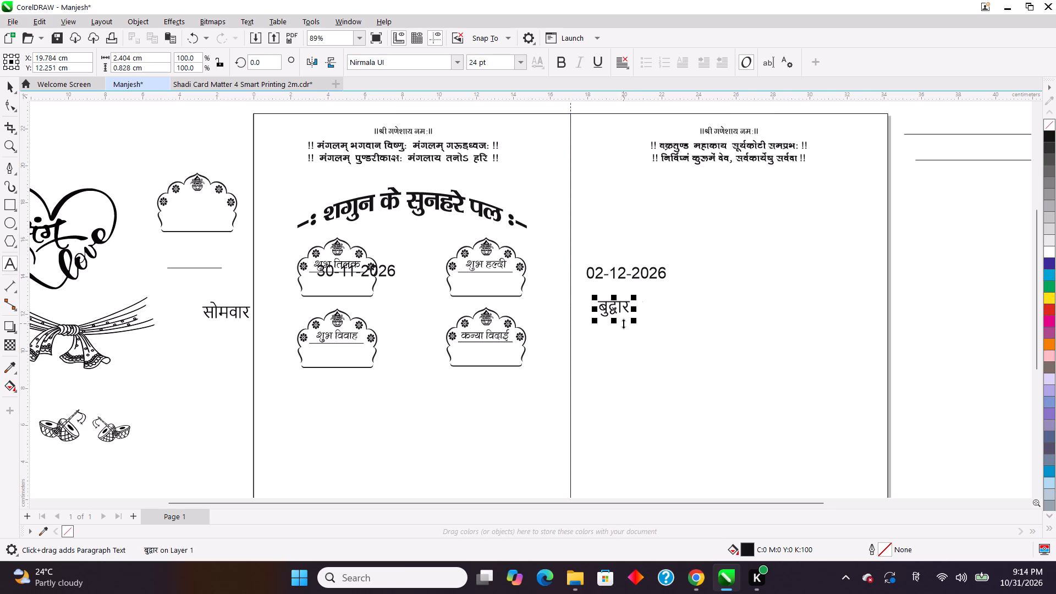
{"action": "key", "text": "BackSpace"}
{"action": "key", "text": "BackSpace"}
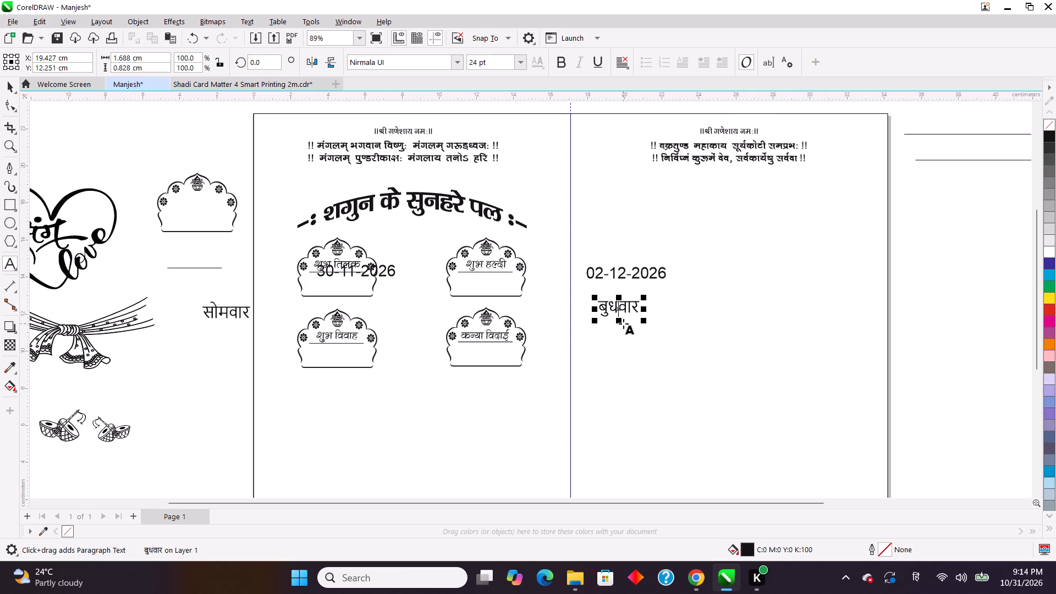
Add the date text 03-12-2026 on the right-hand page, some distance below the बुधवार text.
{"action": "left_click", "coordinate": [601, 389]}
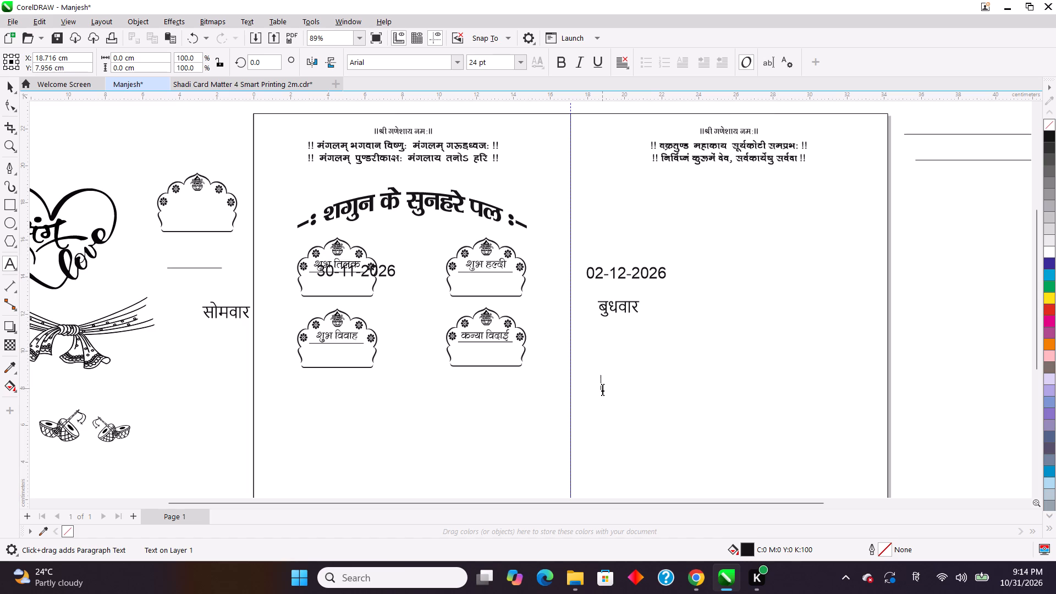
{"action": "type", "text": "03"}
{"action": "key", "text": "minus"}
{"action": "type", "text": "12"}
{"action": "key", "text": "minus"}
{"action": "type", "text": "2026"}
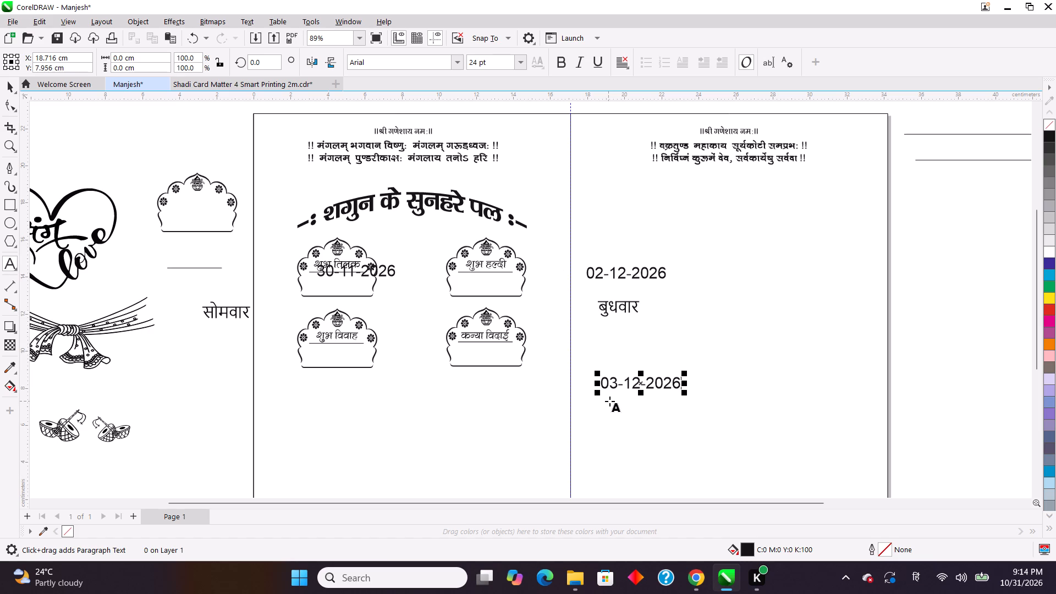
Add a separate Hindi text object reading बृहस्पतिवार and position it just below the 03-12-2026 date.
{"action": "left_click", "coordinate": [609, 401]}
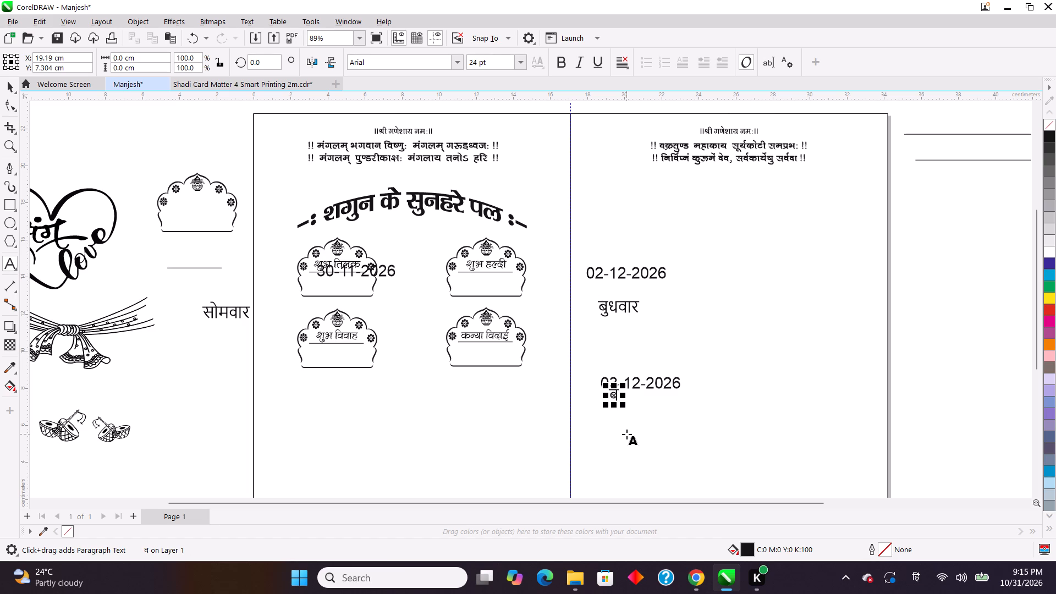
{"action": "key", "text": "BackSpace"}
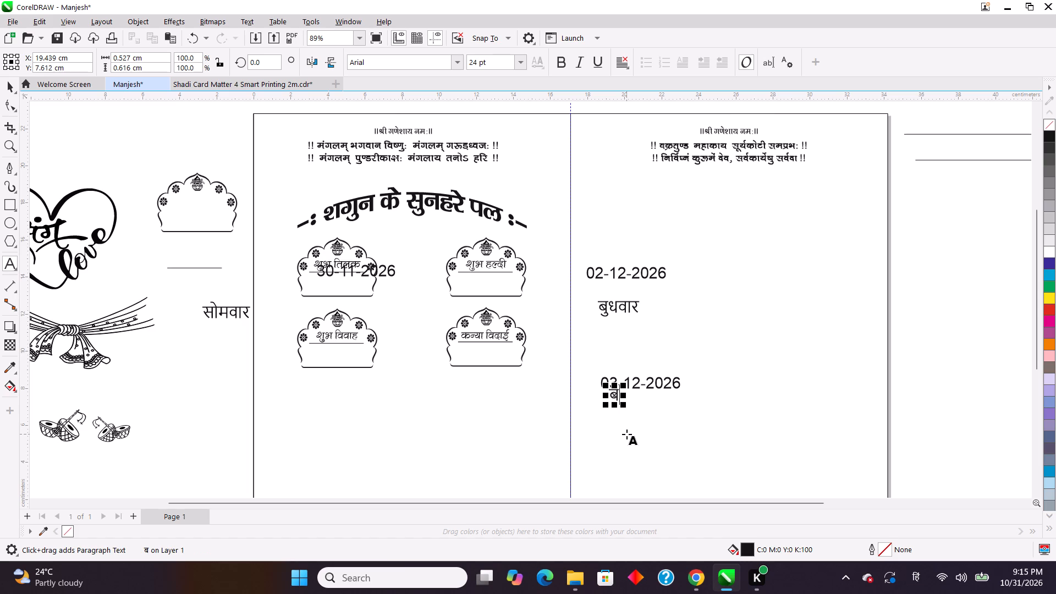
{"action": "key", "text": "minus"}
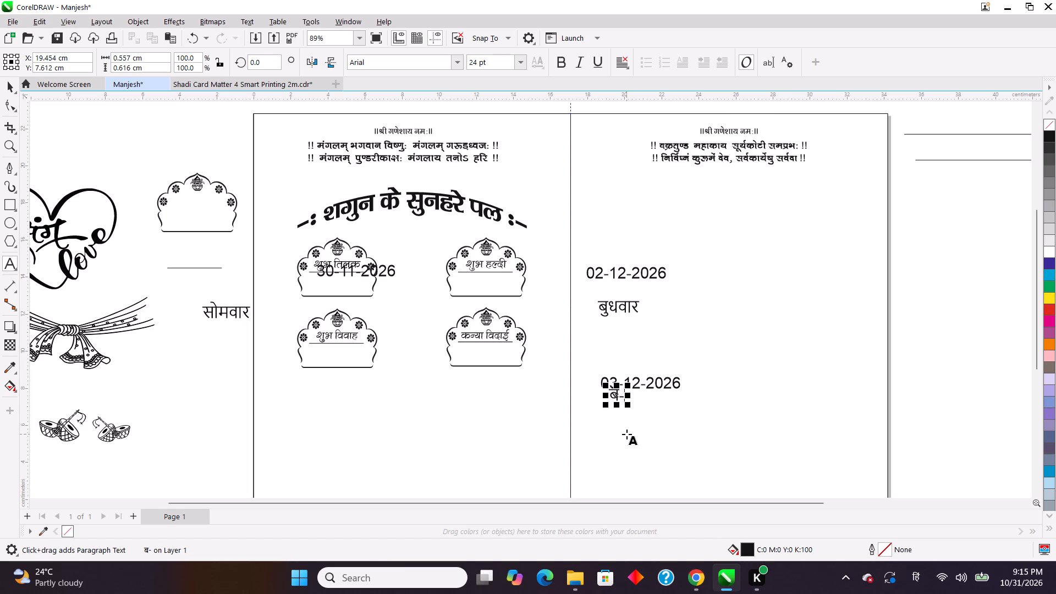
{"action": "key", "text": "BackSpace"}
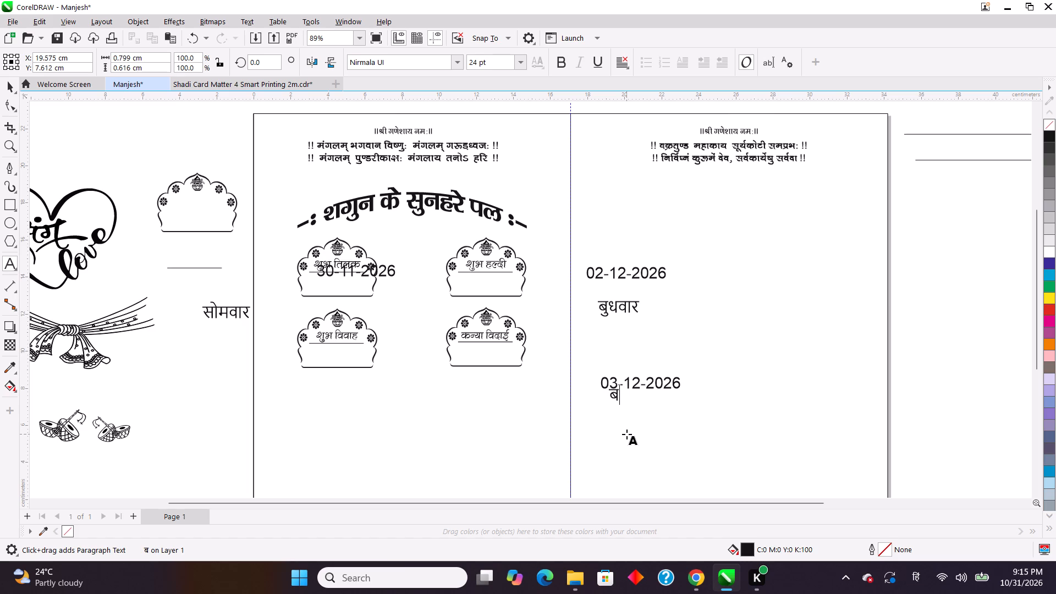
{"action": "key", "text": "BackSpace"}
{"action": "type", "text": "स्"}
{"action": "type", "text": "तिवार"}
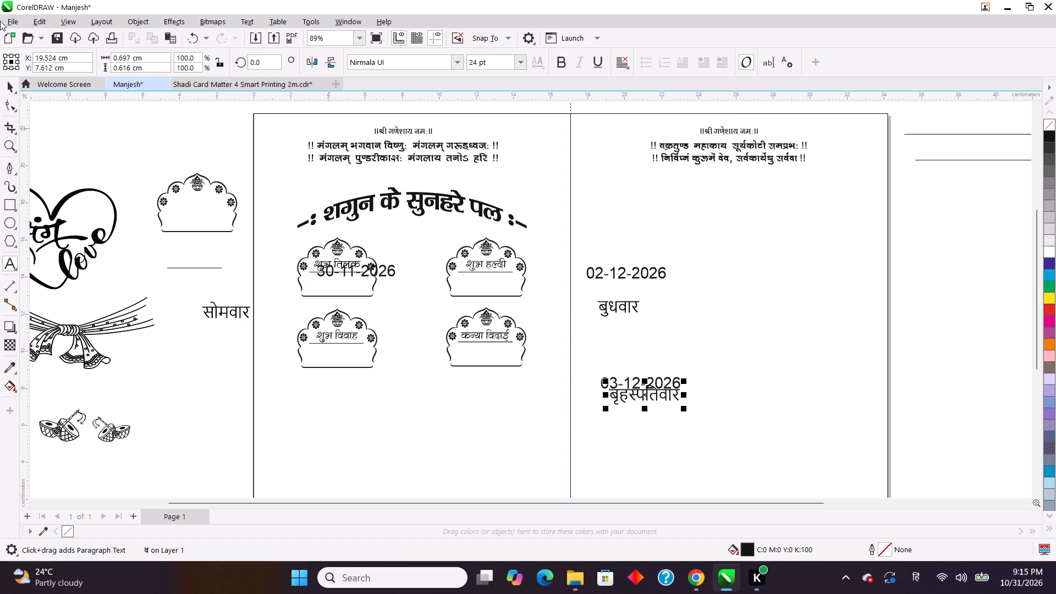
{"action": "left_click", "coordinate": [9, 89]}
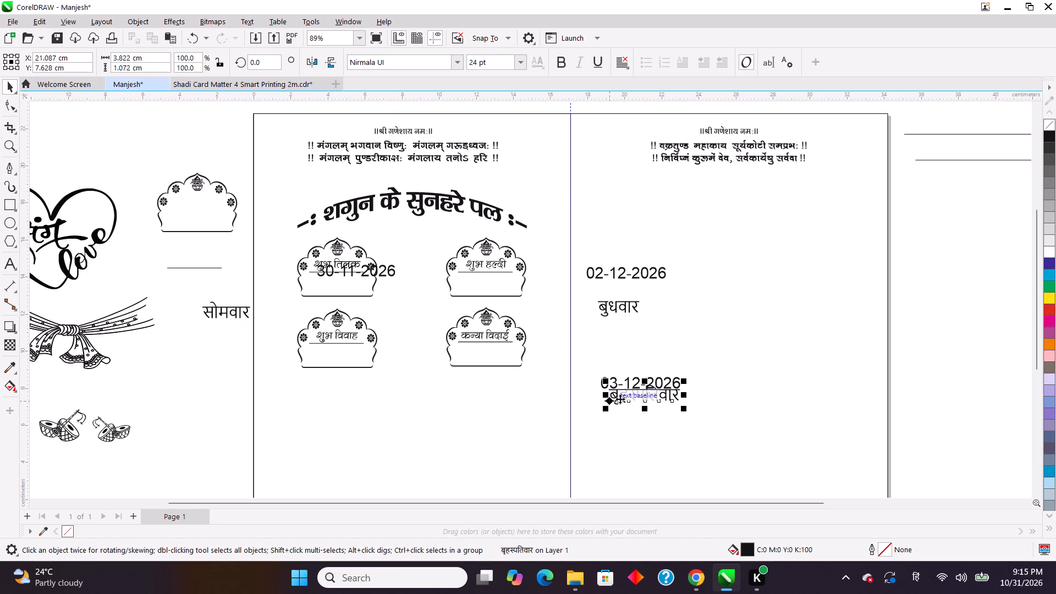
{"action": "left_click", "coordinate": [649, 396]}
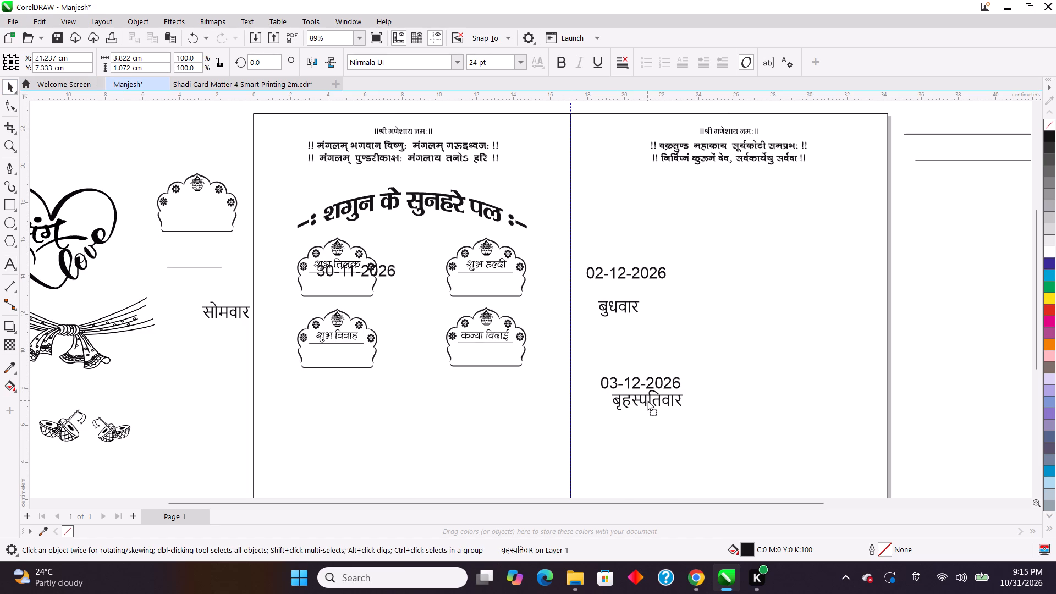
{"action": "left_click", "coordinate": [738, 343]}
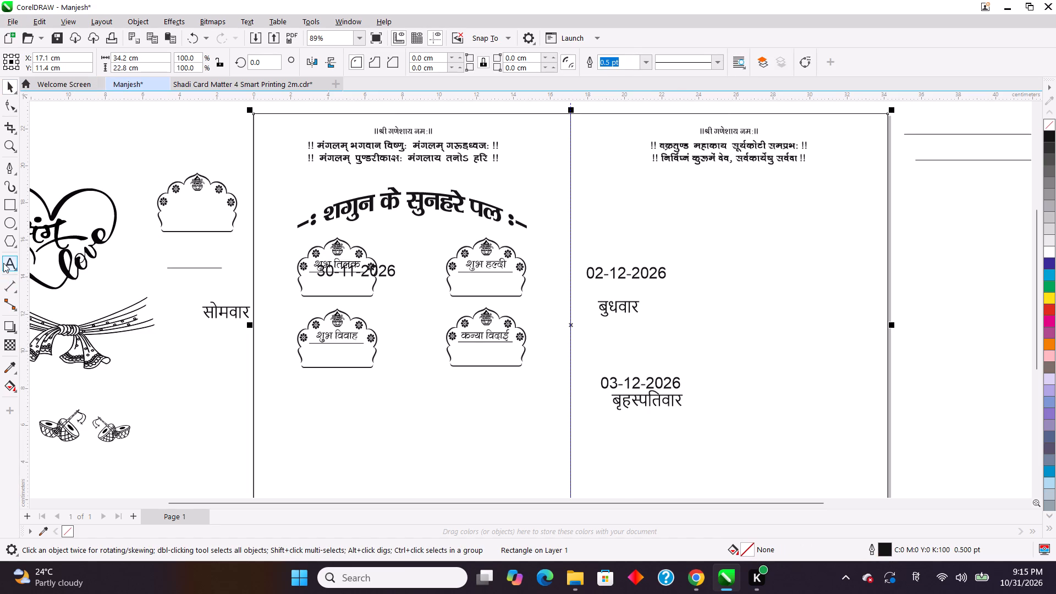
Add the date text 04-12-2026 on the right-hand page, to the right of and between the other two date groups.
{"action": "left_click", "coordinate": [3, 263]}
{"action": "left_click", "coordinate": [725, 345]}
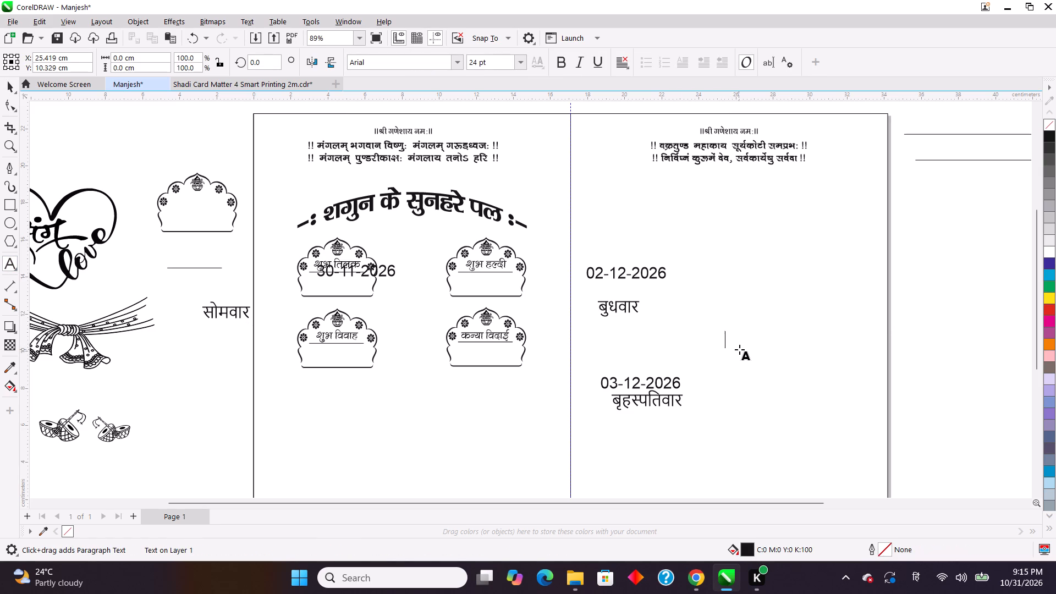
{"action": "type", "text": "04"}
{"action": "type", "text": "12"}
{"action": "key", "text": "BackSpace"}
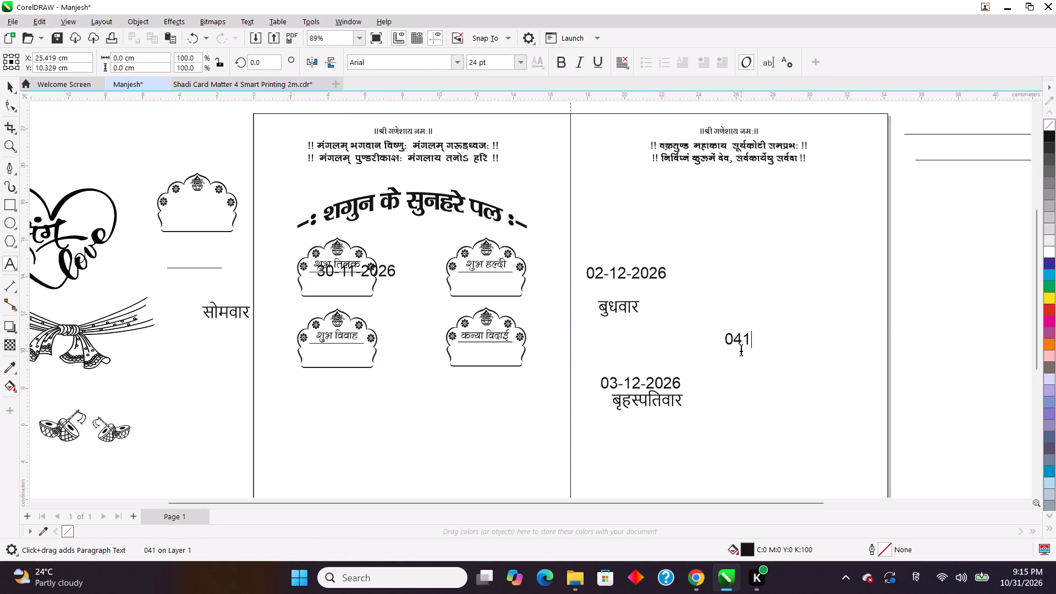
{"action": "key", "text": "BackSpace"}
{"action": "key", "text": "minus"}
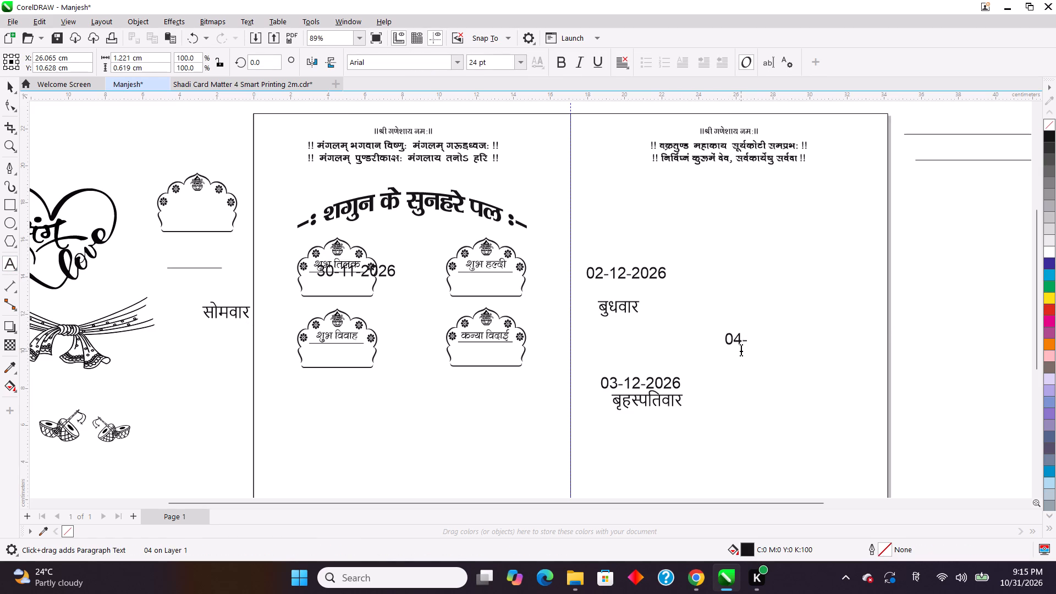
{"action": "type", "text": "12"}
{"action": "key", "text": "minus"}
{"action": "type", "text": "2026"}
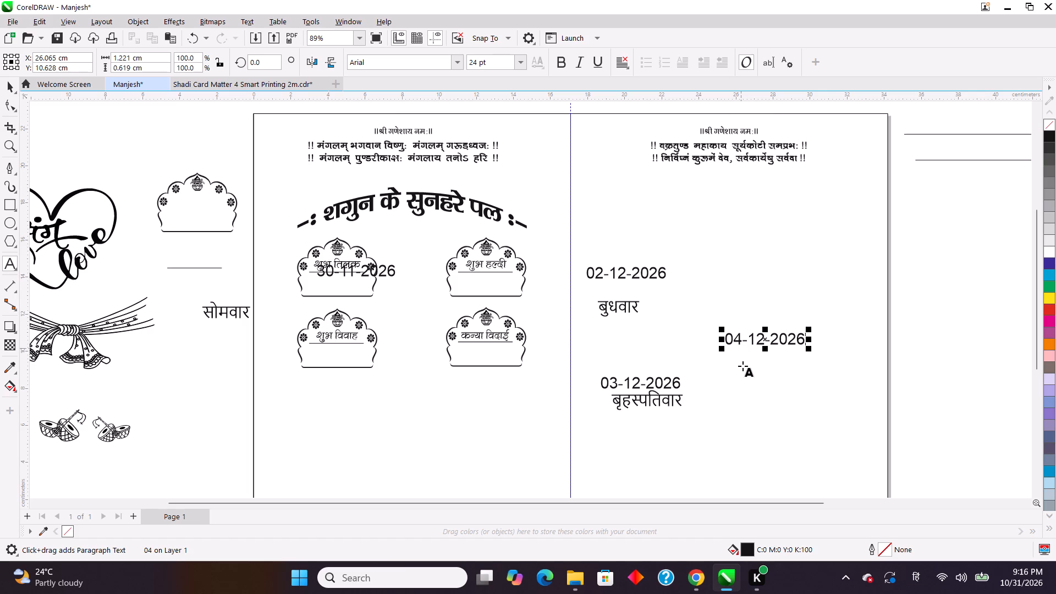
Add a separate Hindi text object reading शुक्रवार just below the 04-12-2026 date.
{"action": "left_click", "coordinate": [739, 367]}
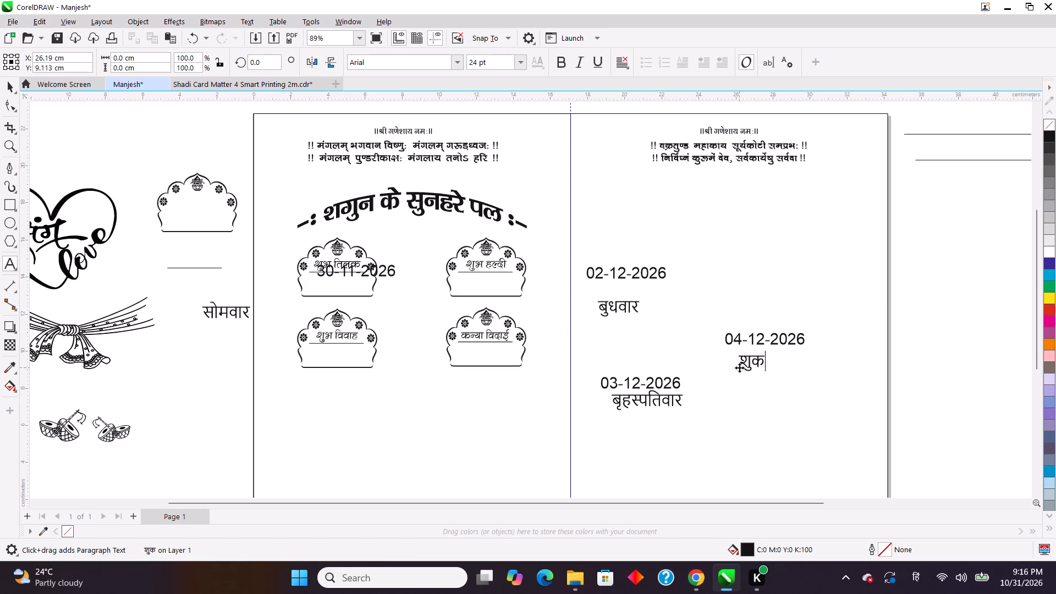
{"action": "type", "text": "्र"}
{"action": "type", "text": "वार"}
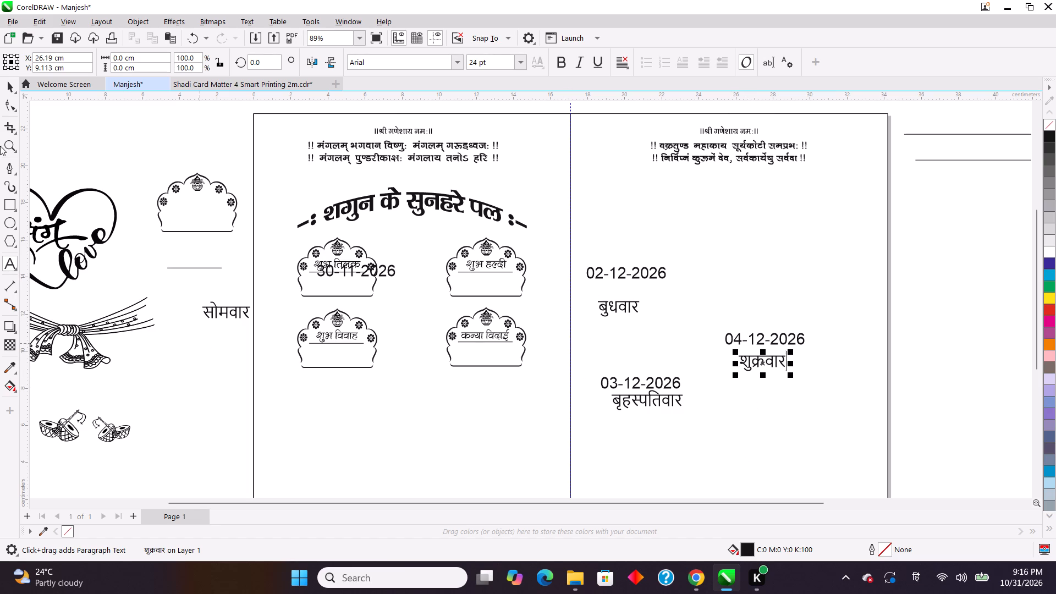
{"action": "left_click", "coordinate": [11, 81]}
{"action": "left_click", "coordinate": [162, 349]}
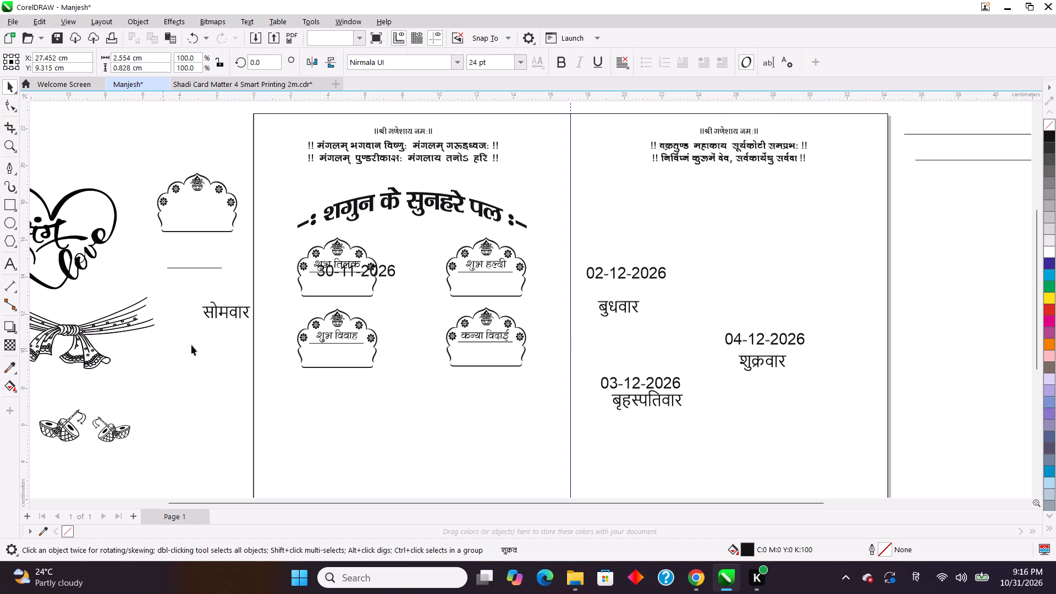
Scale down the 30-11-2026 date in the शुभ तिलक frame and set its font size to 15 pt.
{"action": "left_click", "coordinate": [326, 275]}
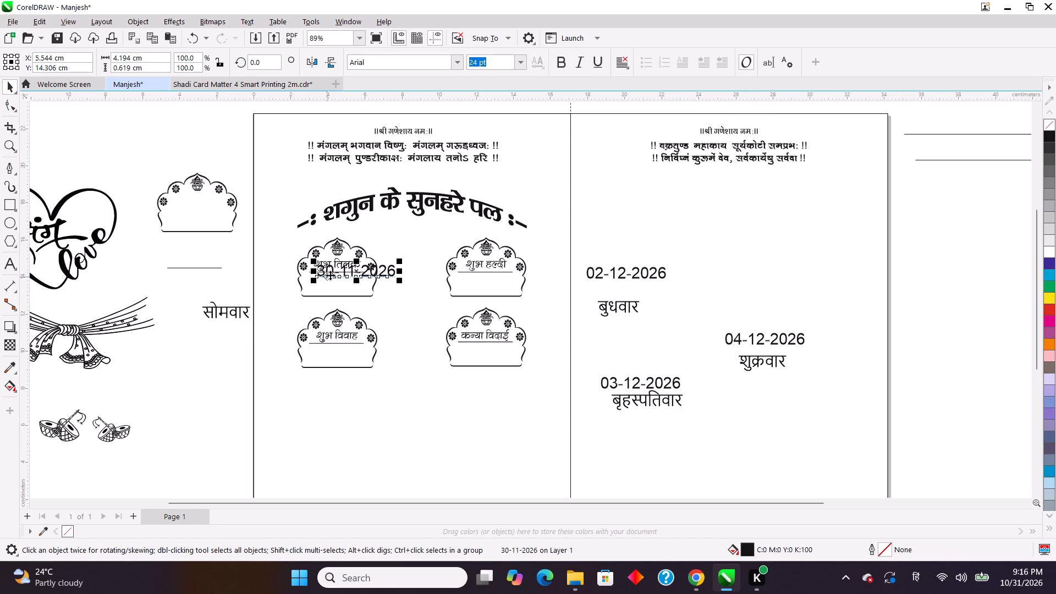
{"action": "left_click_drag", "start_coordinate": [401, 282], "coordinate": [384, 278]}
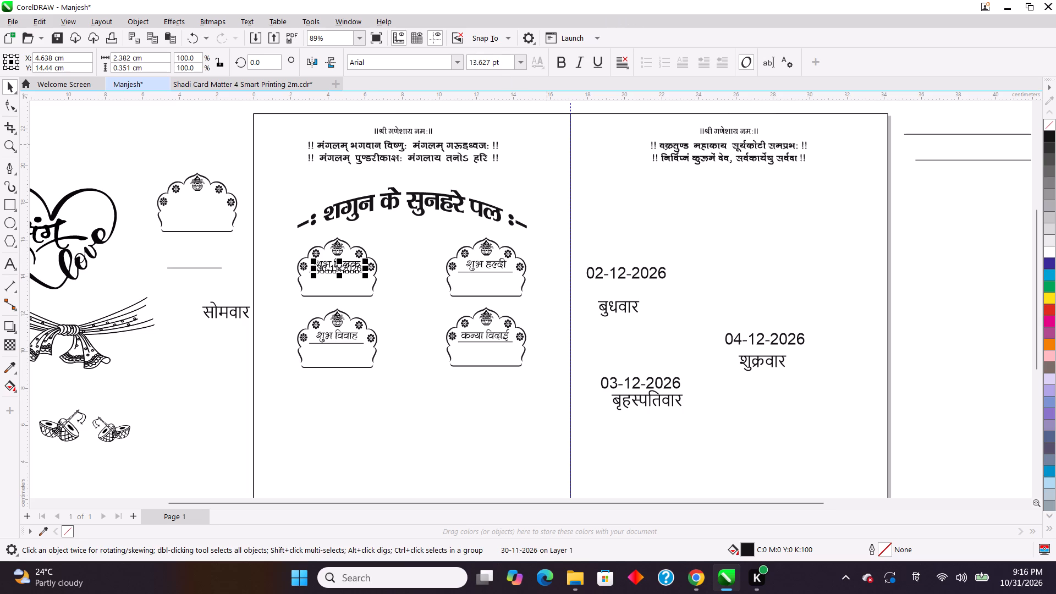
{"action": "left_click_drag", "start_coordinate": [502, 63], "coordinate": [469, 73]}
{"action": "left_click_drag", "start_coordinate": [503, 58], "coordinate": [440, 72]}
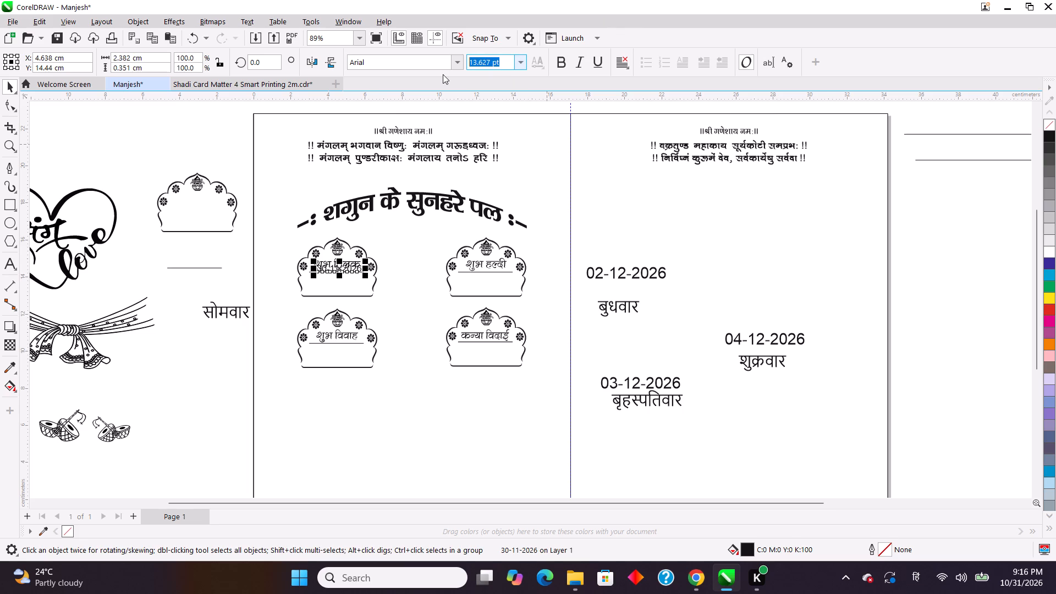
{"action": "type", "text": "15"}
{"action": "key", "text": "Return"}
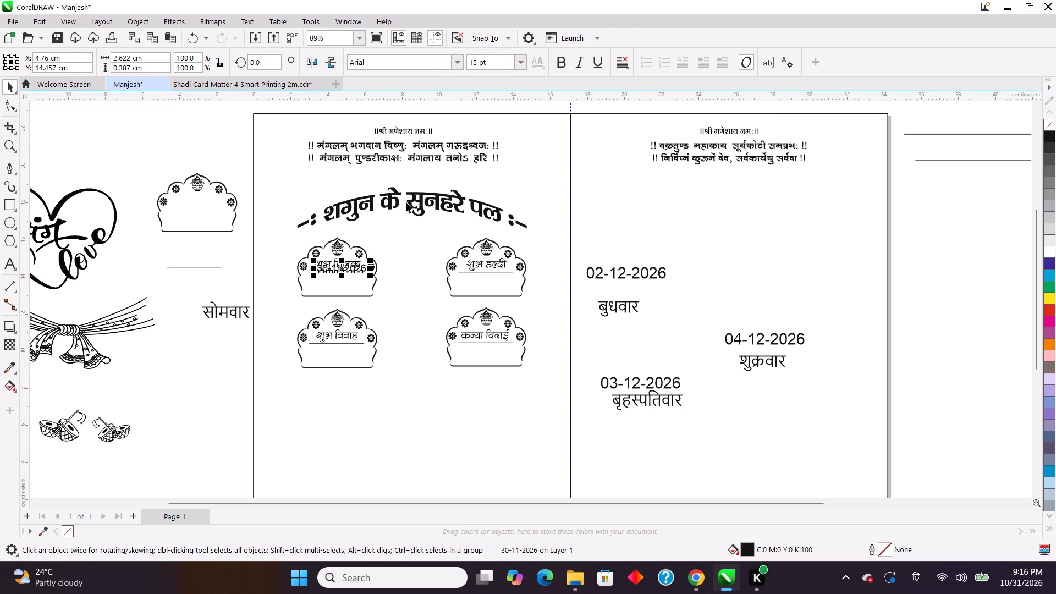
Move the 30-11-2026 date just beneath the line under the शुभ तिलक heading, centred in the frame.
{"action": "left_click_drag", "start_coordinate": [337, 268], "coordinate": [334, 276]}
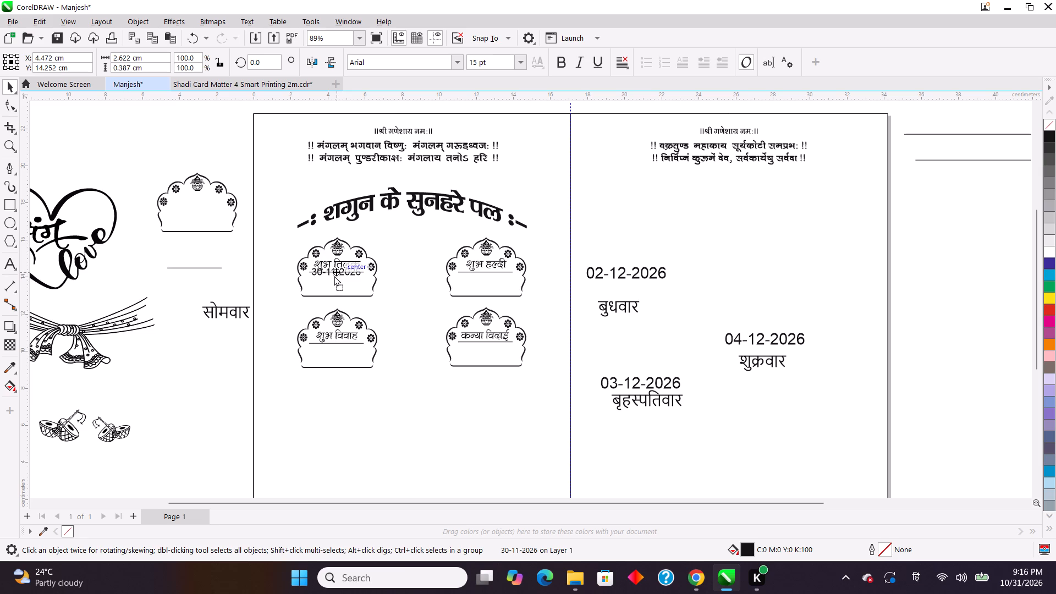
{"action": "left_click_drag", "start_coordinate": [334, 276], "coordinate": [337, 279]}
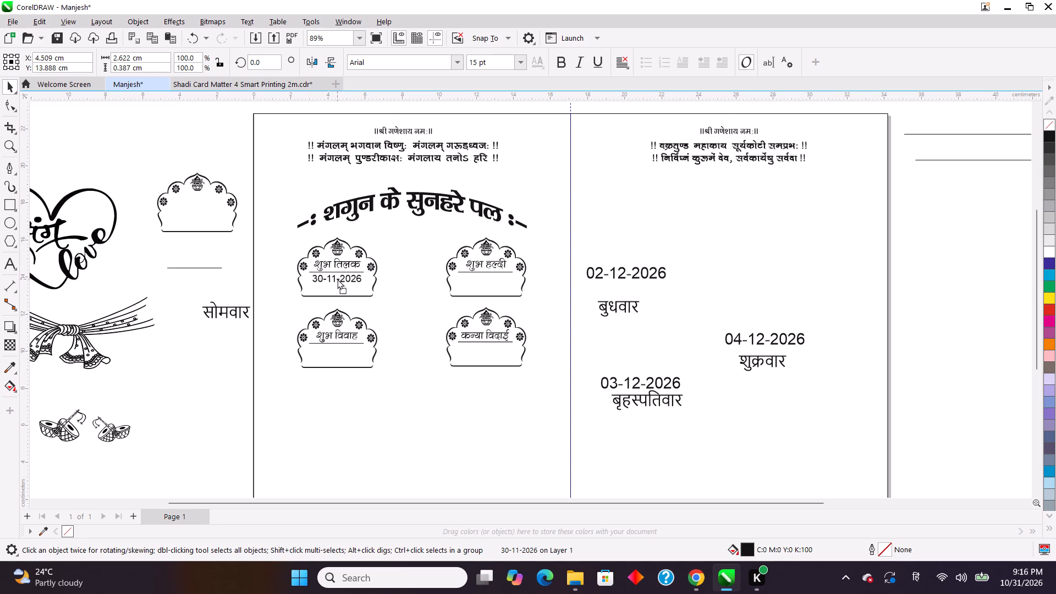
{"action": "left_click_drag", "start_coordinate": [337, 279], "coordinate": [337, 279]}
{"action": "left_click", "coordinate": [212, 358]}
Copy the Hindi word सोमवार from its text object beside the left-hand card page.
{"action": "left_click", "coordinate": [226, 312]}
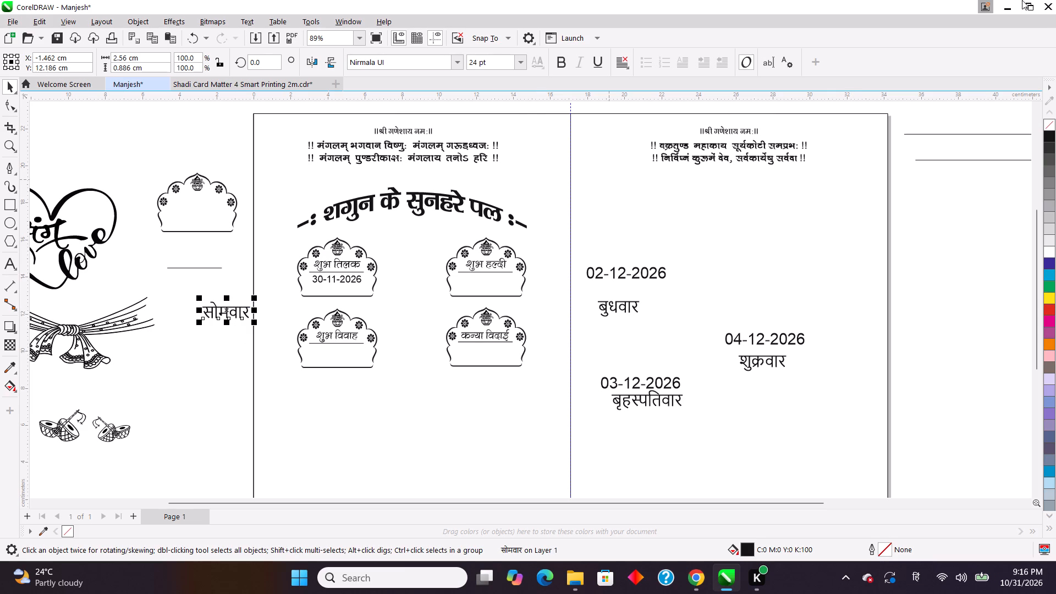
{"action": "left_click", "coordinate": [328, 265]}
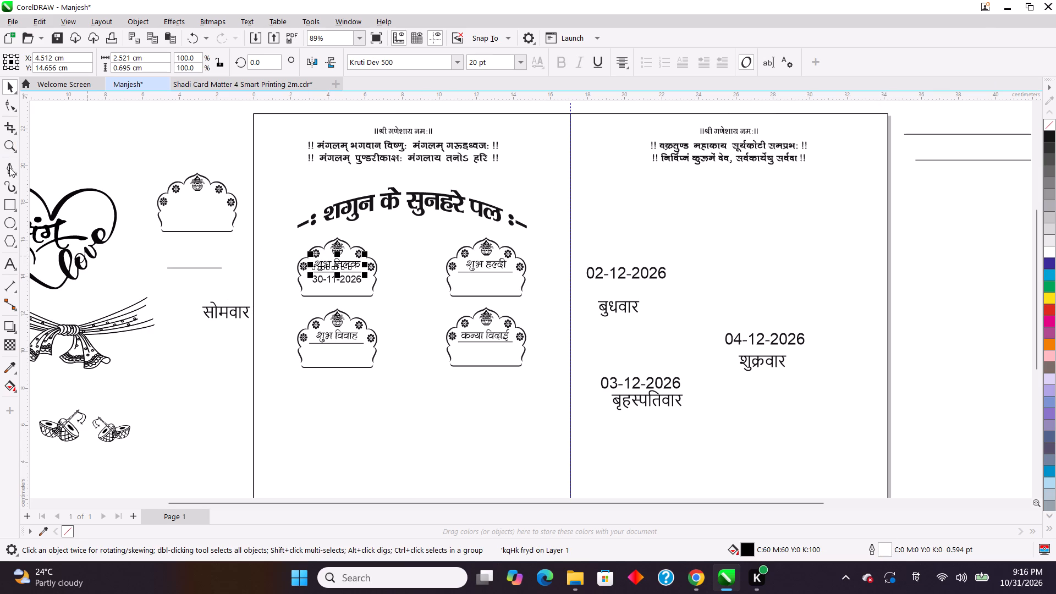
{"action": "left_click", "coordinate": [8, 262]}
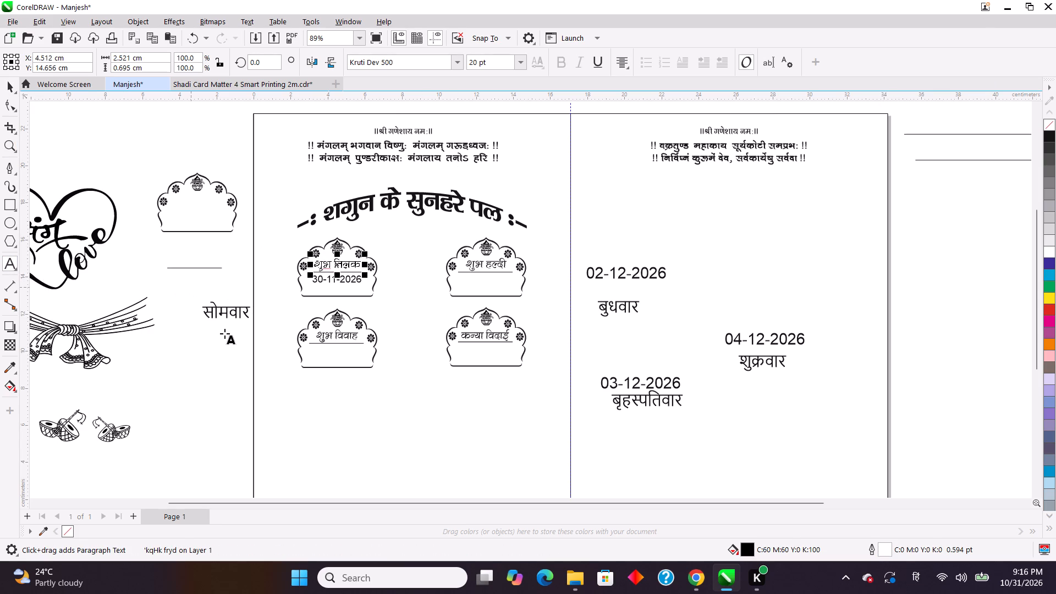
{"action": "left_click", "coordinate": [12, 89]}
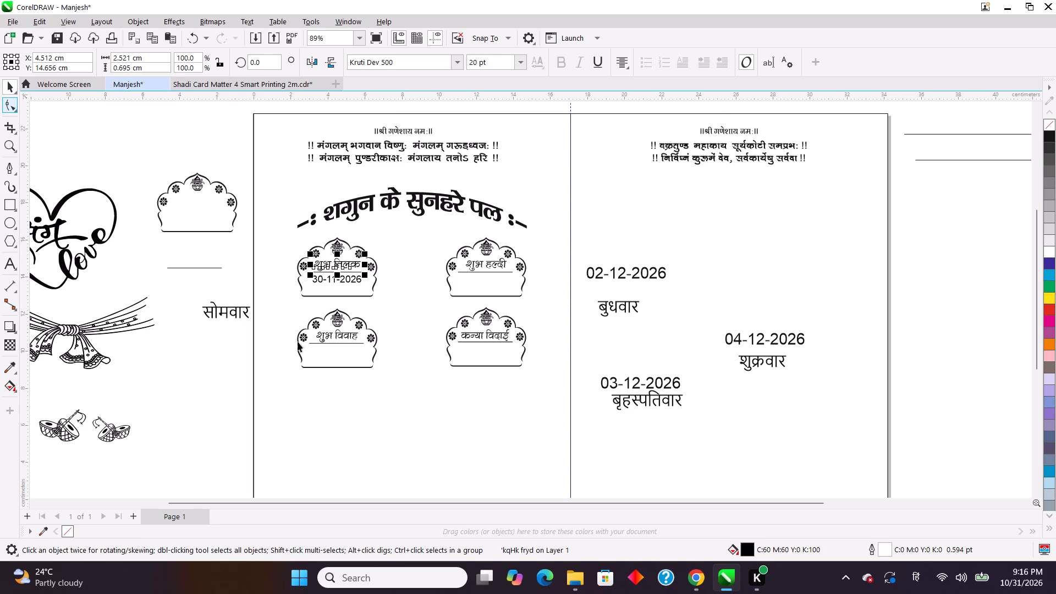
{"action": "left_click", "coordinate": [227, 313]}
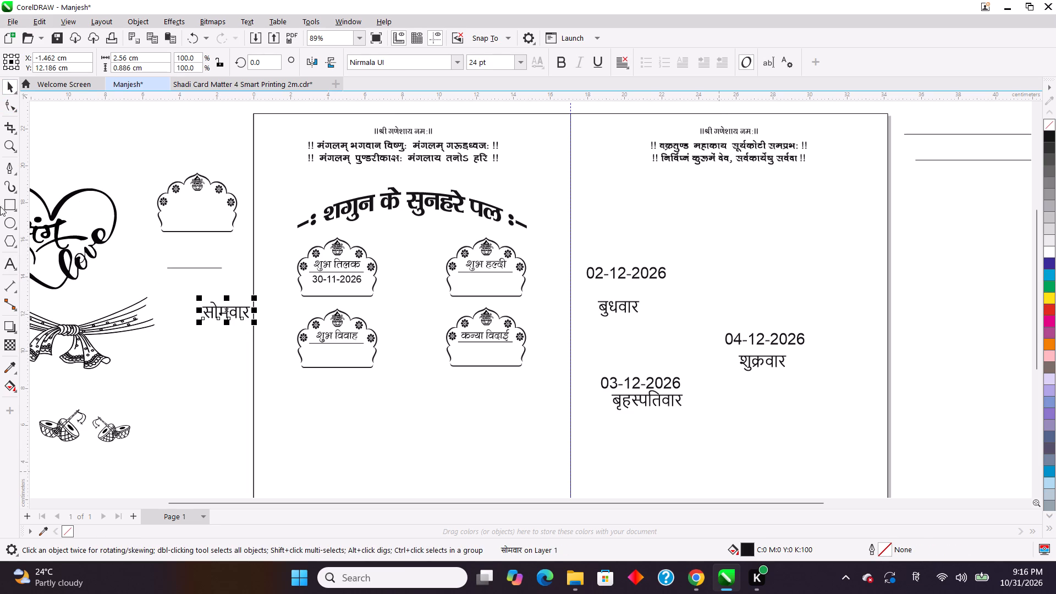
{"action": "left_click", "coordinate": [15, 266]}
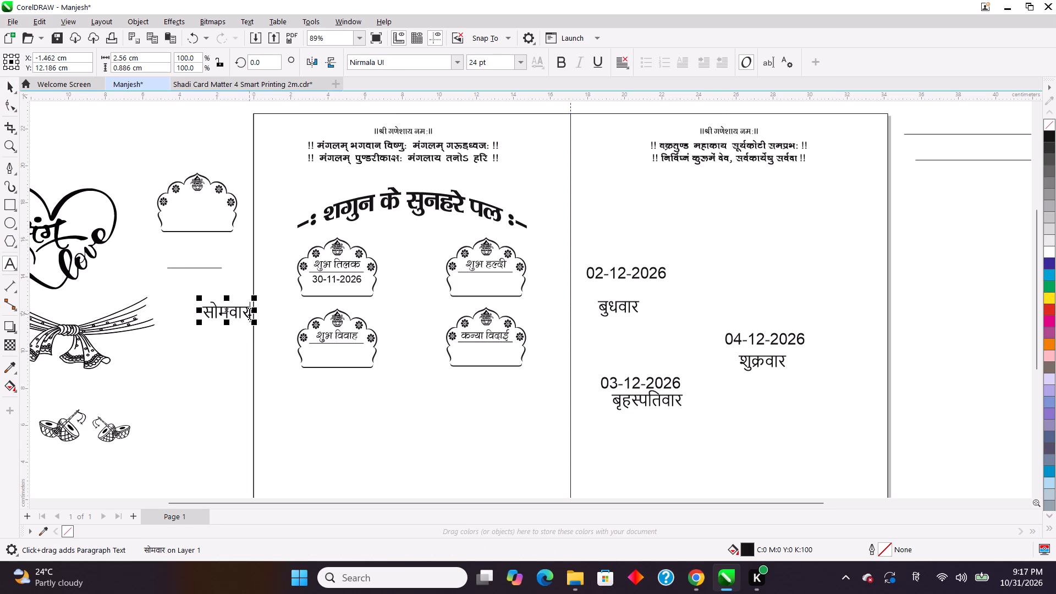
{"action": "left_click_drag", "start_coordinate": [249, 311], "coordinate": [194, 312]}
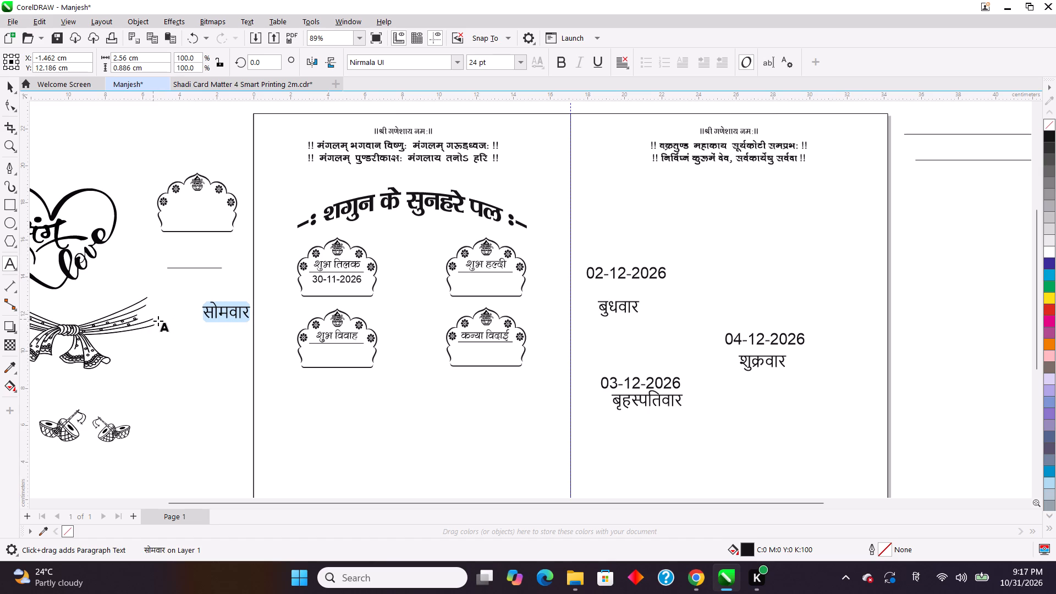
{"action": "key", "text": "ctrl+c"}
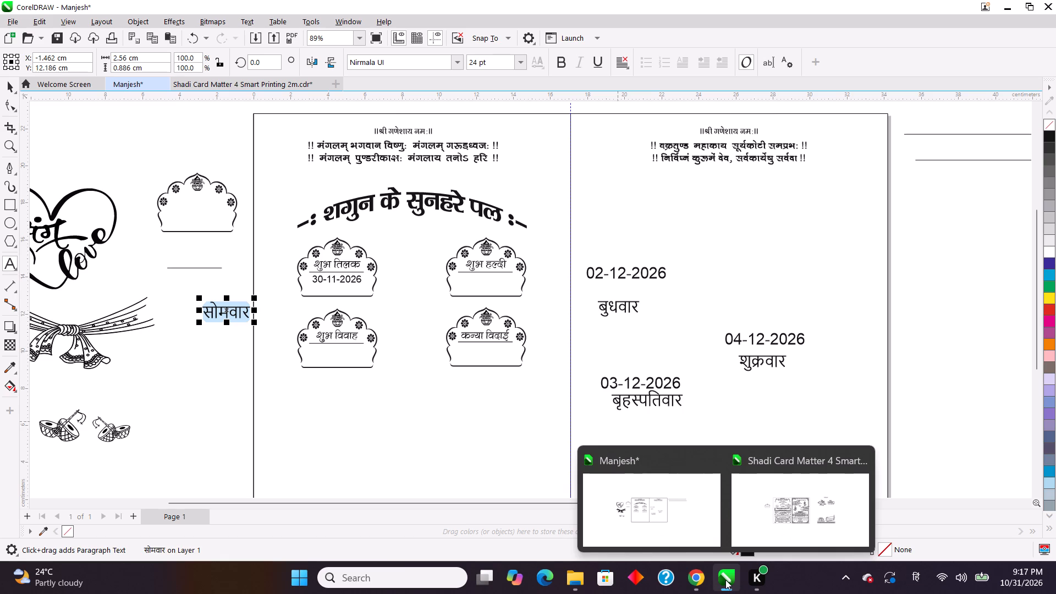
Switch to Chrome, replace the converter's source text with सोमवार and copy its KrutiDev 010 output.
{"action": "left_click", "coordinate": [698, 580]}
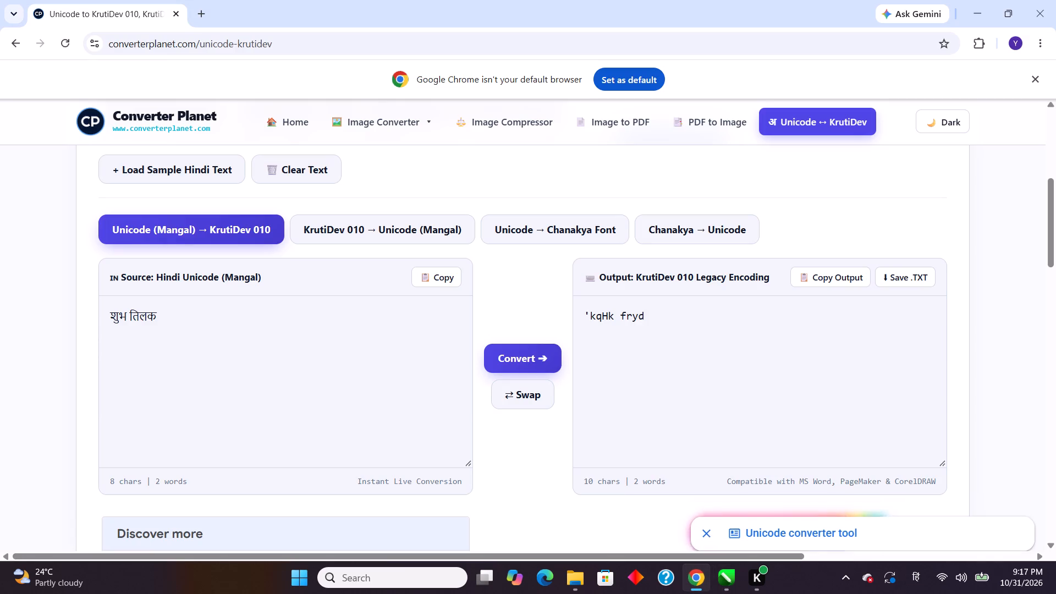
{"action": "left_click_drag", "start_coordinate": [185, 315], "coordinate": [58, 328]}
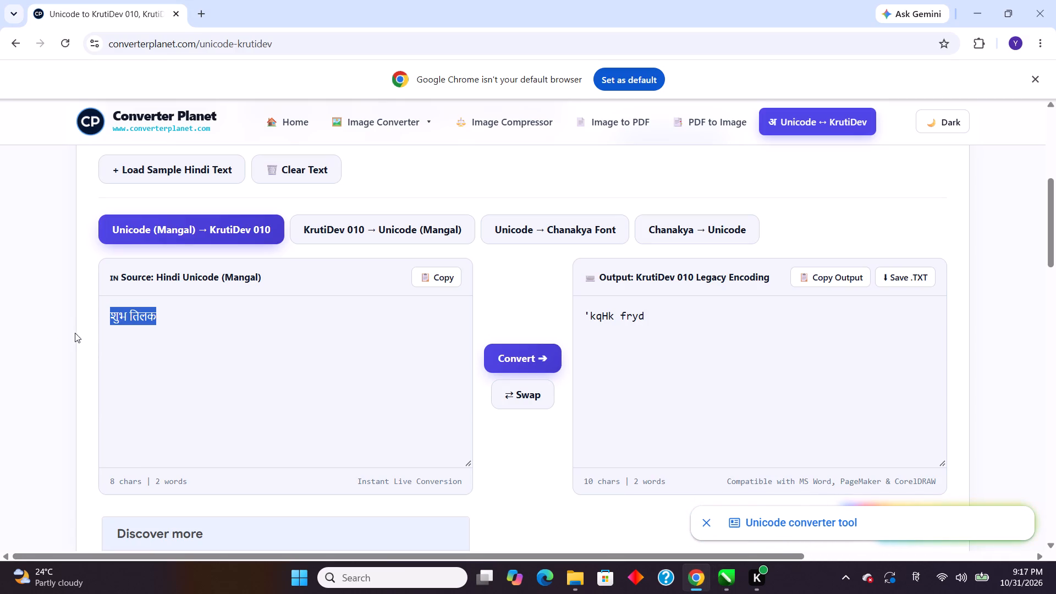
{"action": "key", "text": "ctrl+v"}
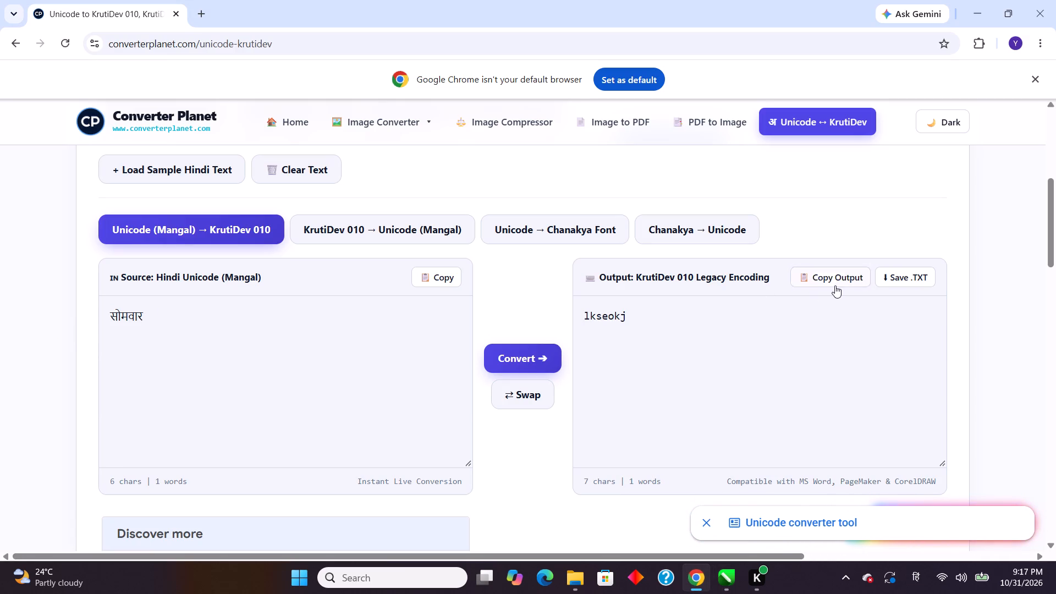
{"action": "left_click", "coordinate": [832, 282]}
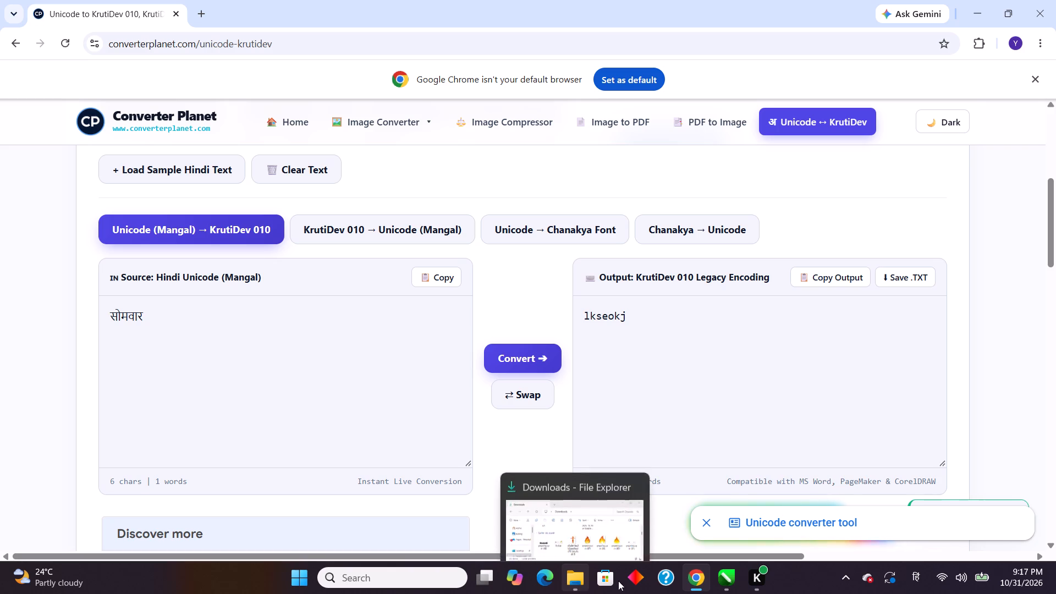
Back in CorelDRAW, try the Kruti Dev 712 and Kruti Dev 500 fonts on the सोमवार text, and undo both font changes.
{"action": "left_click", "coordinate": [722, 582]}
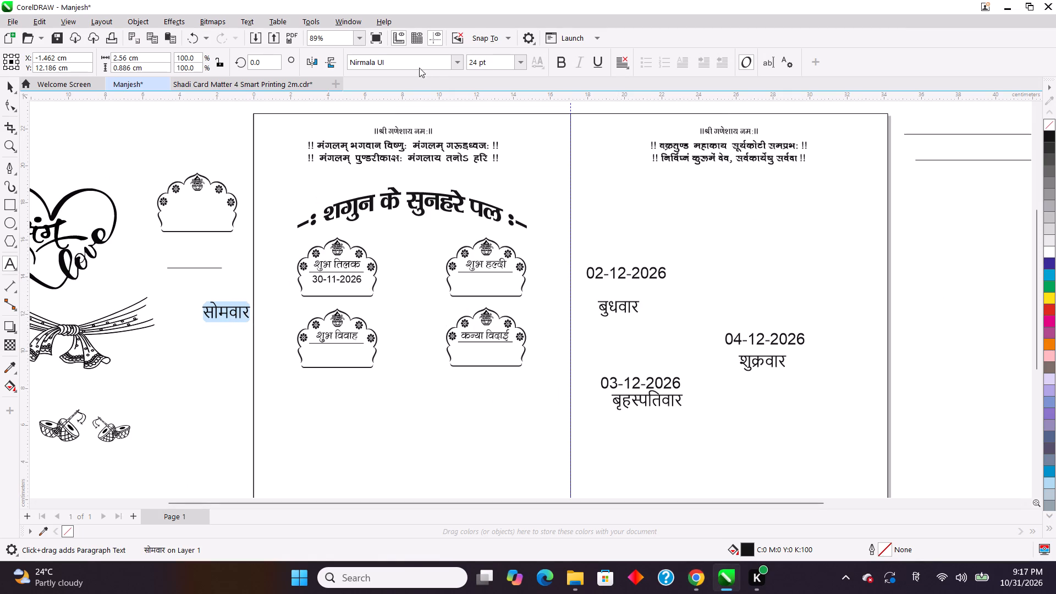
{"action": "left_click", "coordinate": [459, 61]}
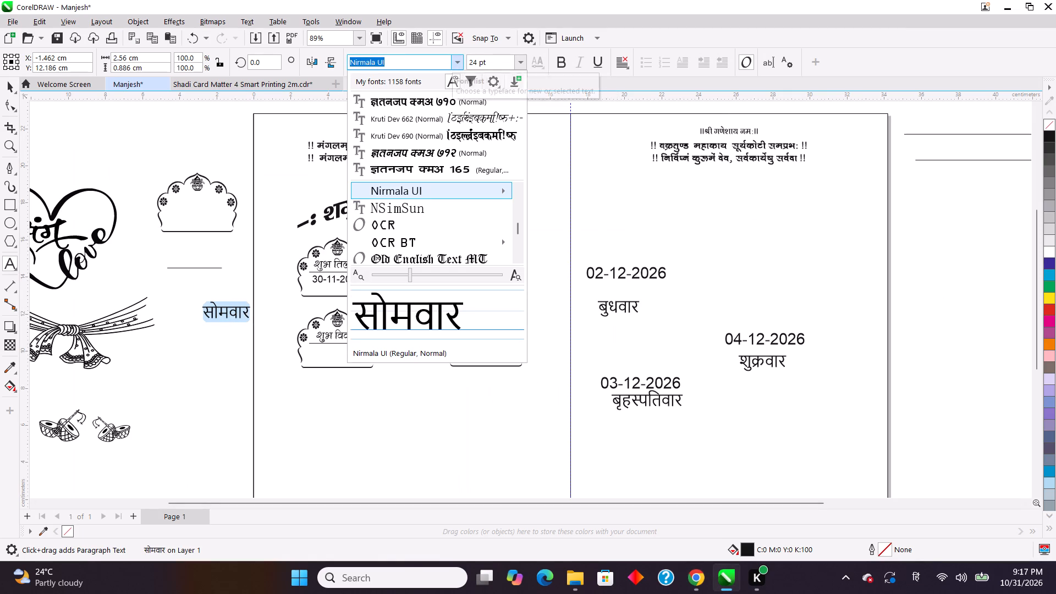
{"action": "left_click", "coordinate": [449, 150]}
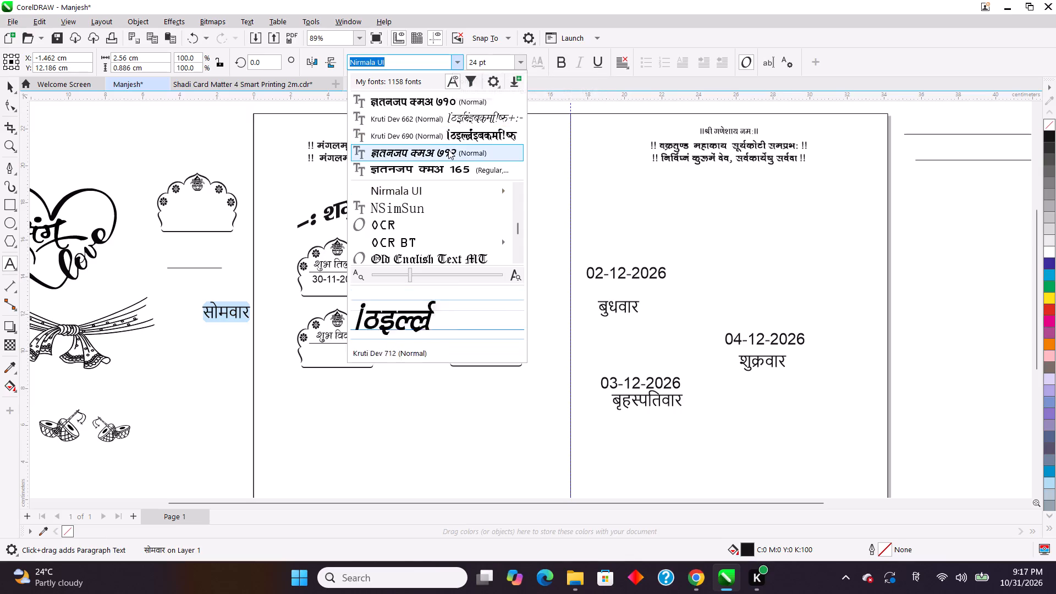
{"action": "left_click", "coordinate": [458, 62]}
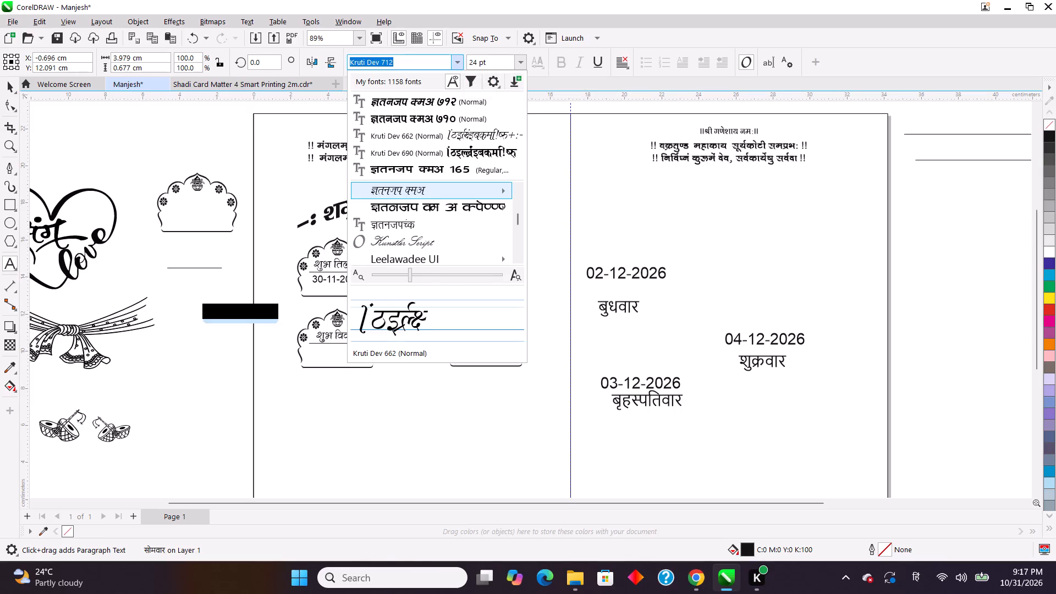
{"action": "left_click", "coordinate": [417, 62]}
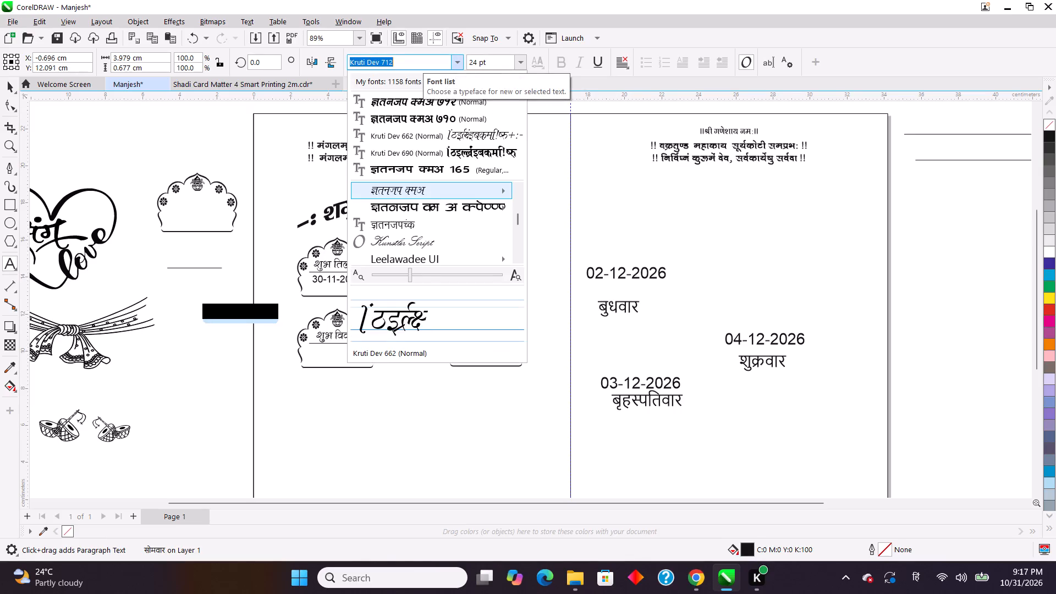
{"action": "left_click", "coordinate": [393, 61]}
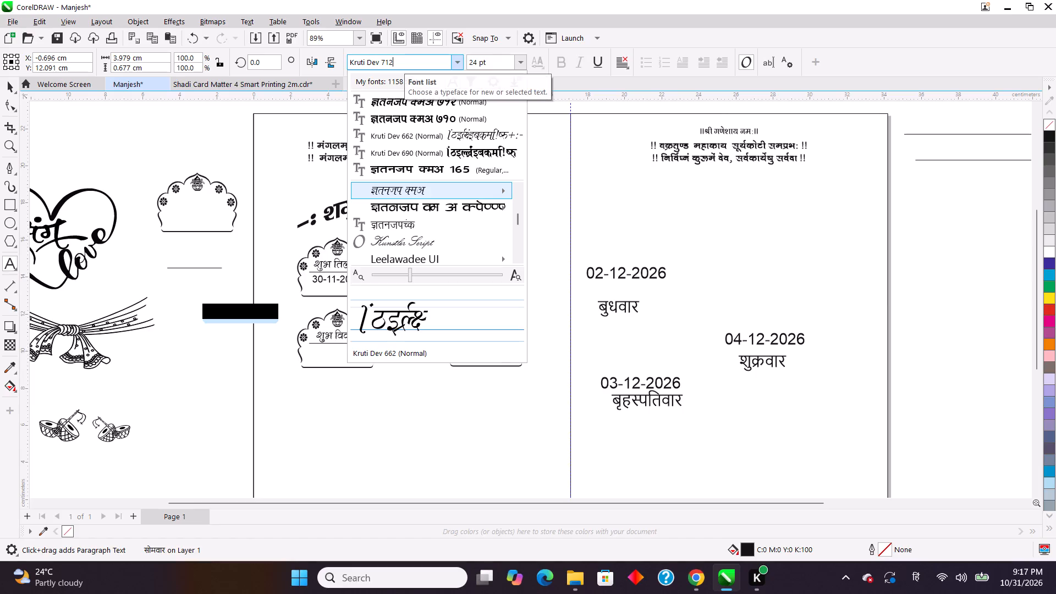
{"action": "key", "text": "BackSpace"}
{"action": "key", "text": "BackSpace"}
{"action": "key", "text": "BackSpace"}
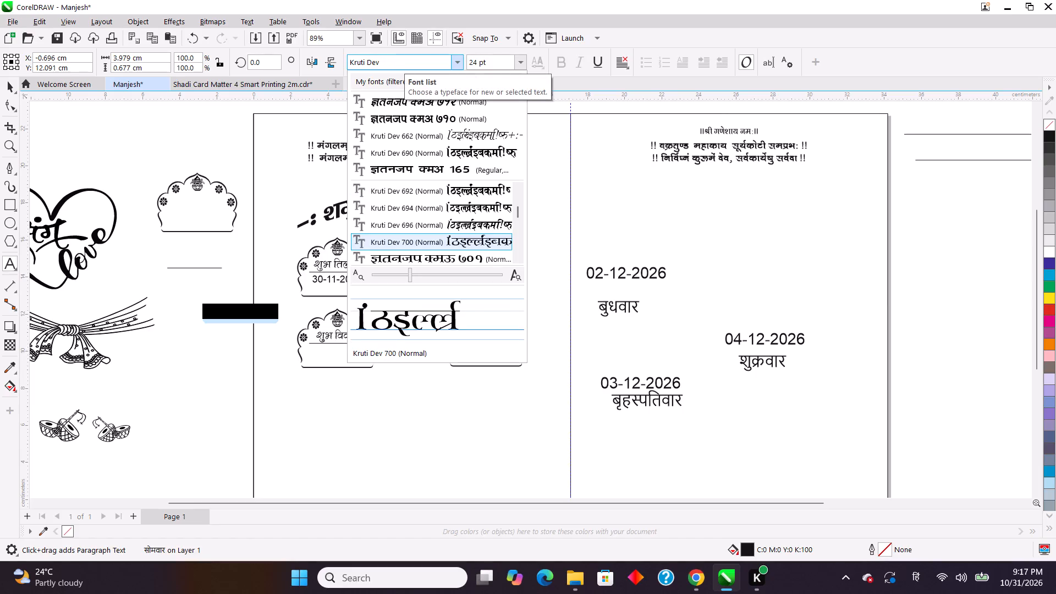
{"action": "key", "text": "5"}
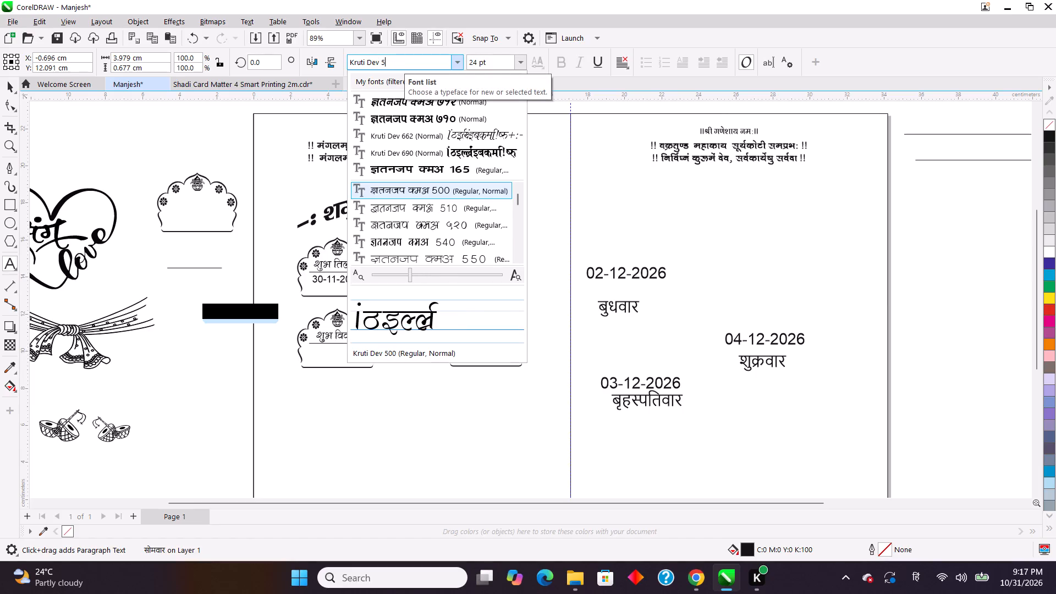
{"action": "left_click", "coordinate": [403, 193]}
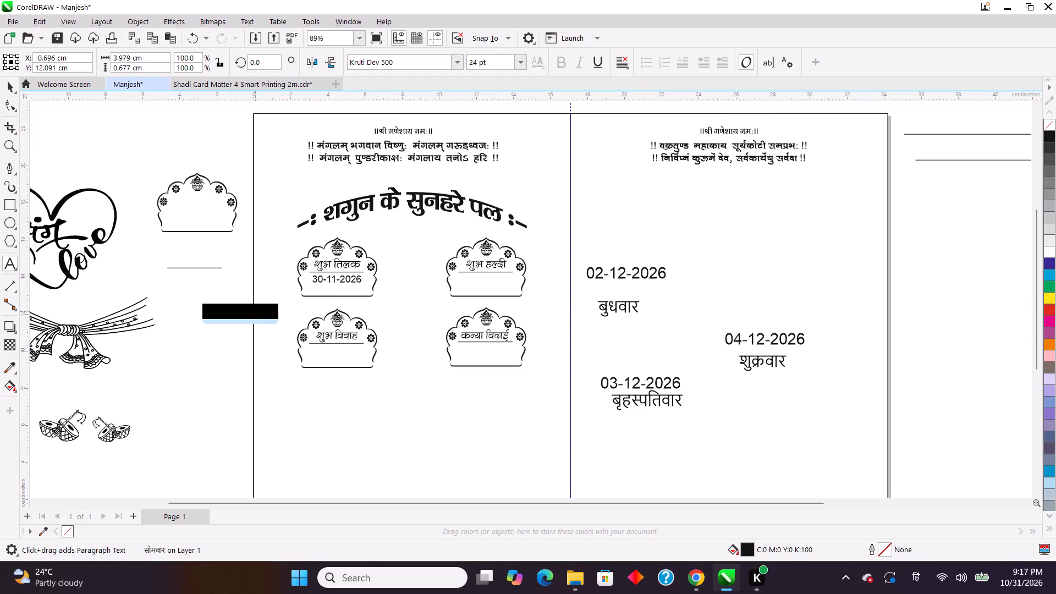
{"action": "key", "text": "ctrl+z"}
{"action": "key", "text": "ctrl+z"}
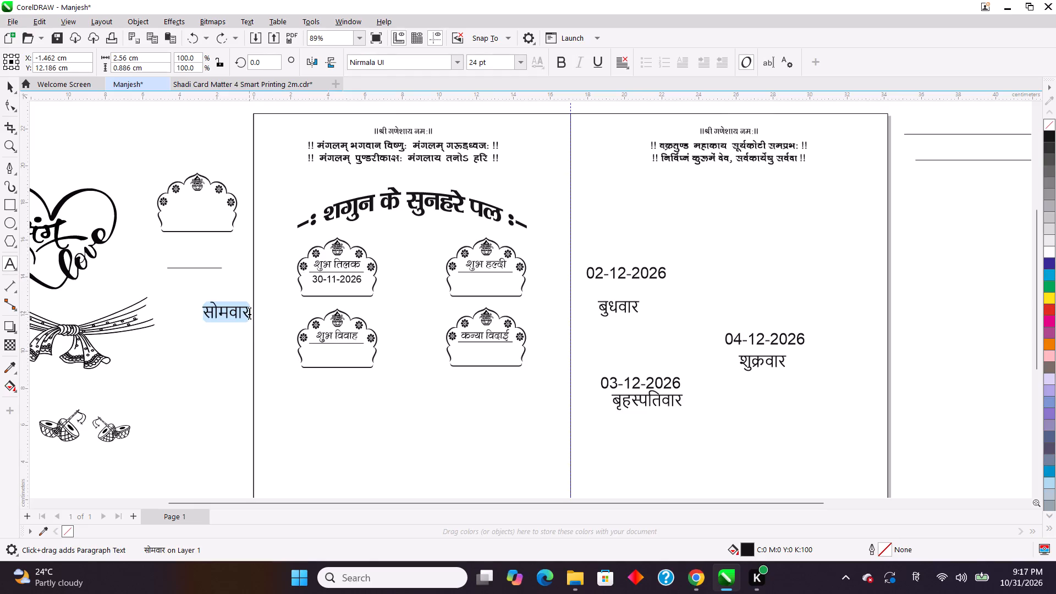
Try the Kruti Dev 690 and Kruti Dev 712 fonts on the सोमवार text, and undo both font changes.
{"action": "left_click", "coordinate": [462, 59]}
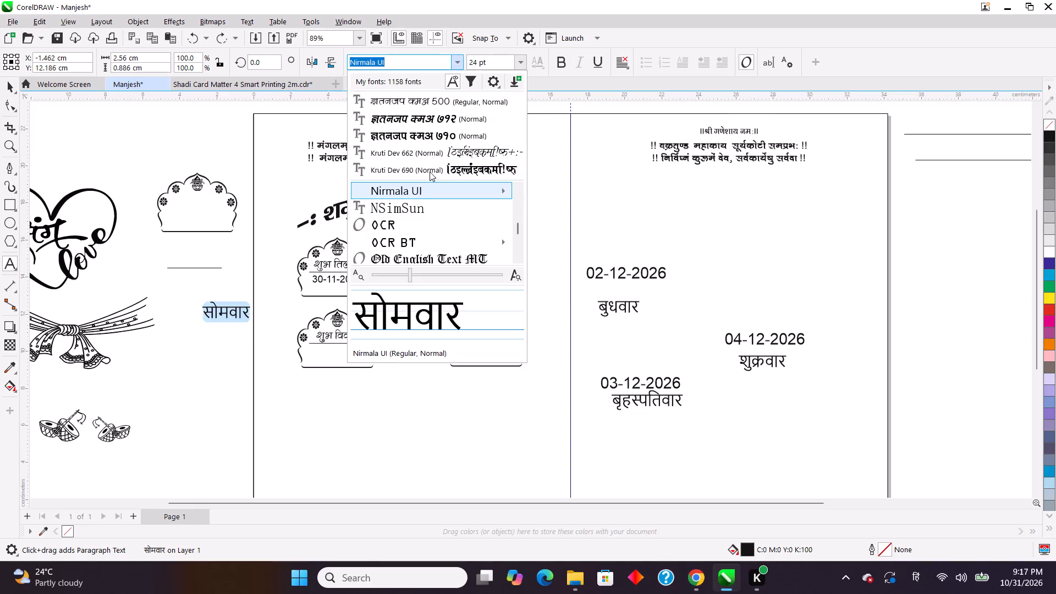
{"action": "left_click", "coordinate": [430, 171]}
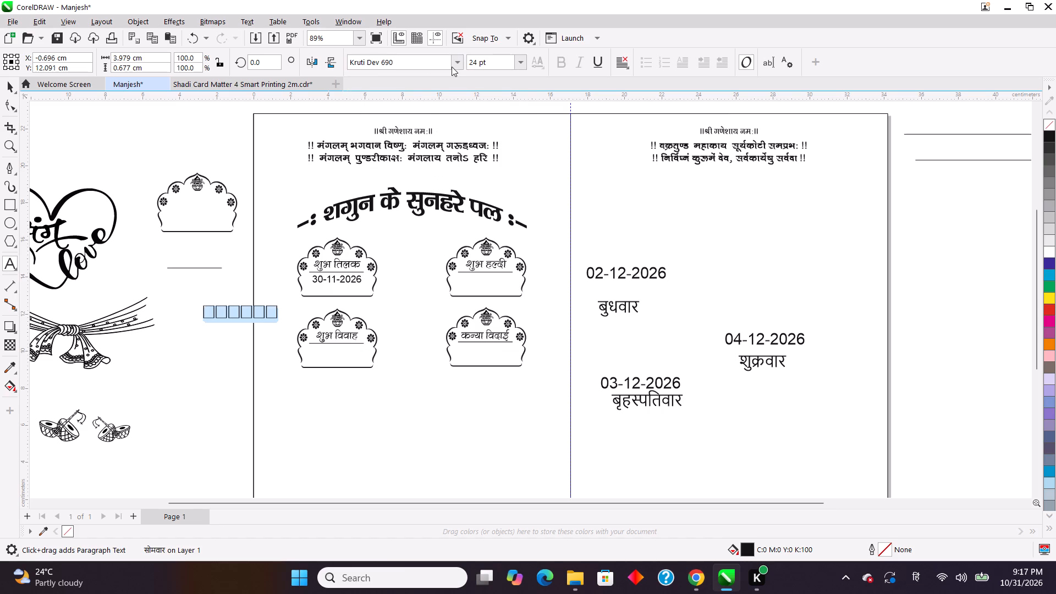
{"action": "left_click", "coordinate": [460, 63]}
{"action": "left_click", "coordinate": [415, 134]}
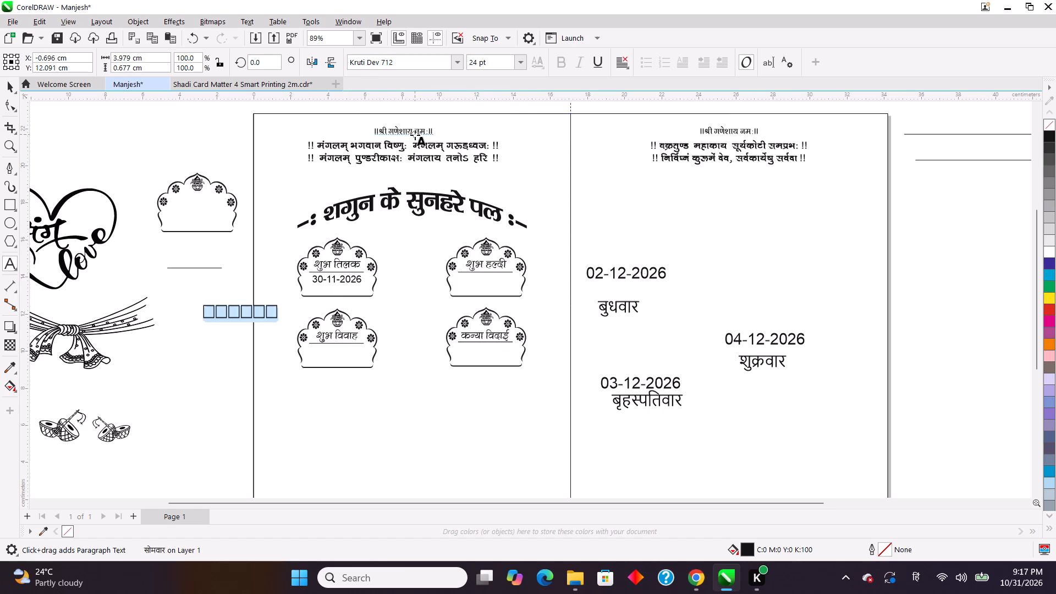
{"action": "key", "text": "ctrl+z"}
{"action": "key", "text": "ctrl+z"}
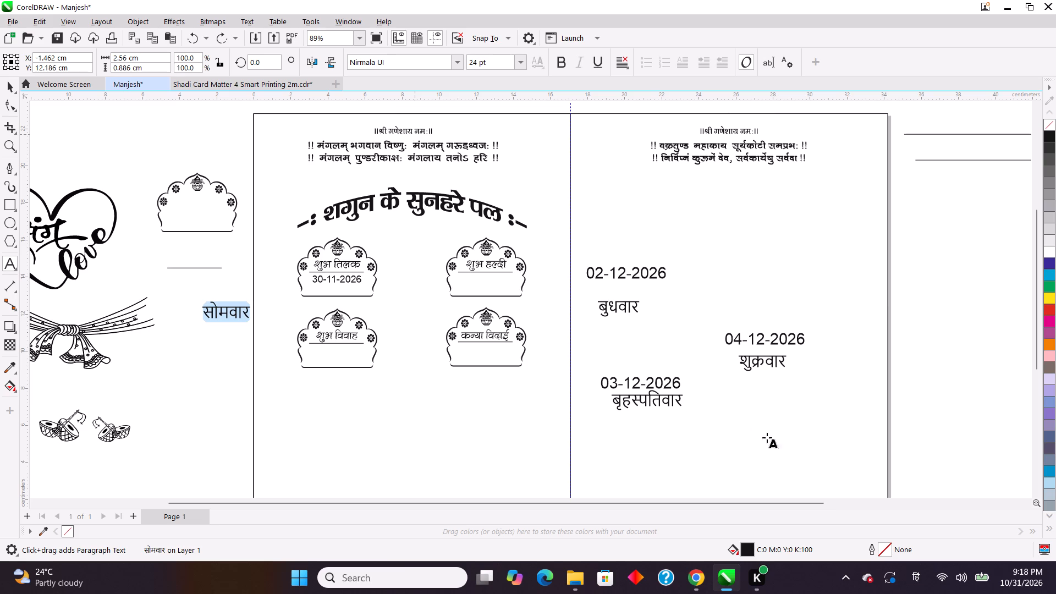
Copy the KrutiDev output lkseokj from the Chrome converter and replace the सोमवार text in CorelDRAW with it.
{"action": "left_click", "coordinate": [699, 577]}
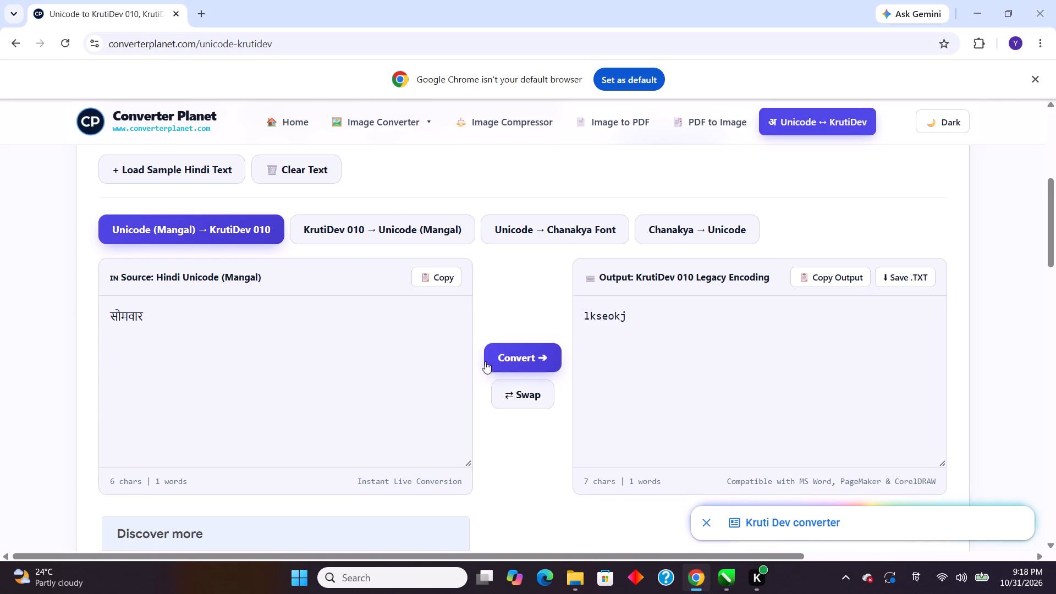
{"action": "left_click", "coordinate": [839, 278]}
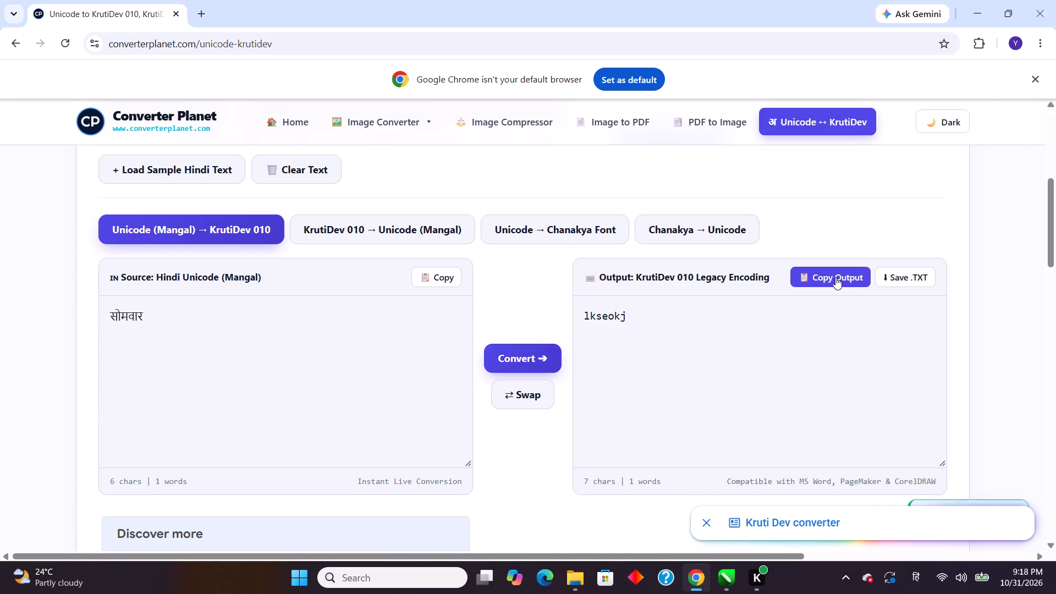
{"action": "left_click", "coordinate": [729, 582]}
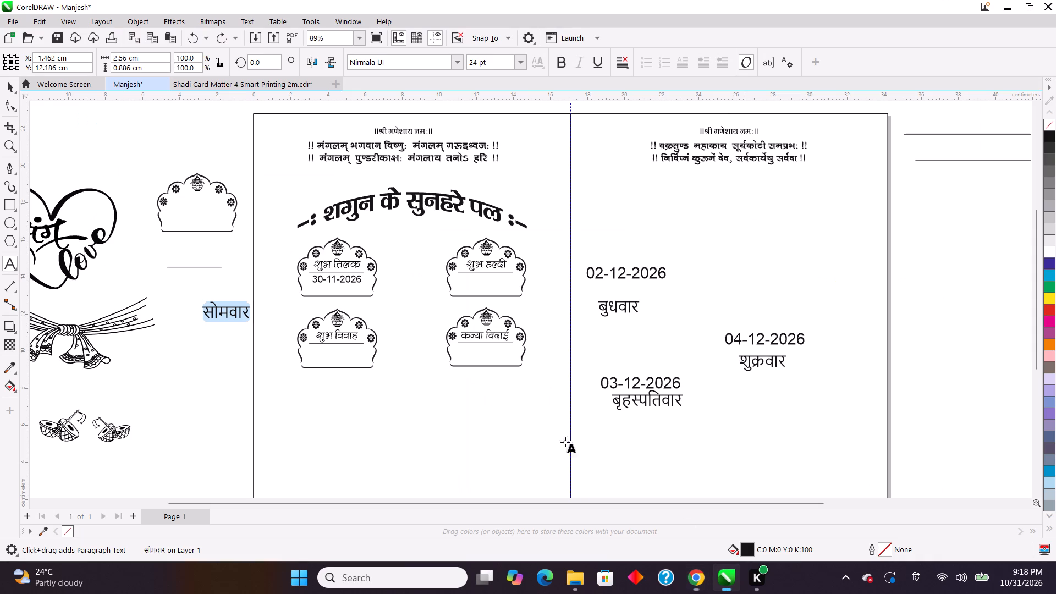
{"action": "left_click_drag", "start_coordinate": [250, 313], "coordinate": [235, 308]}
{"action": "left_click_drag", "start_coordinate": [235, 308], "coordinate": [224, 308]}
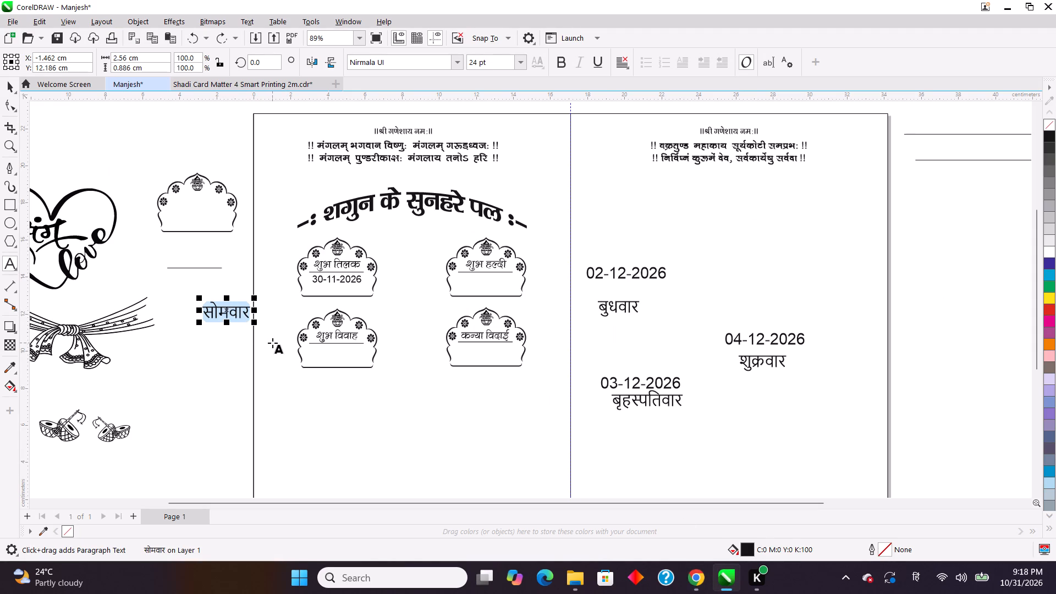
{"action": "key", "text": "ctrl+v"}
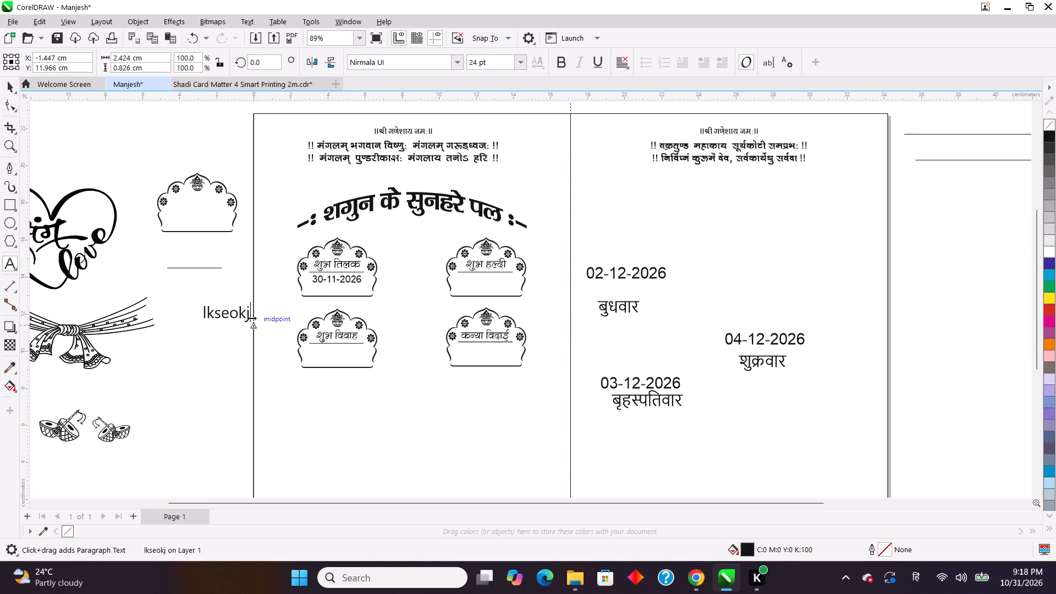
Apply the Kruti Dev 500 font to the lkseokj text beside the page.
{"action": "left_click_drag", "start_coordinate": [249, 316], "coordinate": [193, 324]}
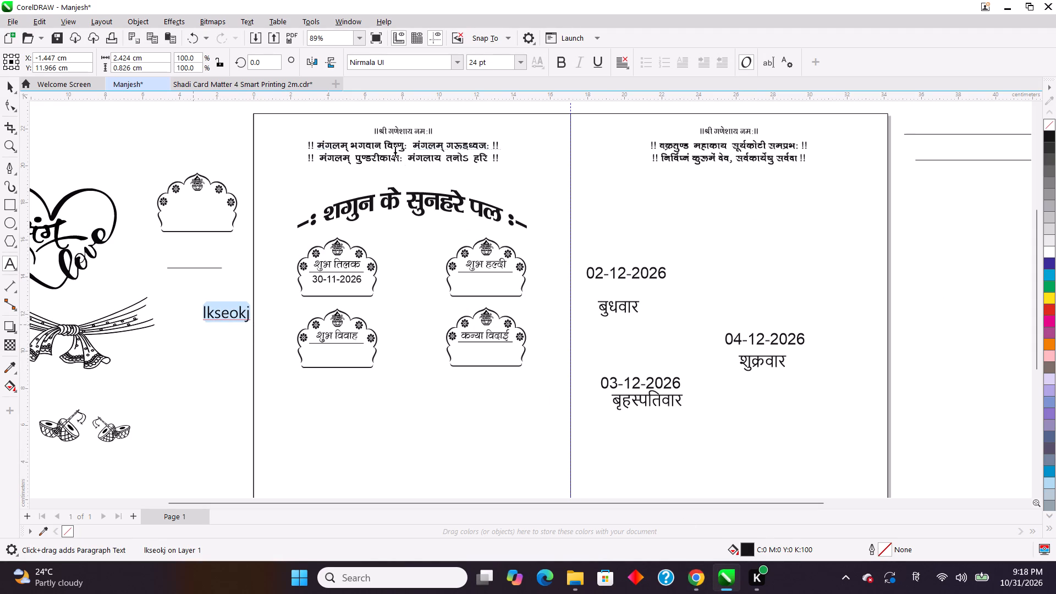
{"action": "left_click", "coordinate": [456, 60]}
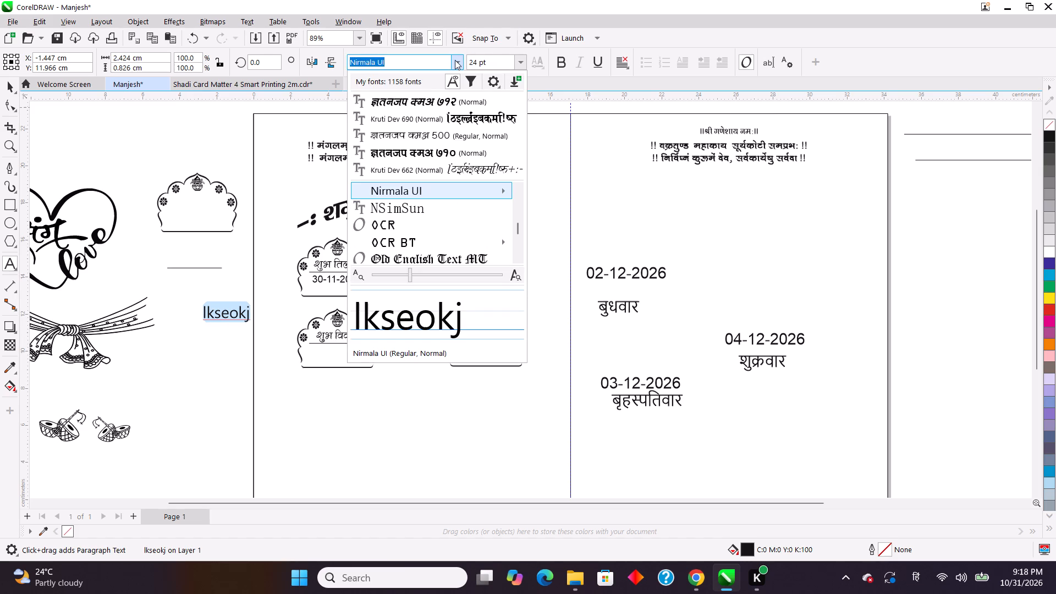
{"action": "left_click", "coordinate": [425, 136]}
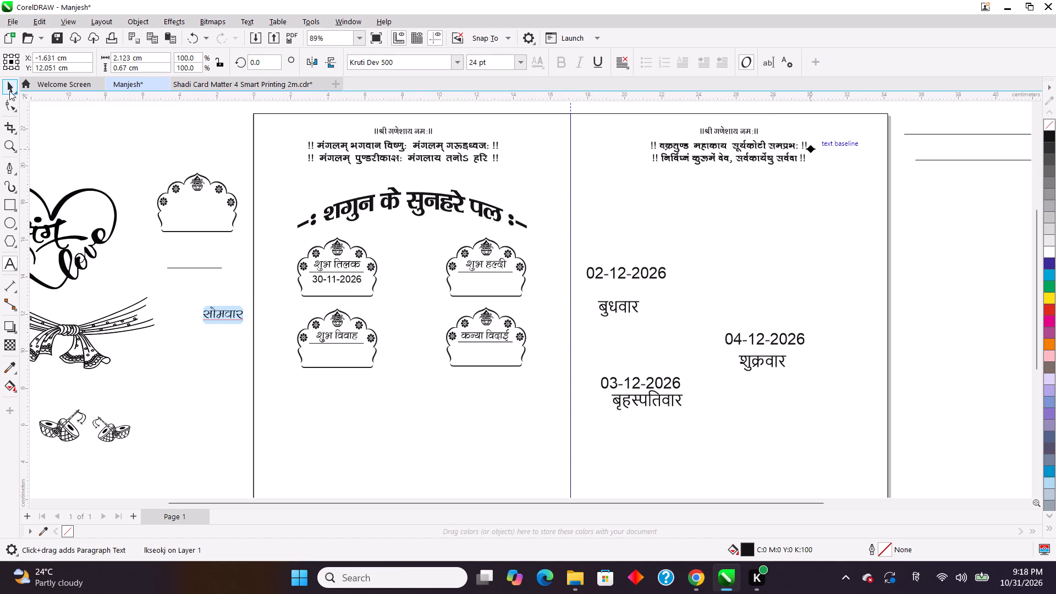
{"action": "left_click", "coordinate": [210, 397]}
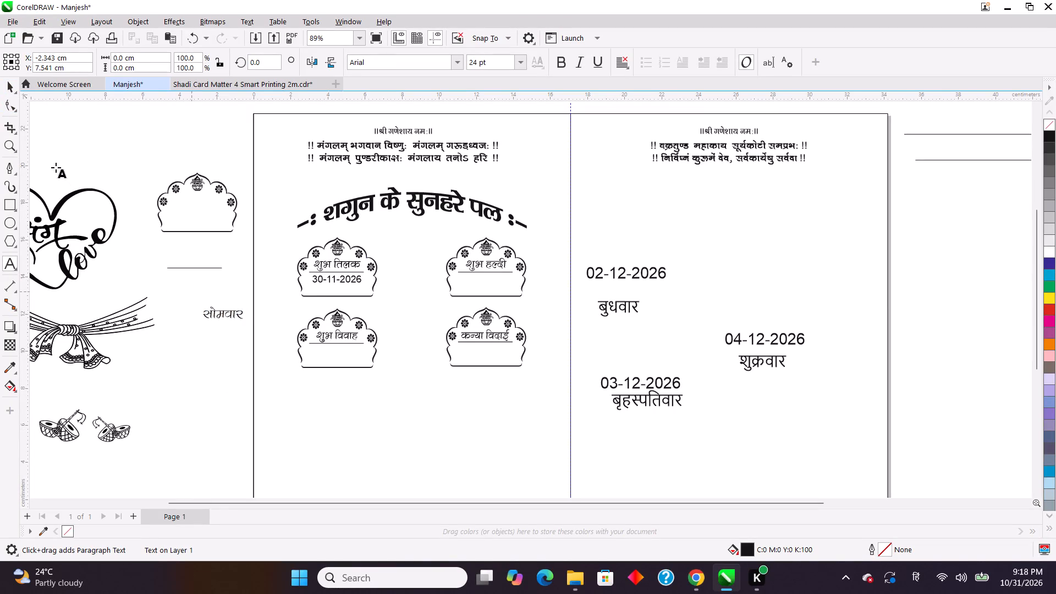
{"action": "left_click", "coordinate": [16, 91]}
Set the सोमवार text to 15 pt and place it below the 30-11-2026 date in the शुभ तिलक frame.
{"action": "left_click", "coordinate": [224, 313]}
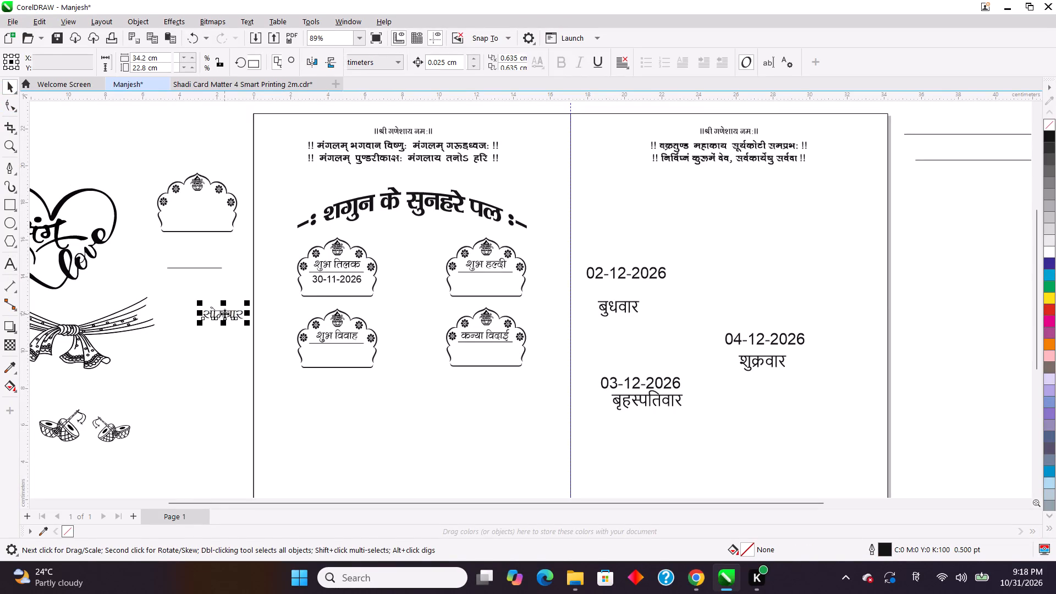
{"action": "left_click_drag", "start_coordinate": [224, 313], "coordinate": [316, 294]}
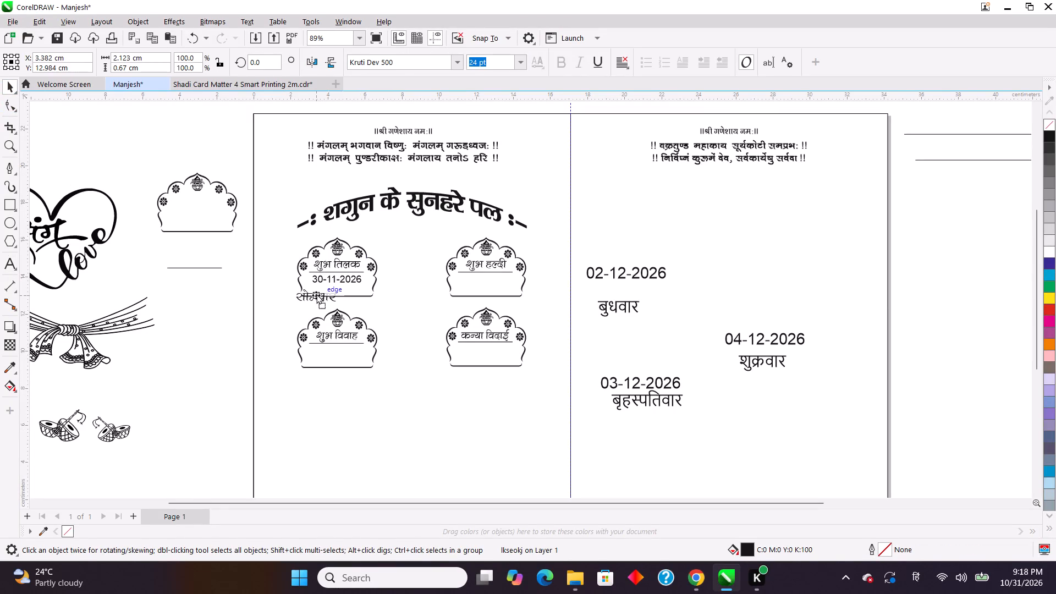
{"action": "left_click_drag", "start_coordinate": [316, 294], "coordinate": [430, 413]}
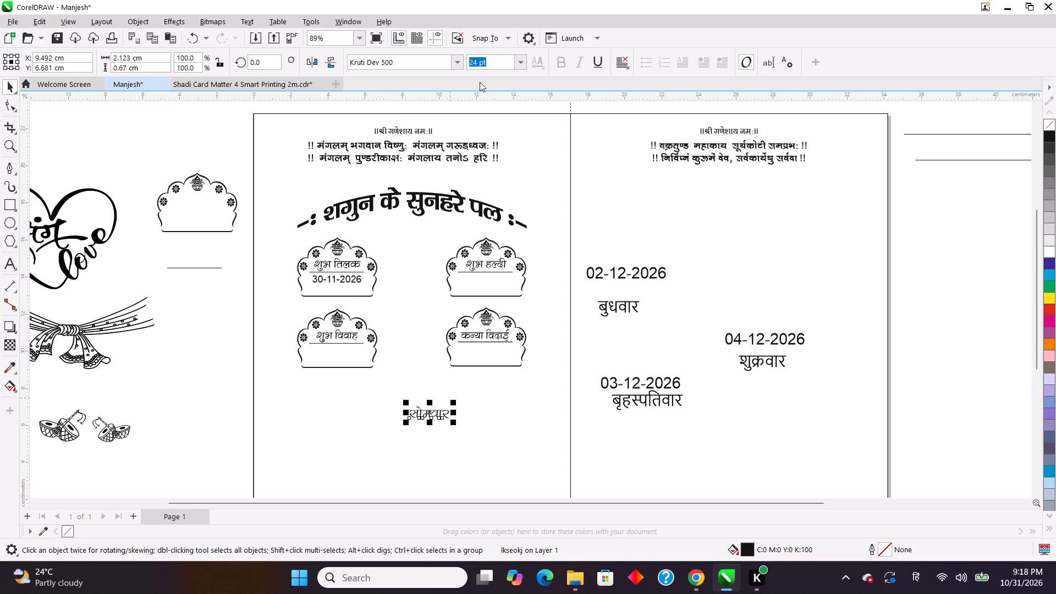
{"action": "left_click_drag", "start_coordinate": [493, 58], "coordinate": [447, 71]}
{"action": "left_click_drag", "start_coordinate": [490, 61], "coordinate": [455, 69]}
{"action": "left_click_drag", "start_coordinate": [455, 69], "coordinate": [444, 72]}
{"action": "type", "text": "15"}
{"action": "key", "text": "Return"}
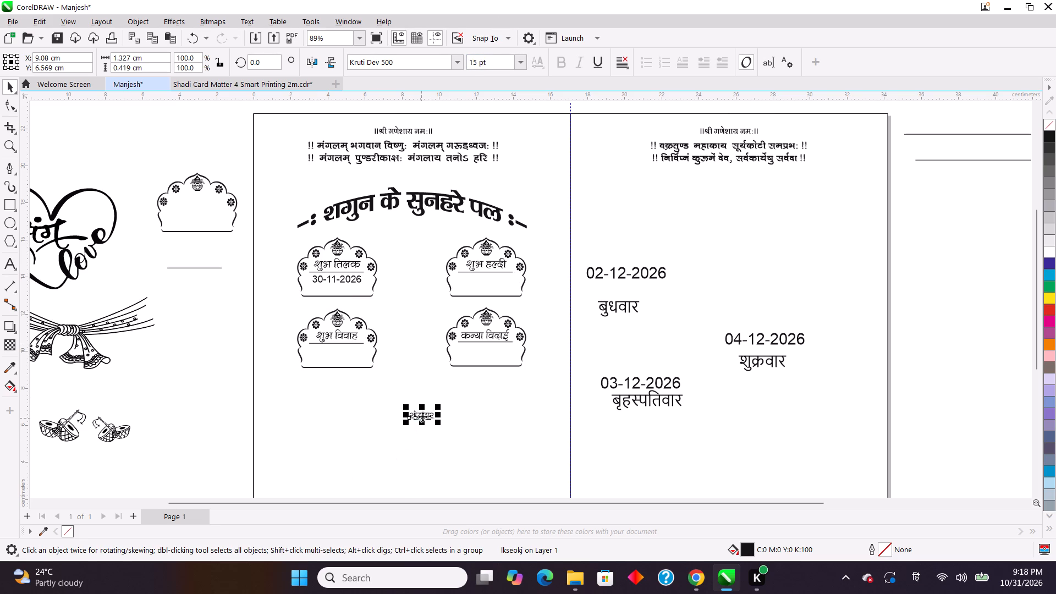
{"action": "left_click_drag", "start_coordinate": [422, 416], "coordinate": [333, 289]}
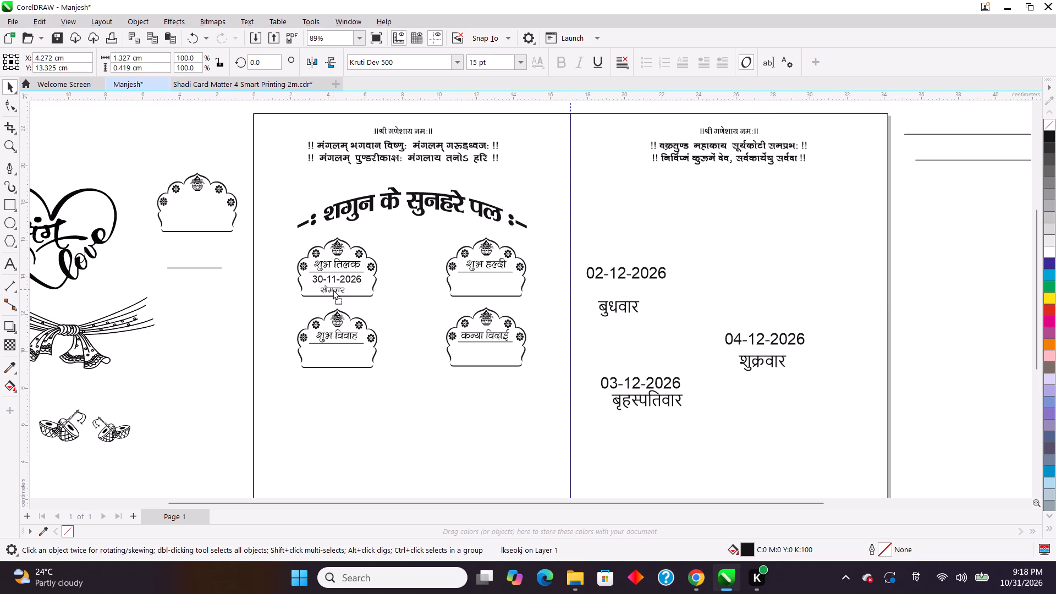
{"action": "left_click_drag", "start_coordinate": [333, 289], "coordinate": [335, 289]}
{"action": "left_click", "coordinate": [233, 315]}
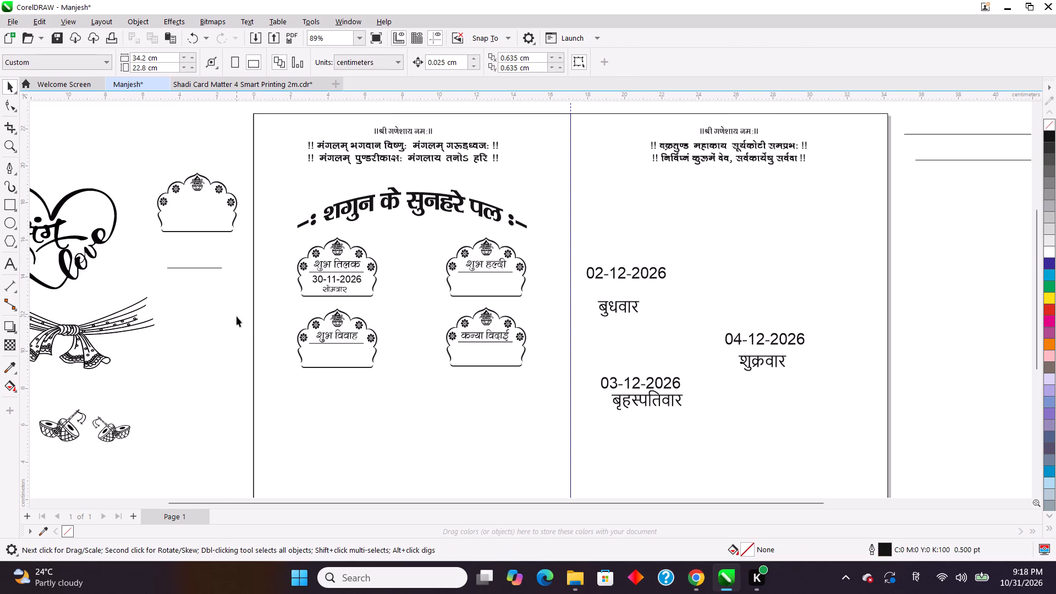
Enlarge the सोमवार text in the शुभ तिलक frame to 18 pt.
{"action": "key", "text": "ctrl+plus"}
{"action": "key", "text": "ctrl+plus"}
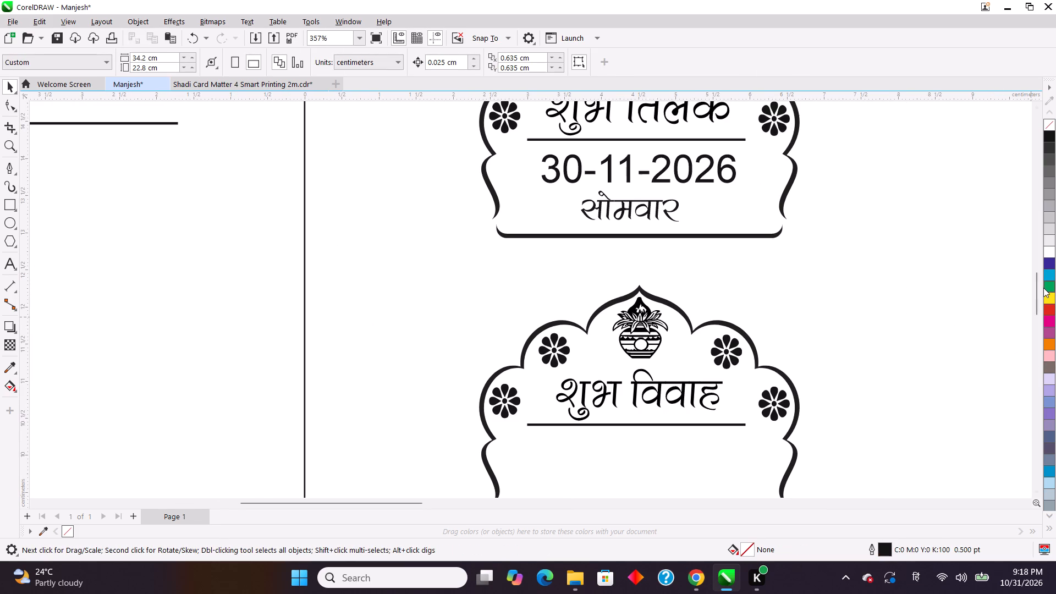
{"action": "left_click_drag", "start_coordinate": [1037, 294], "coordinate": [1024, 270]}
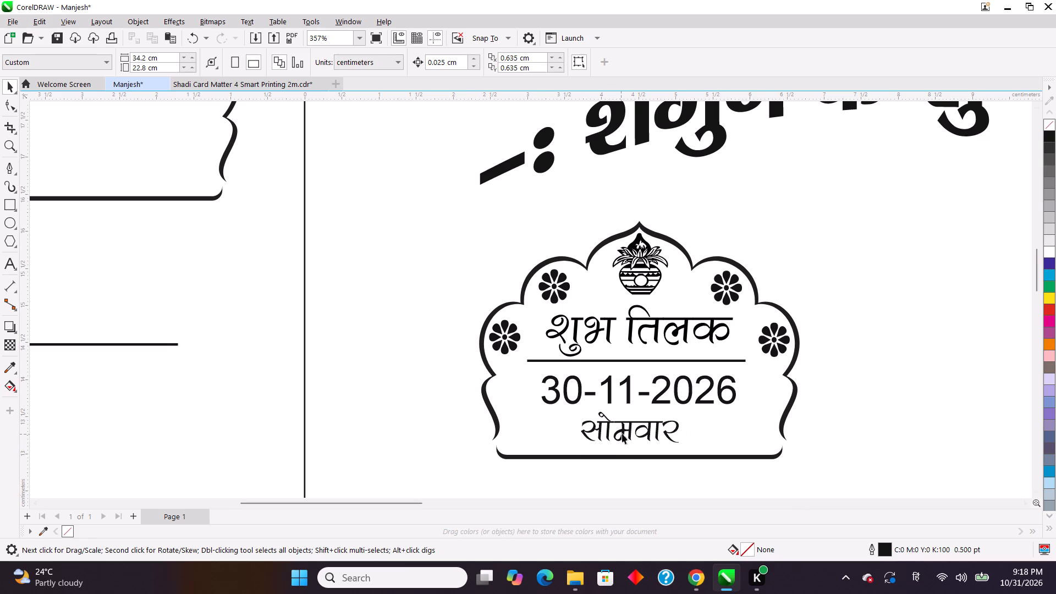
{"action": "left_click", "coordinate": [623, 433]}
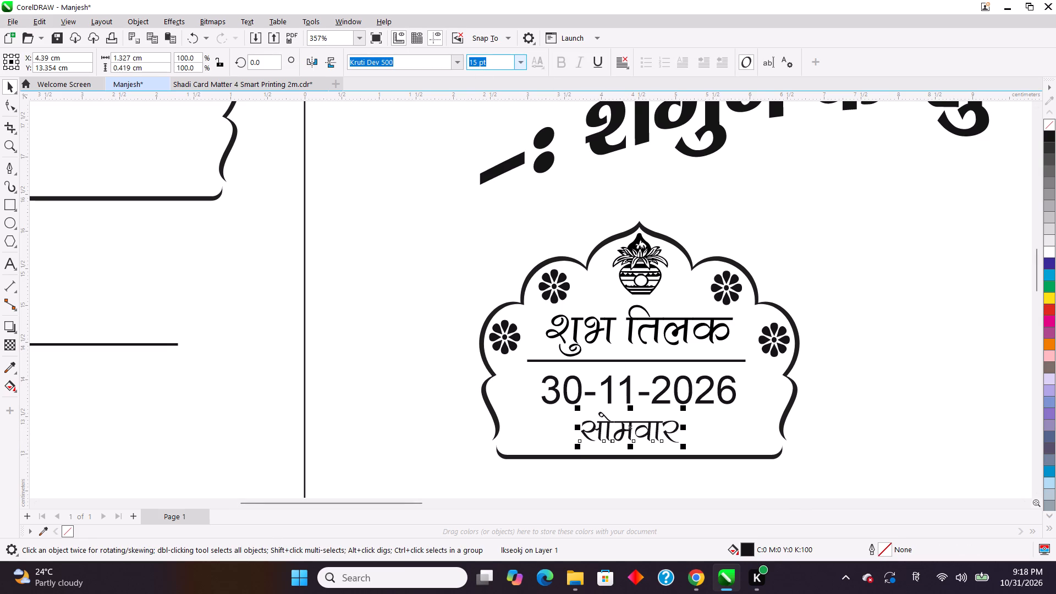
{"action": "left_click_drag", "start_coordinate": [494, 60], "coordinate": [452, 73]}
{"action": "left_click_drag", "start_coordinate": [492, 65], "coordinate": [459, 76]}
{"action": "type", "text": "18"}
{"action": "key", "text": "Return"}
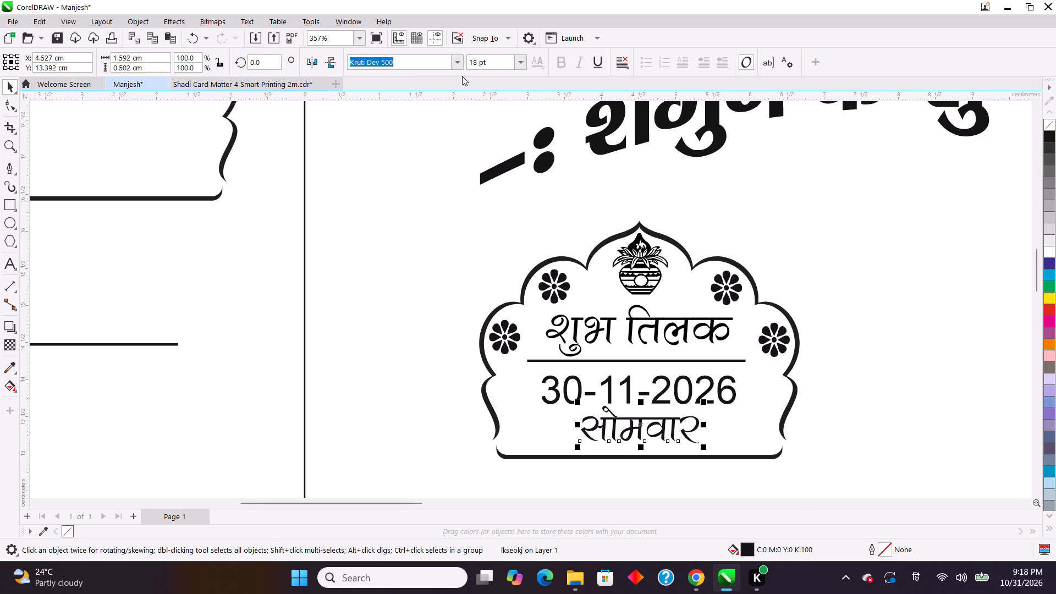
{"action": "left_click", "coordinate": [213, 363]}
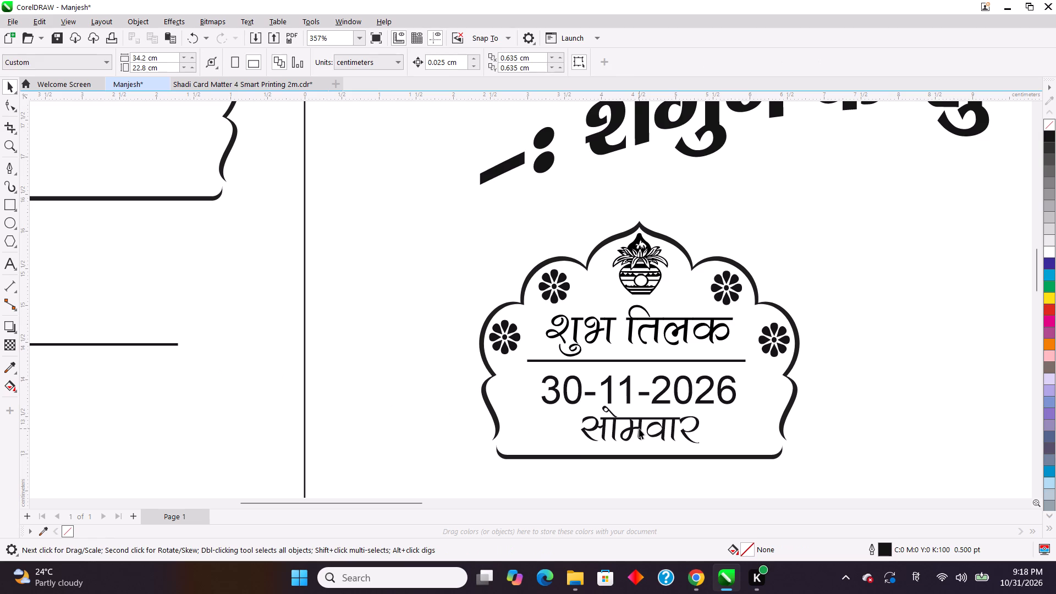
Nudge the सोमवार text down two increments below the date and centre it horizontally in the शुभ तिलक frame.
{"action": "left_click", "coordinate": [639, 428]}
{"action": "key", "text": "Down"}
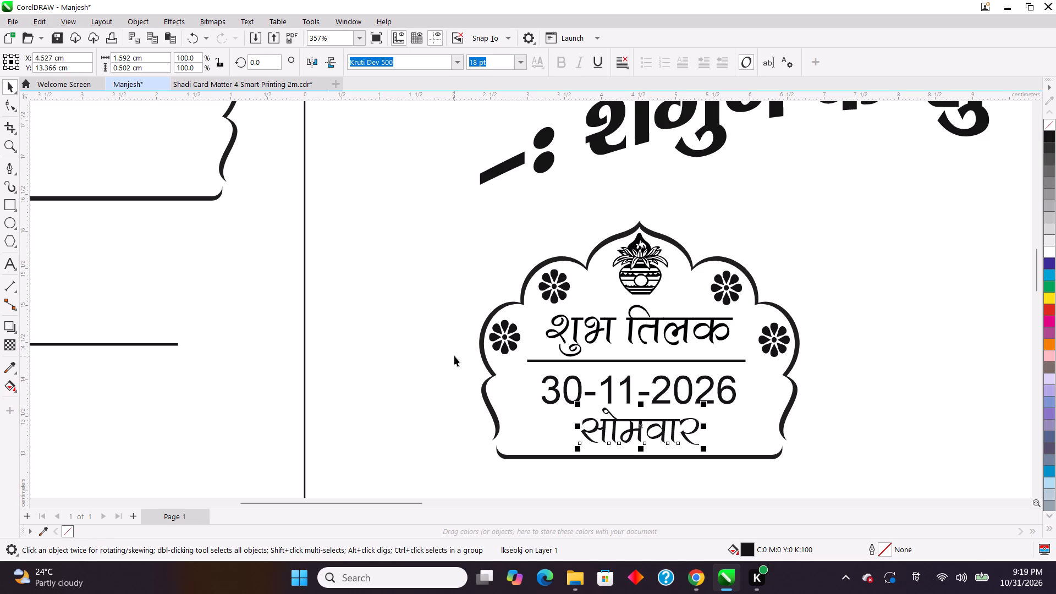
{"action": "key", "text": "Down"}
{"action": "left_click", "coordinate": [252, 407]}
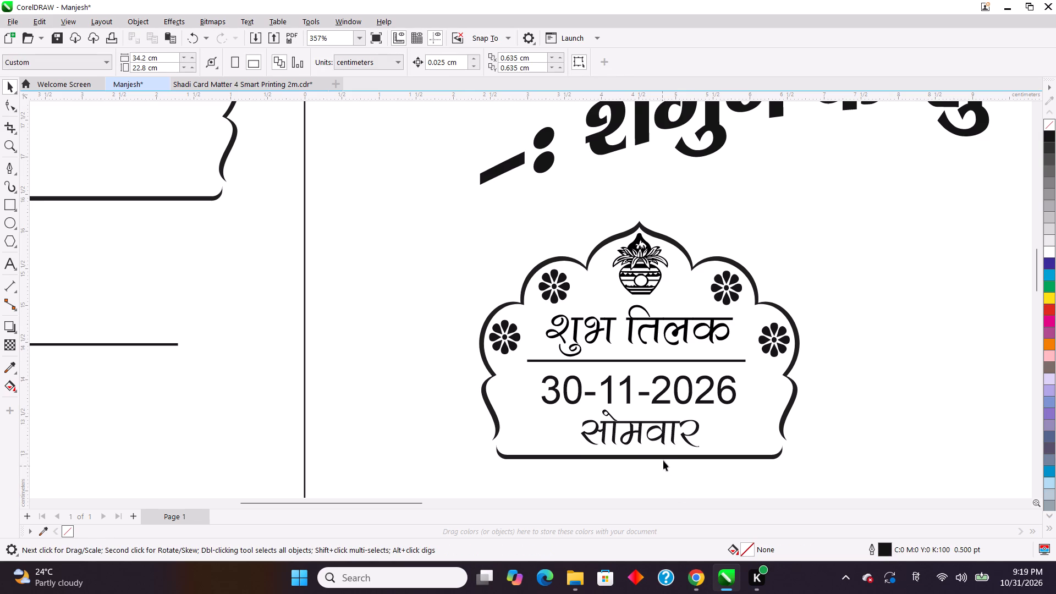
{"action": "left_click", "coordinate": [642, 431]}
{"action": "left_click", "coordinate": [649, 455], "text": "shift"}
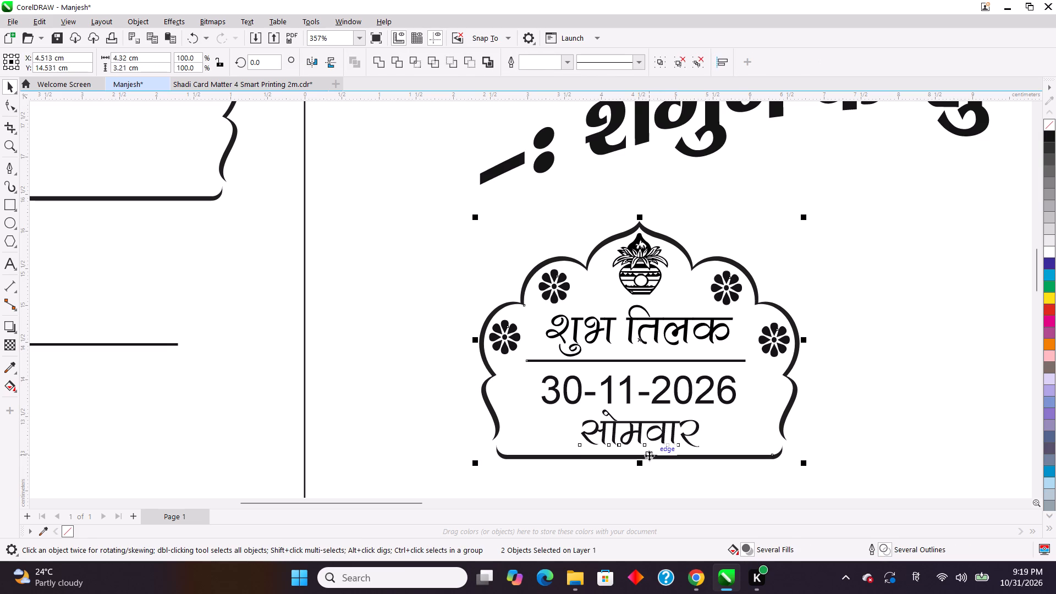
{"action": "left_click", "coordinate": [264, 378]}
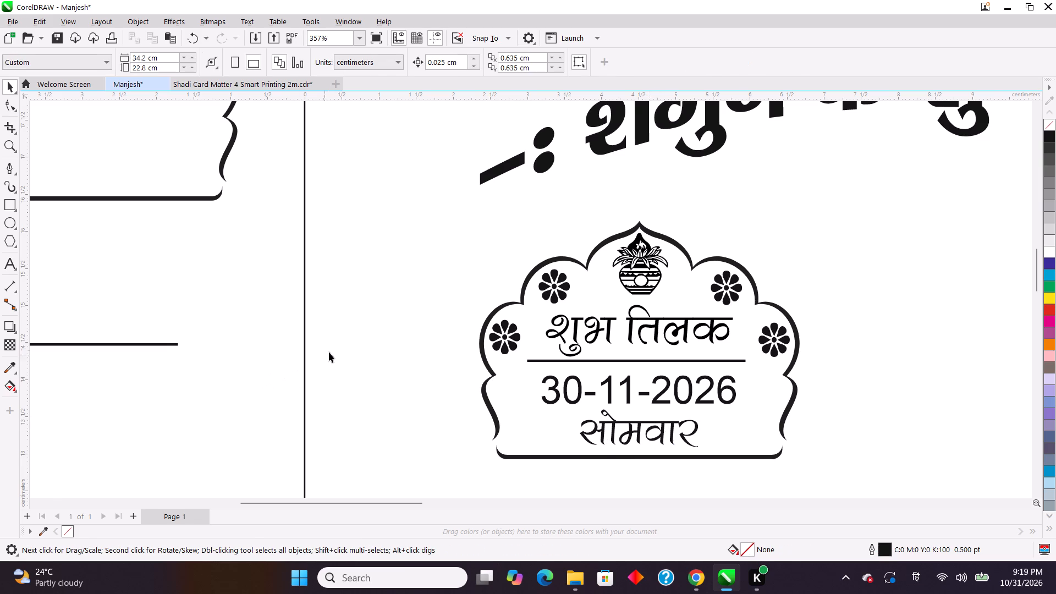
Set the 02-12-2026 date text to 15 pt to match the date in the शुभ तिलक frame.
{"action": "scroll", "coordinate": [329, 350], "scroll_direction": "down", "scroll_amount": 8}
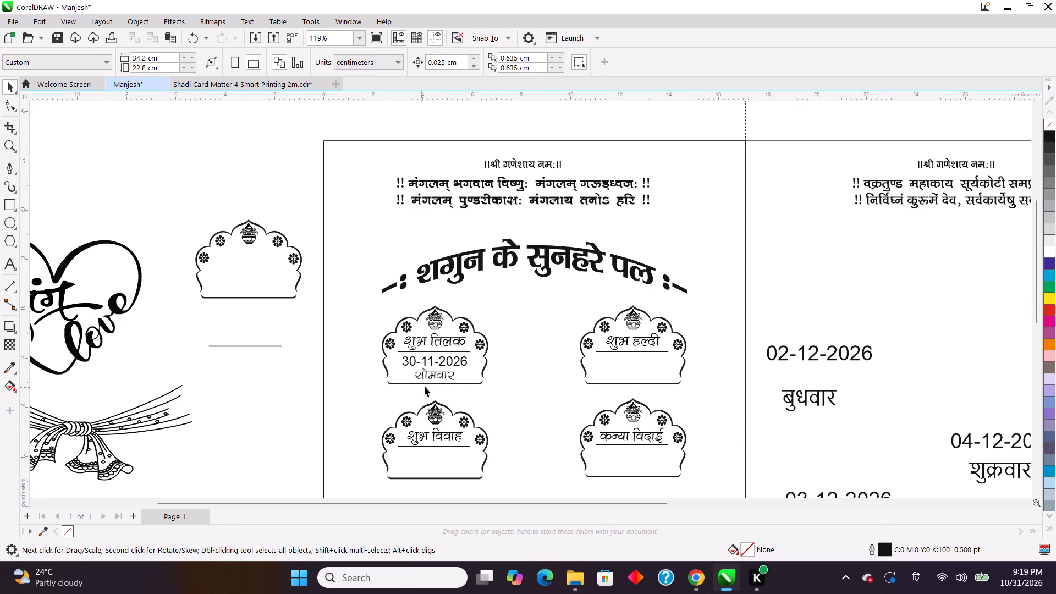
{"action": "left_click", "coordinate": [813, 356]}
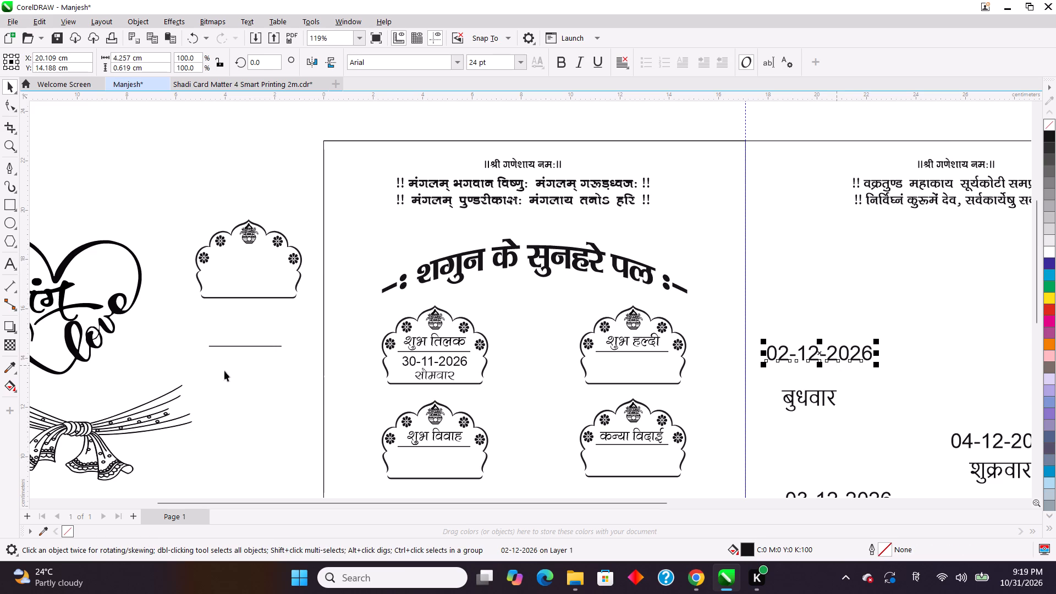
{"action": "left_click", "coordinate": [431, 360]}
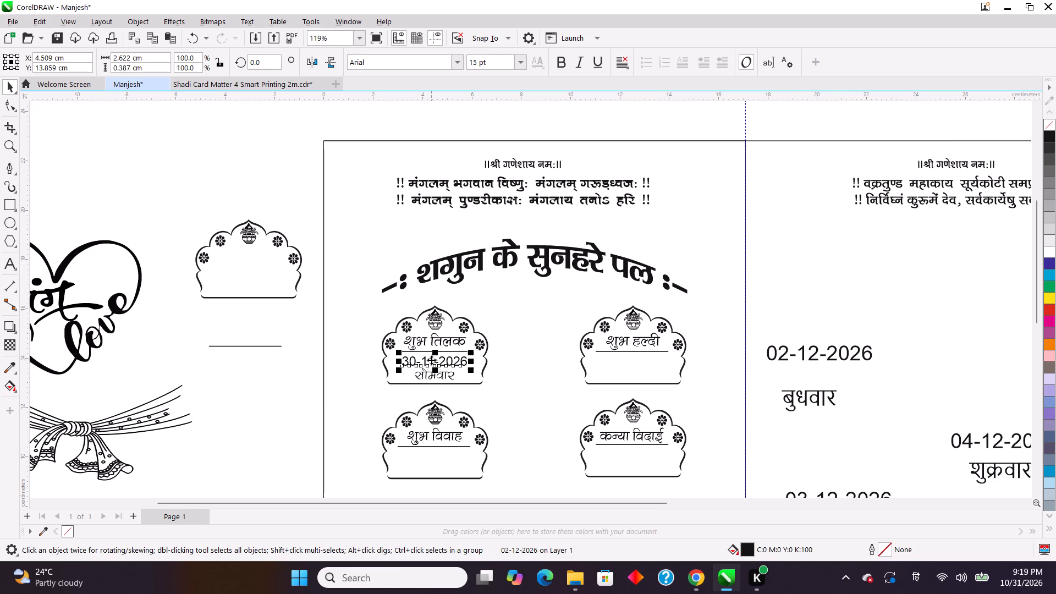
{"action": "left_click", "coordinate": [806, 354]}
{"action": "left_click", "coordinate": [827, 349]}
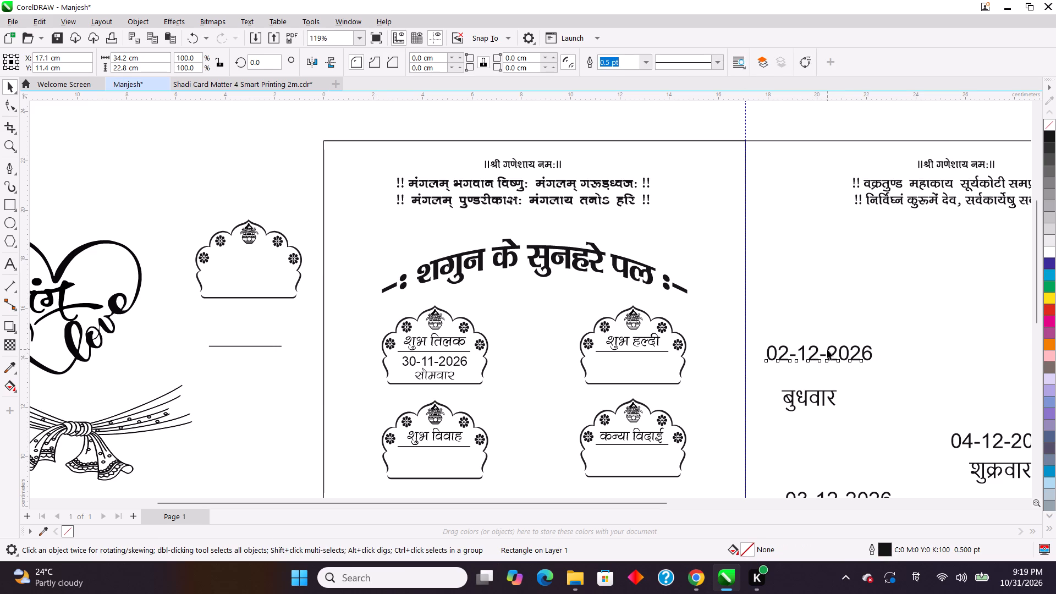
{"action": "left_click_drag", "start_coordinate": [491, 58], "coordinate": [446, 71]}
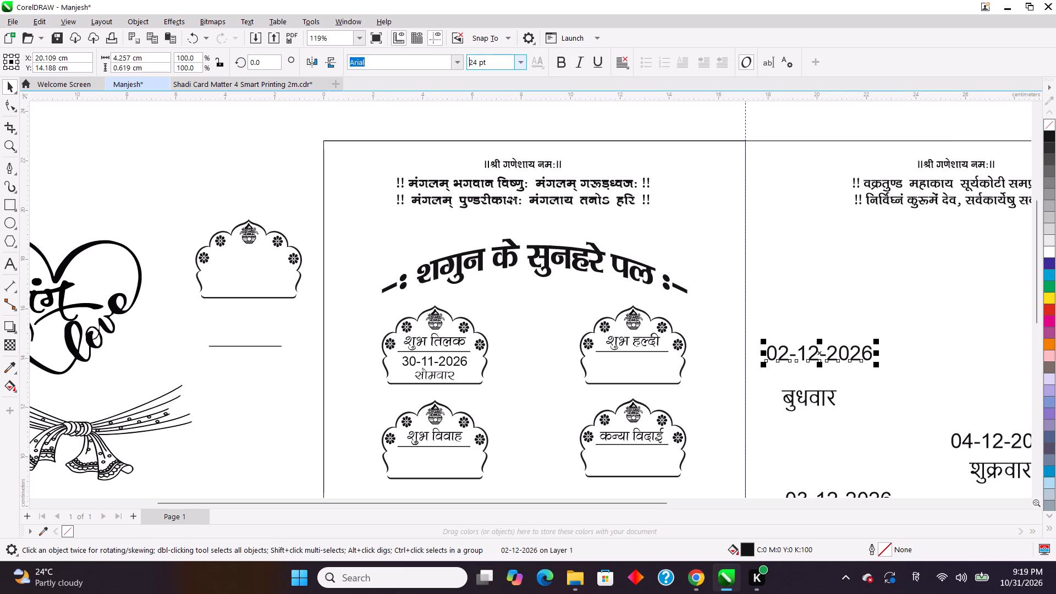
{"action": "left_click_drag", "start_coordinate": [446, 71], "coordinate": [443, 73]}
{"action": "left_click_drag", "start_coordinate": [493, 63], "coordinate": [454, 71]}
{"action": "type", "text": "15"}
{"action": "key", "text": "Return"}
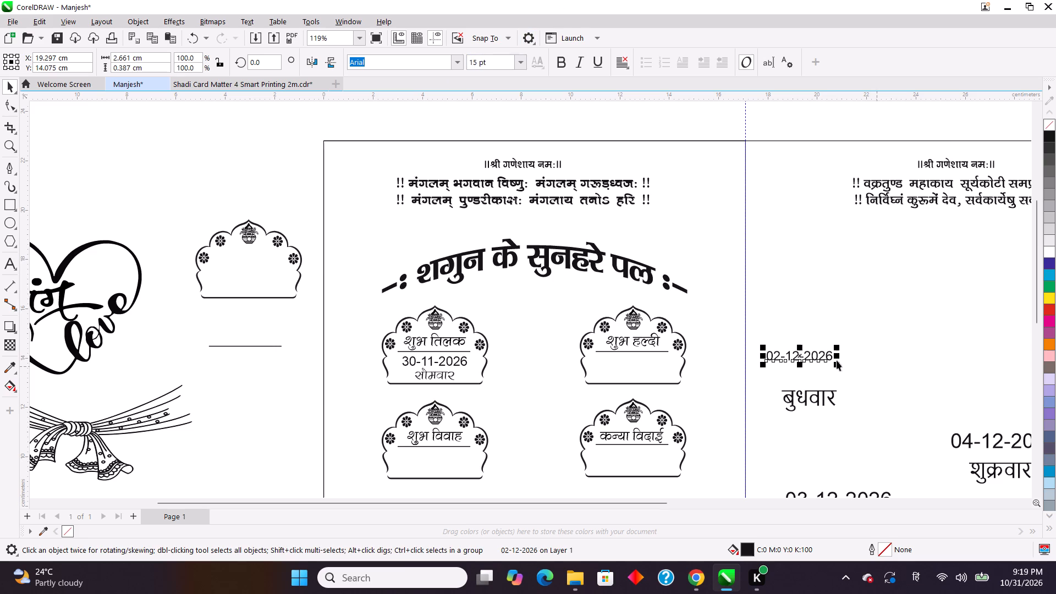
Move the 02-12-2026 date into the शुभ हल्दी frame, centred just below the heading's line.
{"action": "left_click_drag", "start_coordinate": [801, 356], "coordinate": [642, 361]}
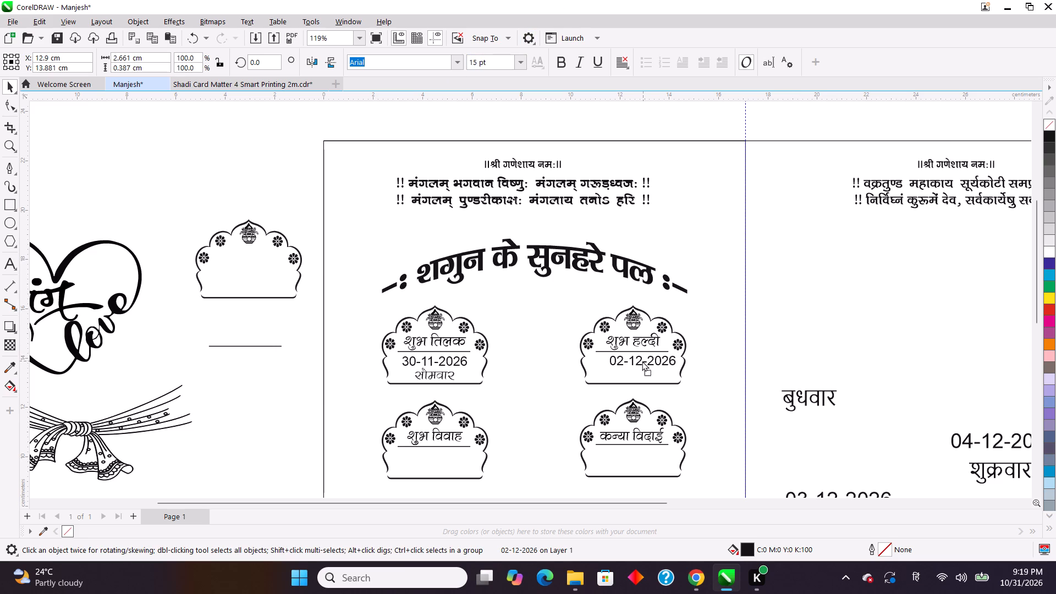
{"action": "left_click_drag", "start_coordinate": [642, 361], "coordinate": [637, 361]}
{"action": "left_click_drag", "start_coordinate": [637, 361], "coordinate": [635, 361]}
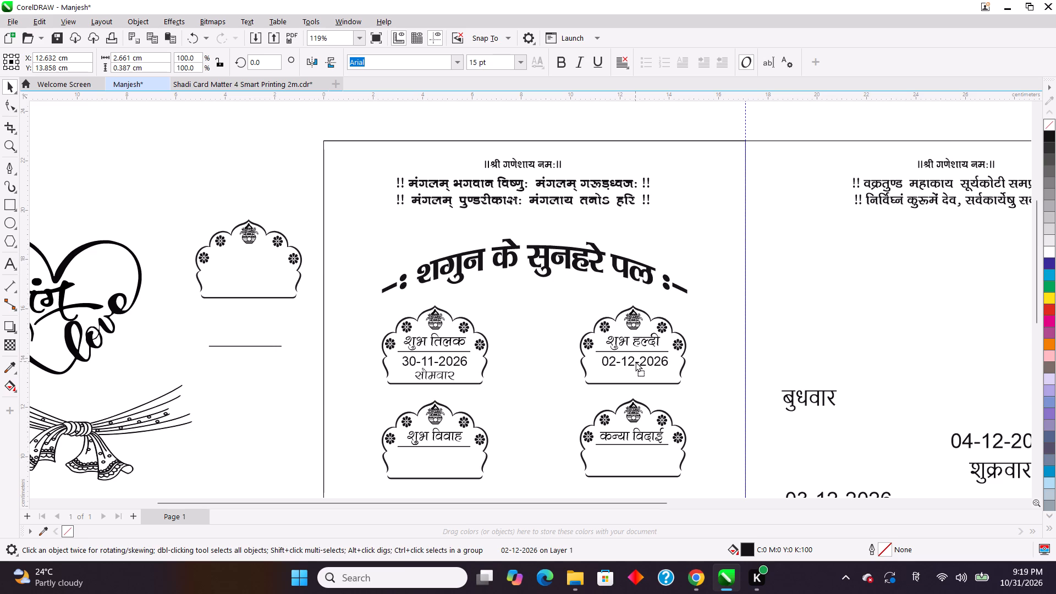
{"action": "left_click_drag", "start_coordinate": [635, 361], "coordinate": [635, 361]}
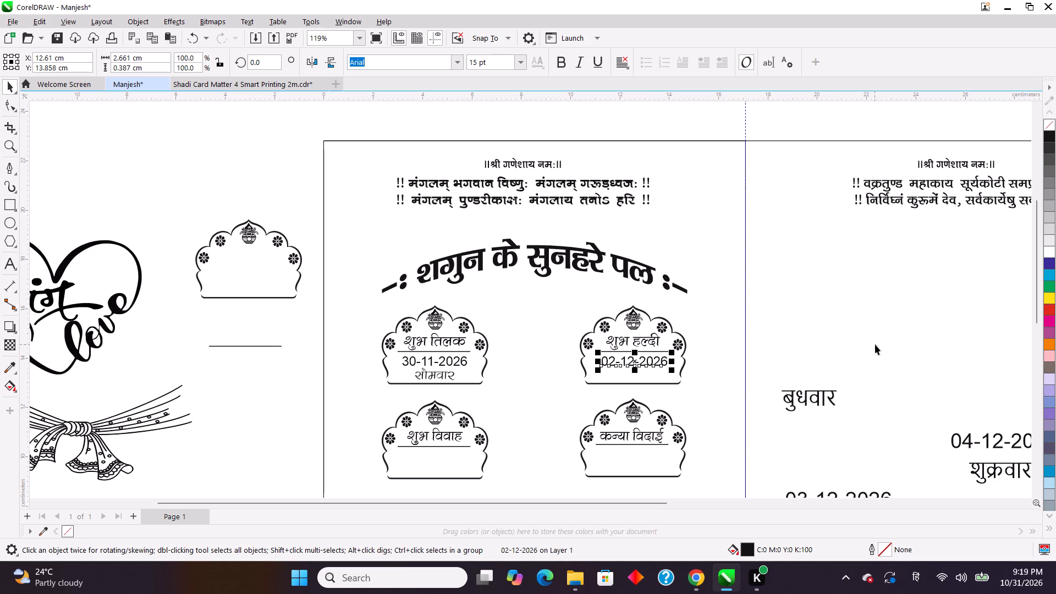
{"action": "left_click", "coordinate": [866, 344]}
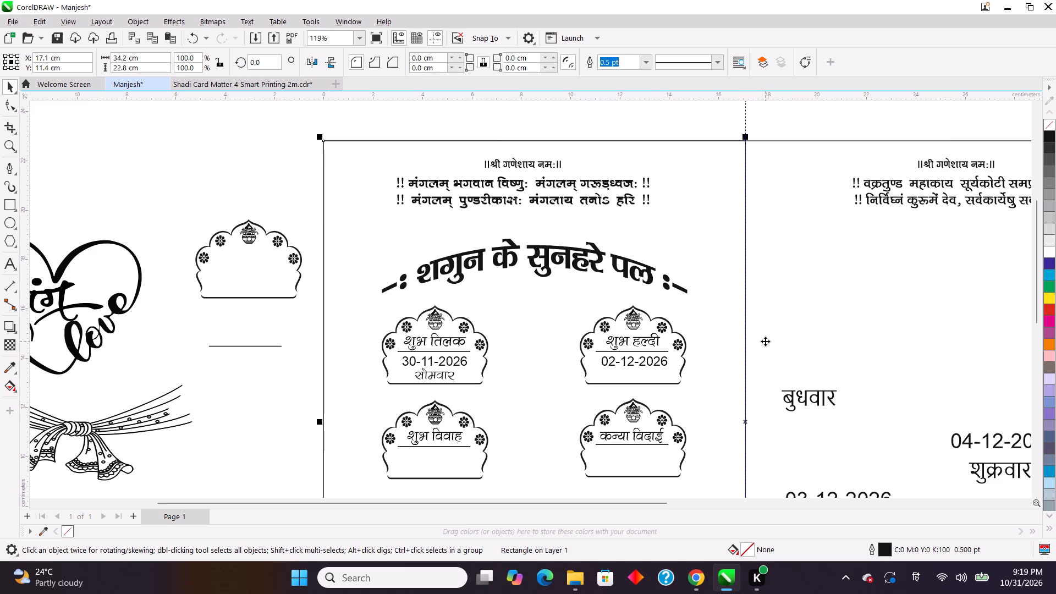
Convert the बुधवार text to KrutiDev 010 with the converter in the browser, and replace the original text in CorelDRAW with the output.
{"action": "left_click", "coordinate": [811, 399]}
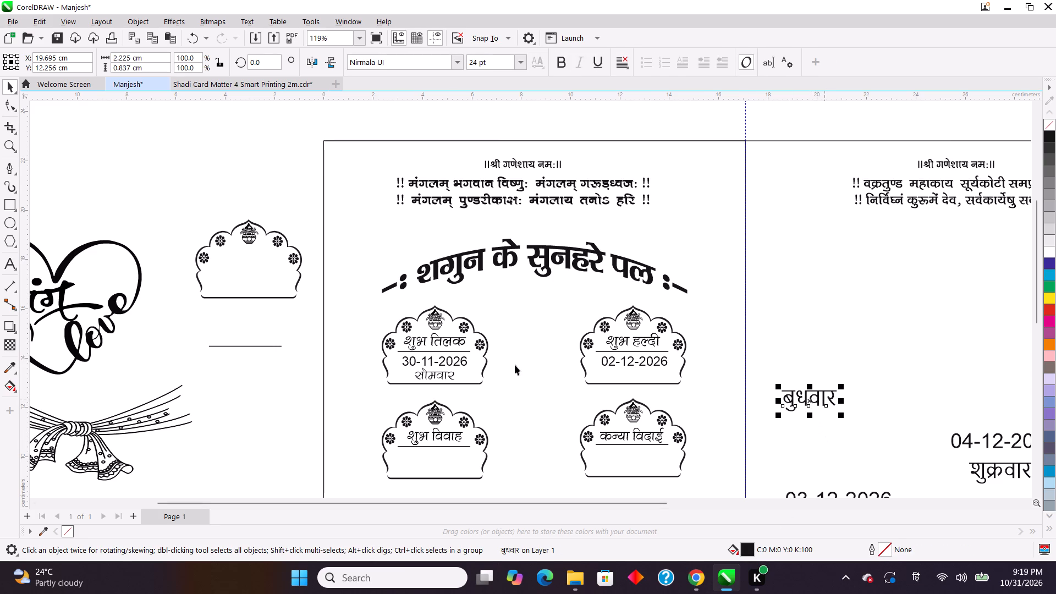
{"action": "left_click", "coordinate": [10, 263]}
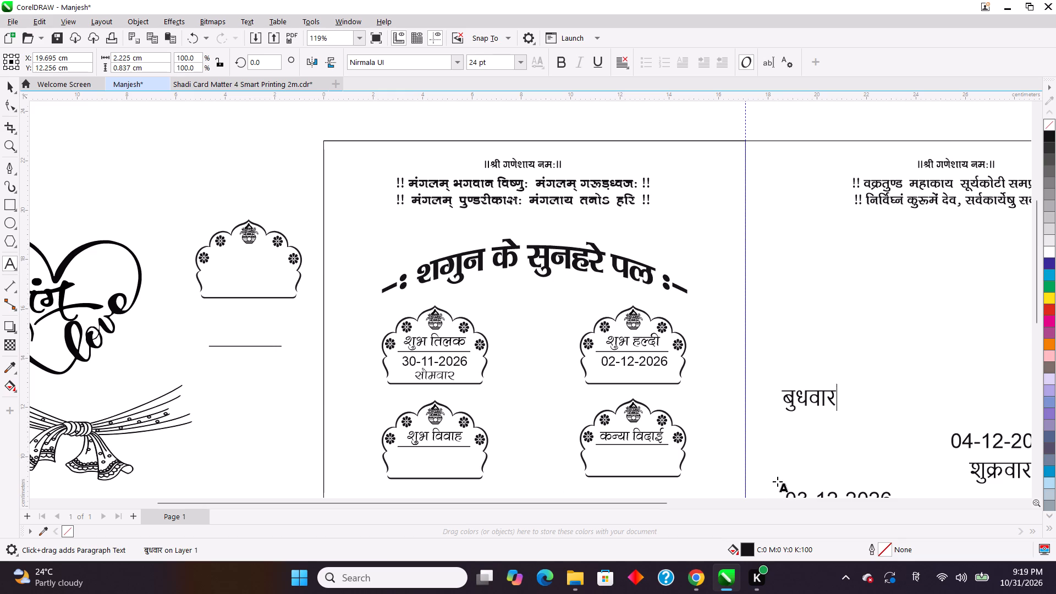
{"action": "left_click_drag", "start_coordinate": [835, 397], "coordinate": [754, 406]}
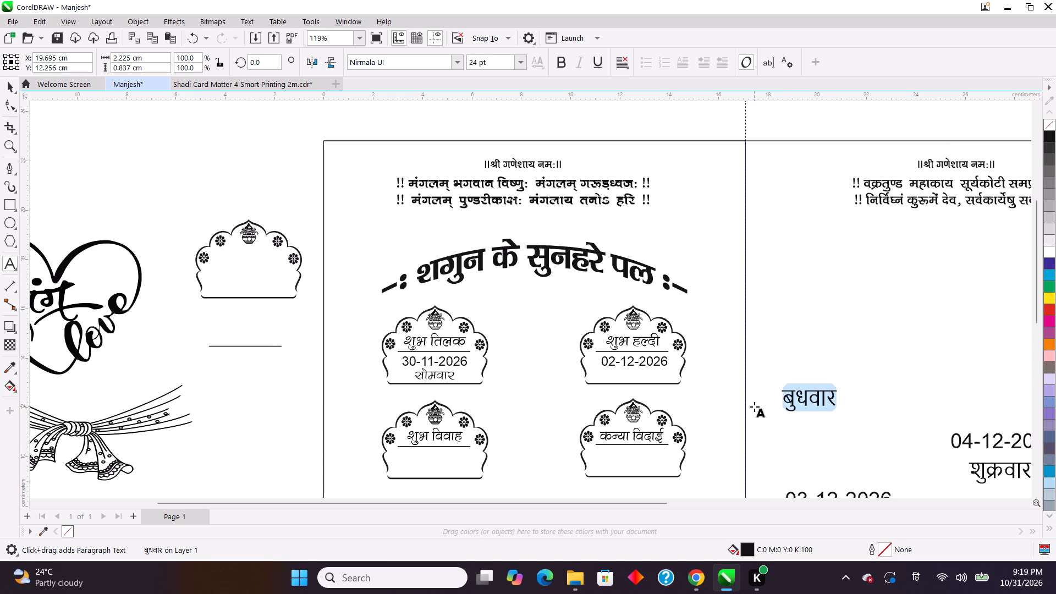
{"action": "key", "text": "ctrl+c"}
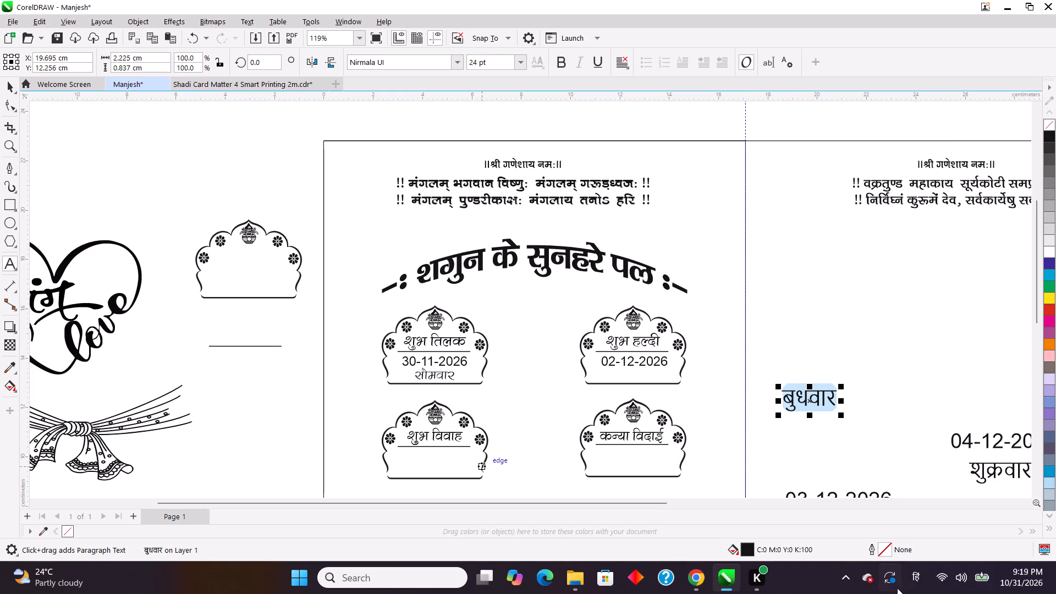
{"action": "left_click", "coordinate": [701, 580]}
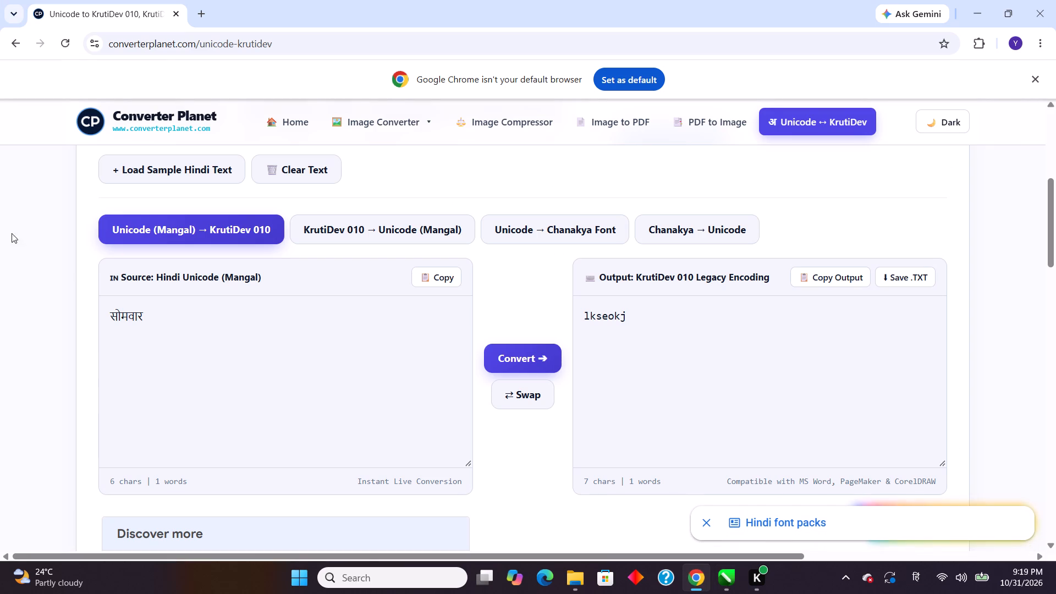
{"action": "left_click_drag", "start_coordinate": [178, 318], "coordinate": [67, 324]}
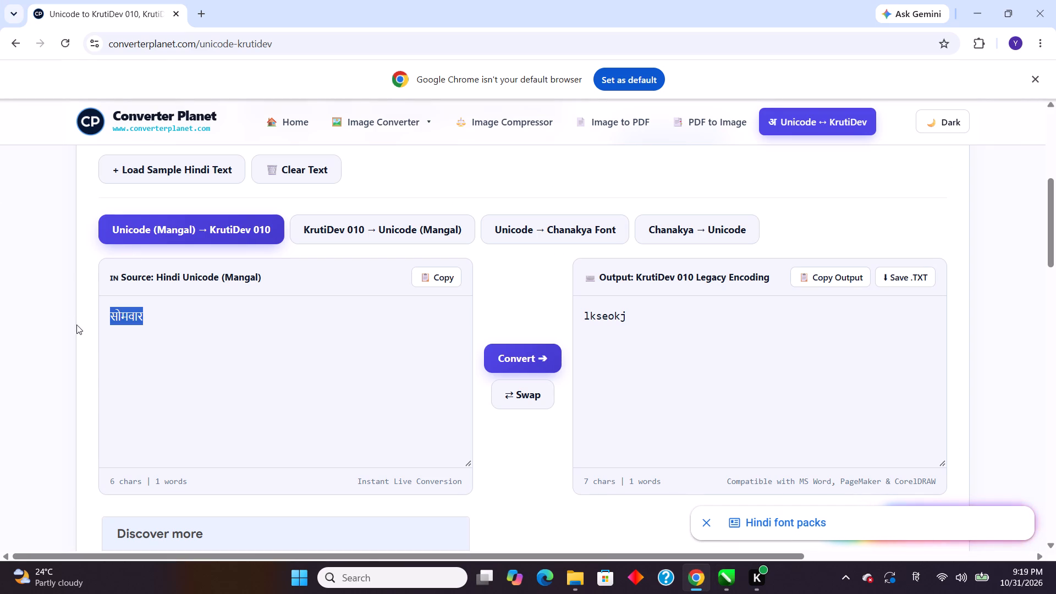
{"action": "key", "text": "ctrl+v"}
{"action": "left_click", "coordinate": [833, 274]}
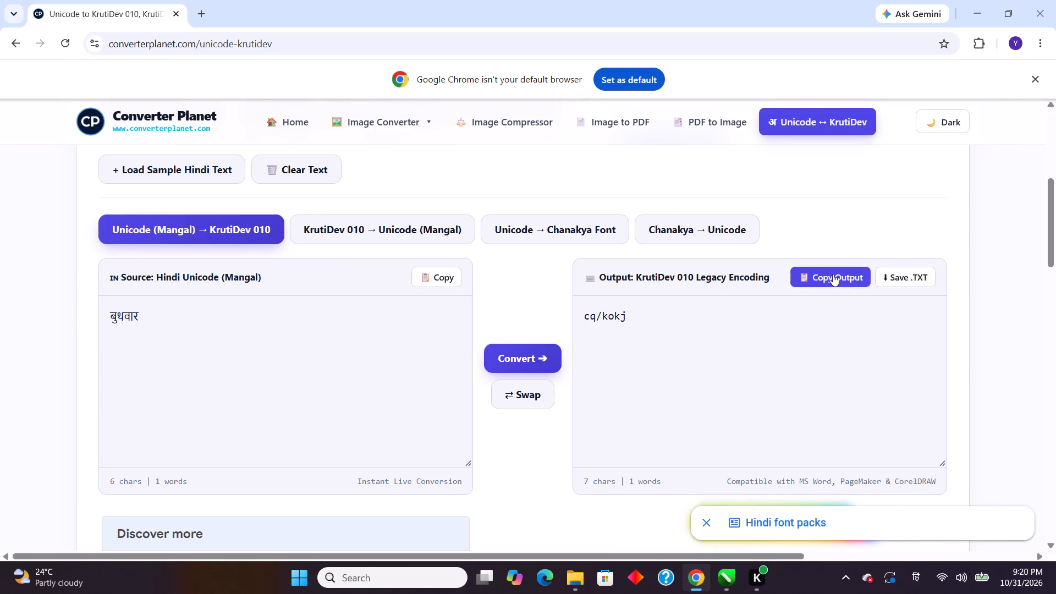
{"action": "left_click", "coordinate": [723, 582]}
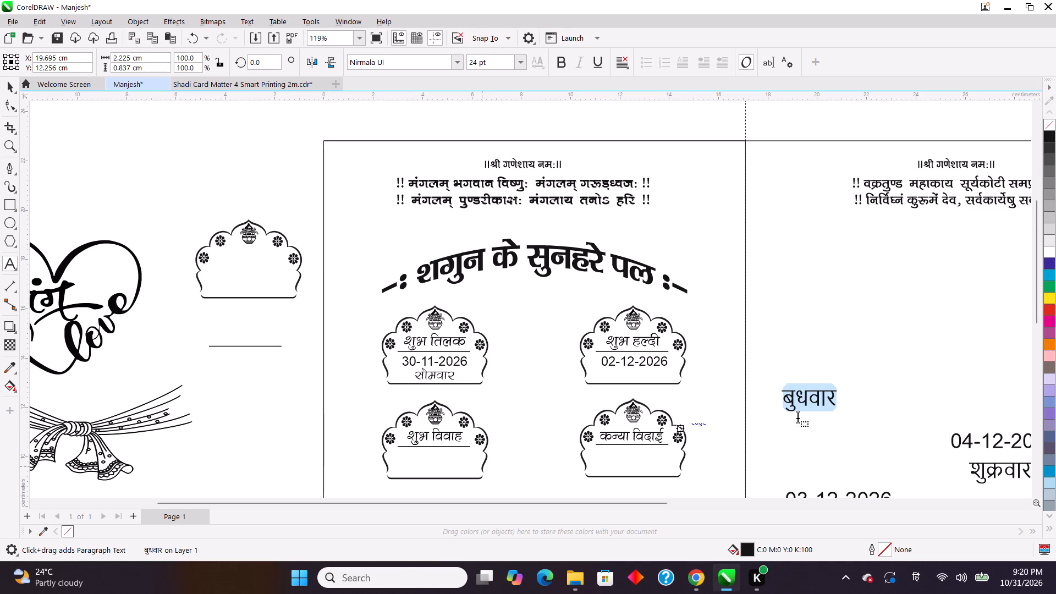
{"action": "key", "text": "ctrl+v"}
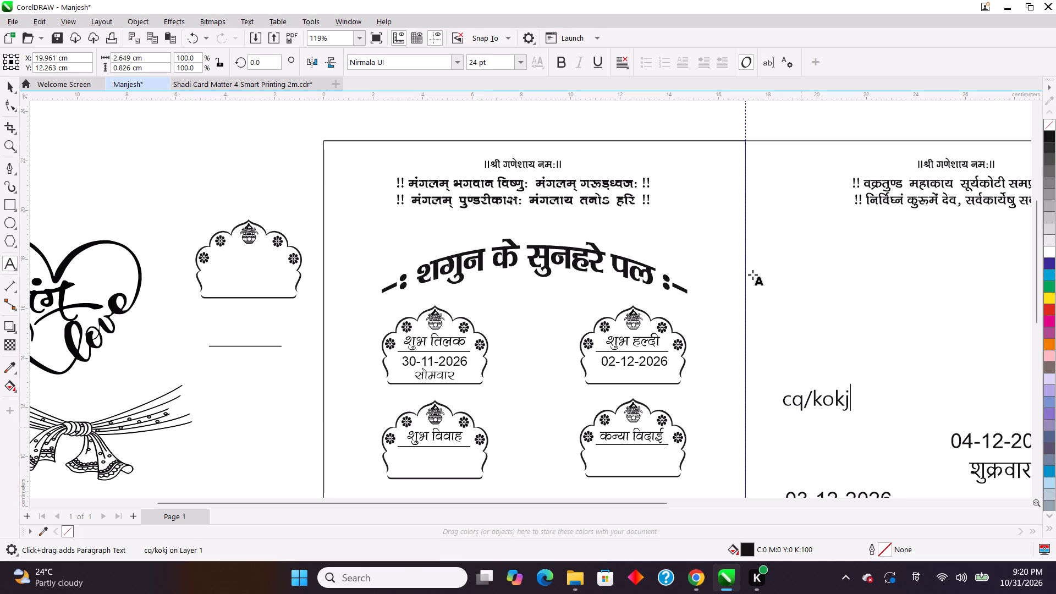
Set the font of the pasted cq/kokj text to Kruti Dev 500.
{"action": "left_click", "coordinate": [454, 64]}
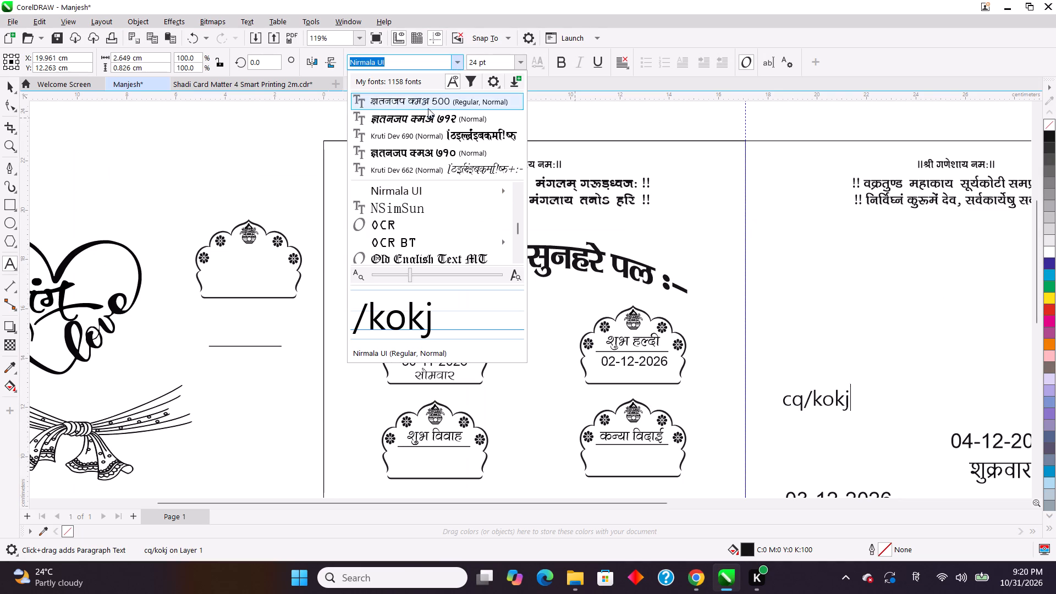
{"action": "left_click", "coordinate": [432, 102]}
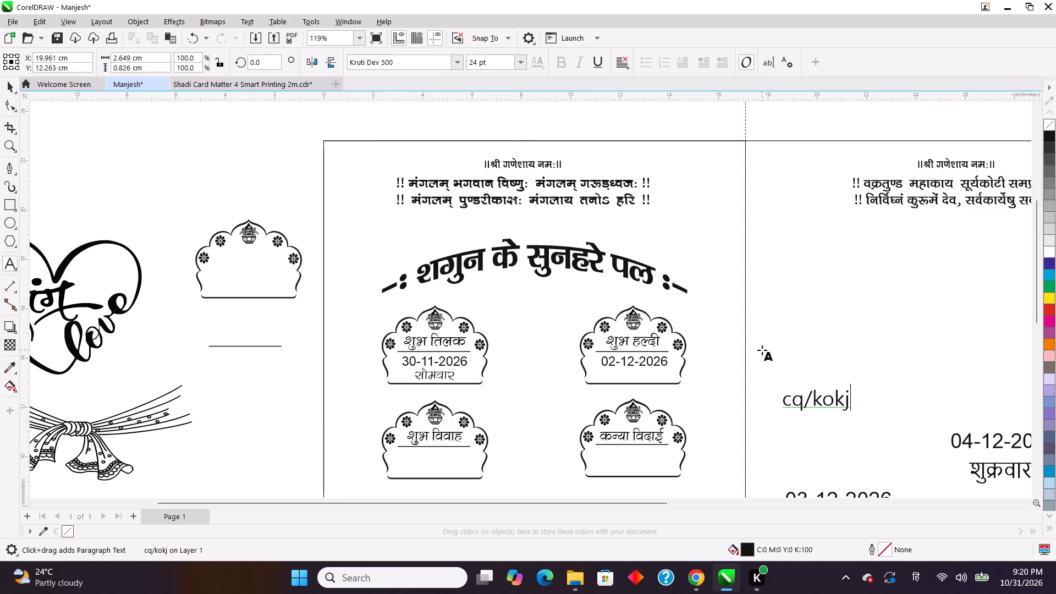
{"action": "left_click_drag", "start_coordinate": [848, 400], "coordinate": [743, 404]}
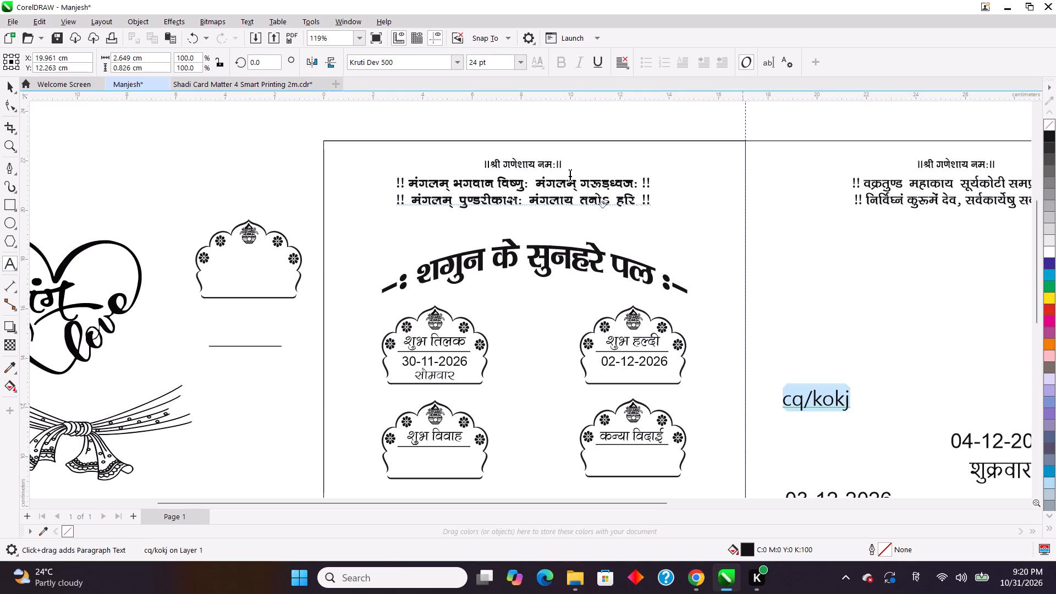
{"action": "left_click", "coordinate": [457, 60]}
{"action": "left_click", "coordinate": [428, 101]}
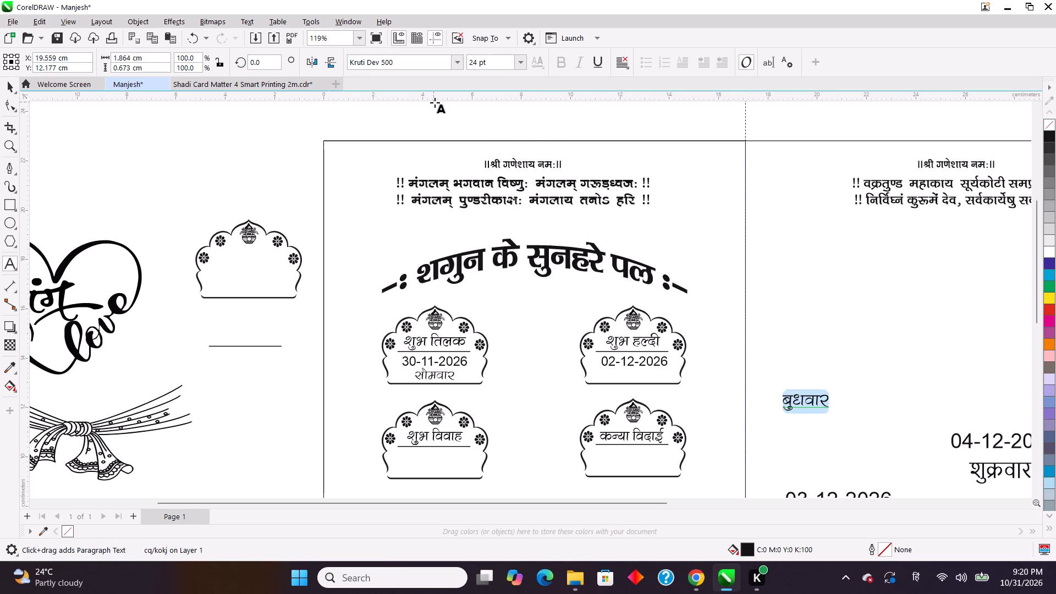
Set the बुधवार text to 18 pt to match the weekday in the शुभ तिलक frame.
{"action": "left_click", "coordinate": [6, 89]}
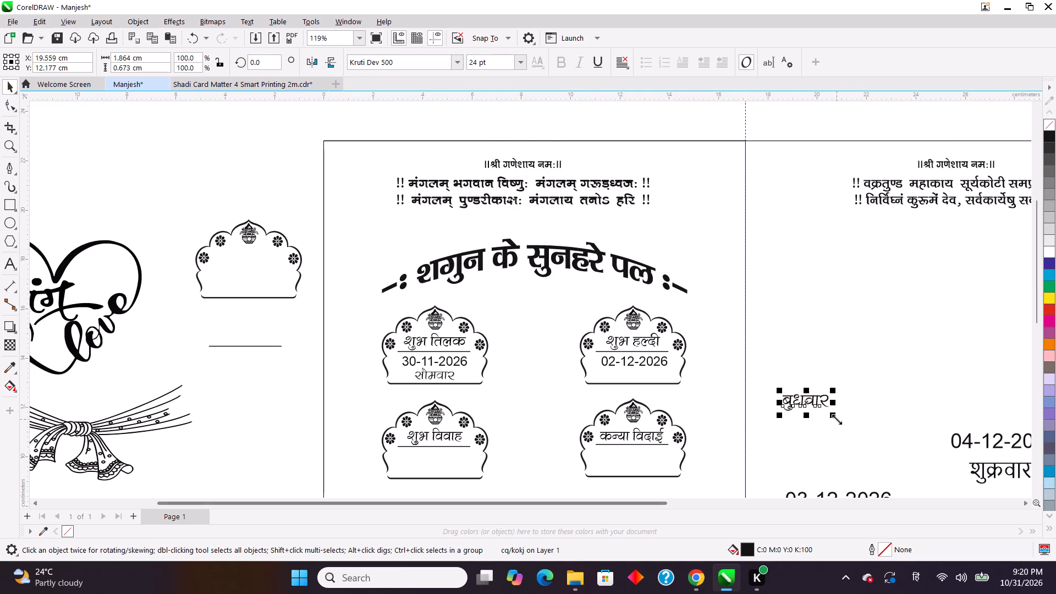
{"action": "left_click_drag", "start_coordinate": [491, 61], "coordinate": [467, 64]}
{"action": "left_click_drag", "start_coordinate": [489, 62], "coordinate": [452, 77]}
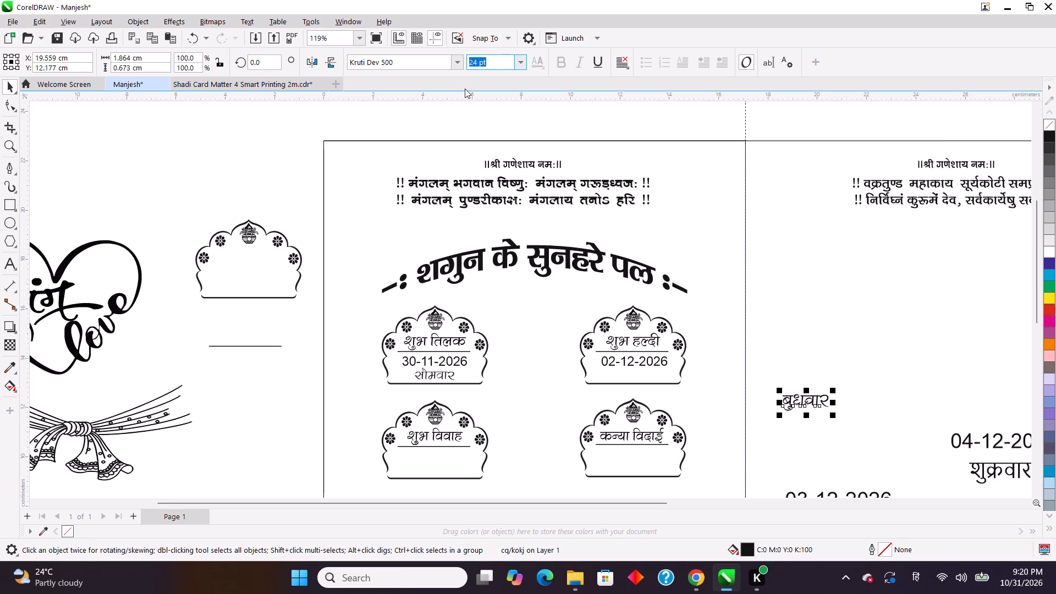
{"action": "type", "text": "18"}
{"action": "key", "text": "Return"}
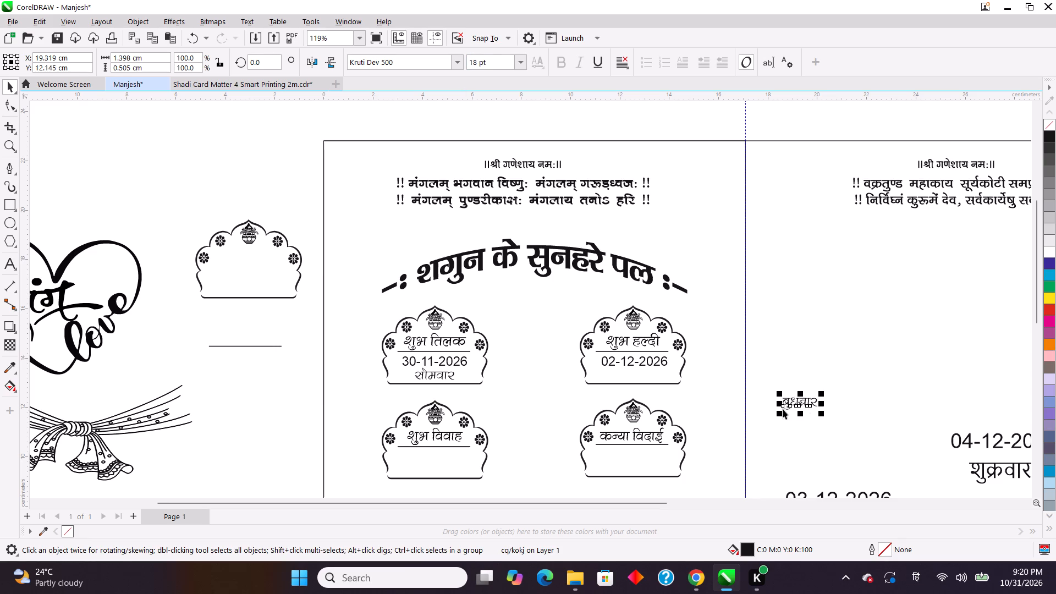
Move the बुधवार text into the शुभ हल्दी frame, below the 02-12-2026 date.
{"action": "left_click_drag", "start_coordinate": [806, 405], "coordinate": [630, 377]}
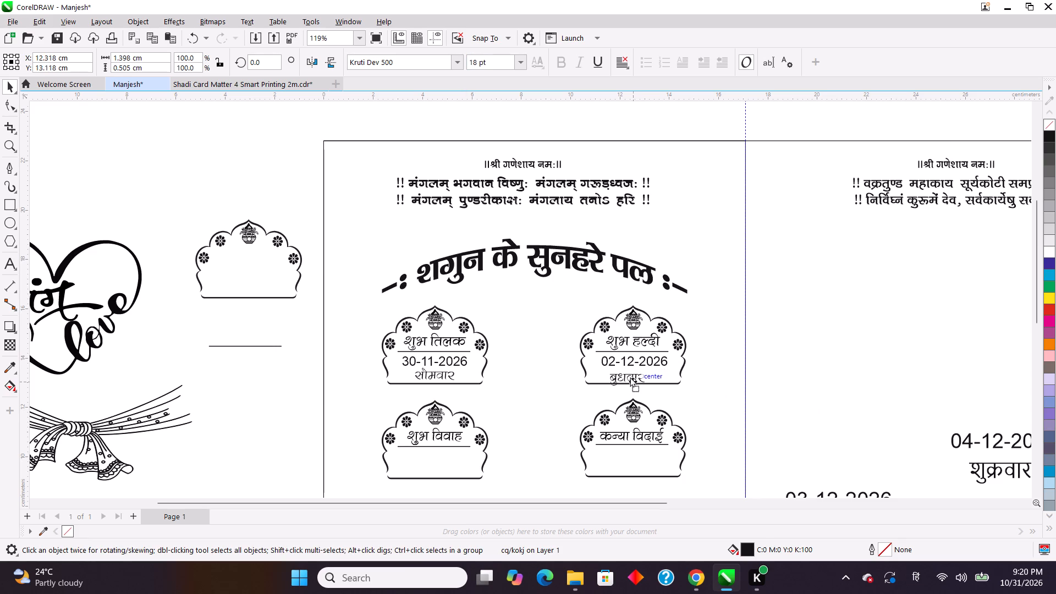
{"action": "left_click_drag", "start_coordinate": [630, 377], "coordinate": [635, 378]}
Nudge the बुधवार text six increments up and nine to the right, centring it under the date, and check its placement up close.
{"action": "key", "text": "Up"}
{"action": "key", "text": "Up"}
{"action": "key", "text": "Up"}
{"action": "key", "text": "Up"}
{"action": "key", "text": "Up"}
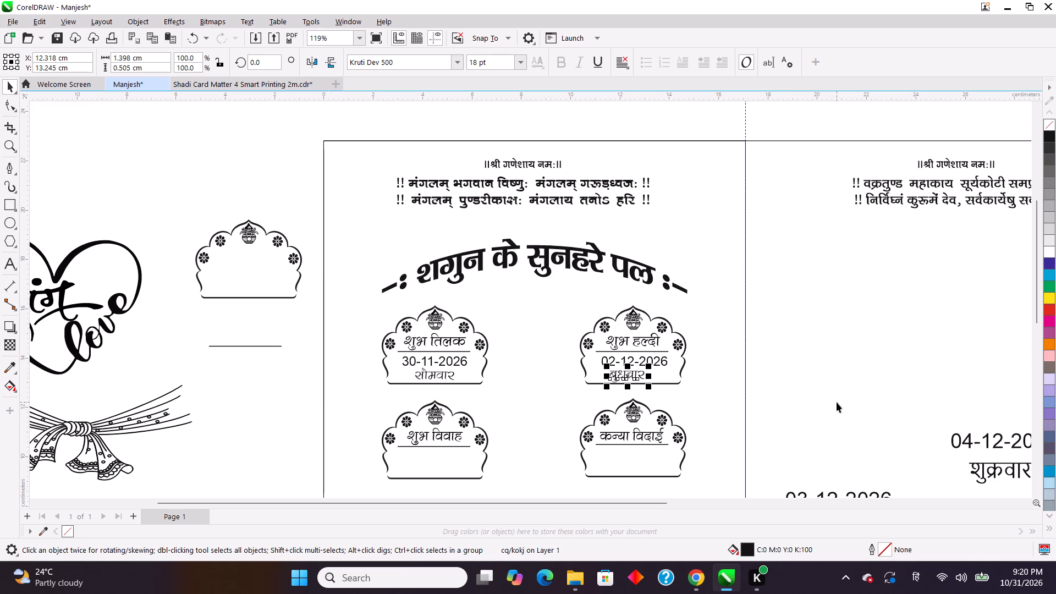
{"action": "key", "text": "Right"}
{"action": "key", "text": "Right"}
{"action": "key", "text": "Right"}
{"action": "key", "text": "Right"}
{"action": "key", "text": "Right"}
{"action": "key", "text": "Right"}
{"action": "key", "text": "Up"}
{"action": "key", "text": "Right"}
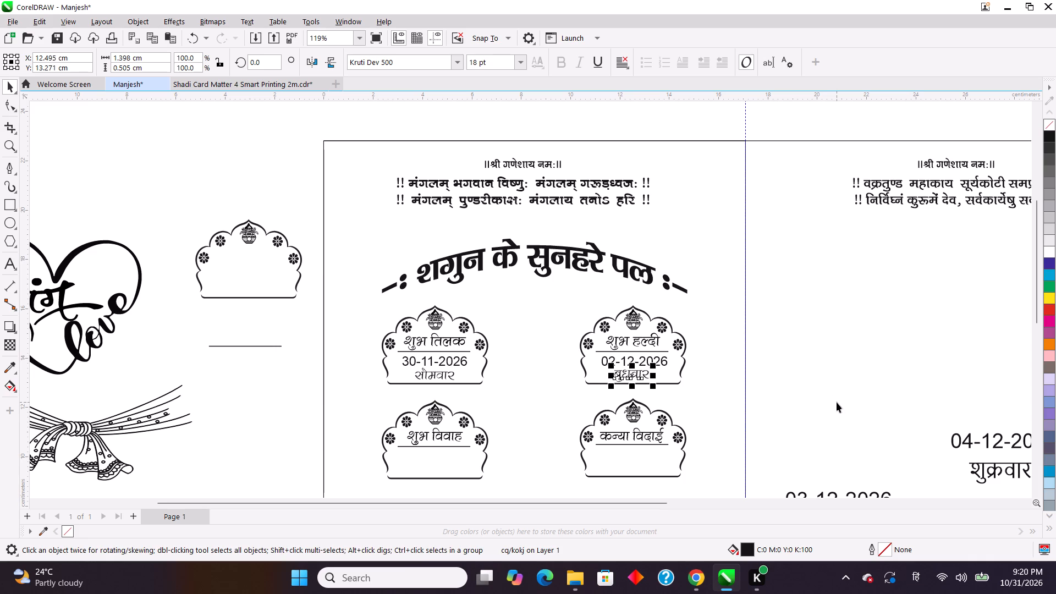
{"action": "key", "text": "Right"}
{"action": "key", "text": "Right"}
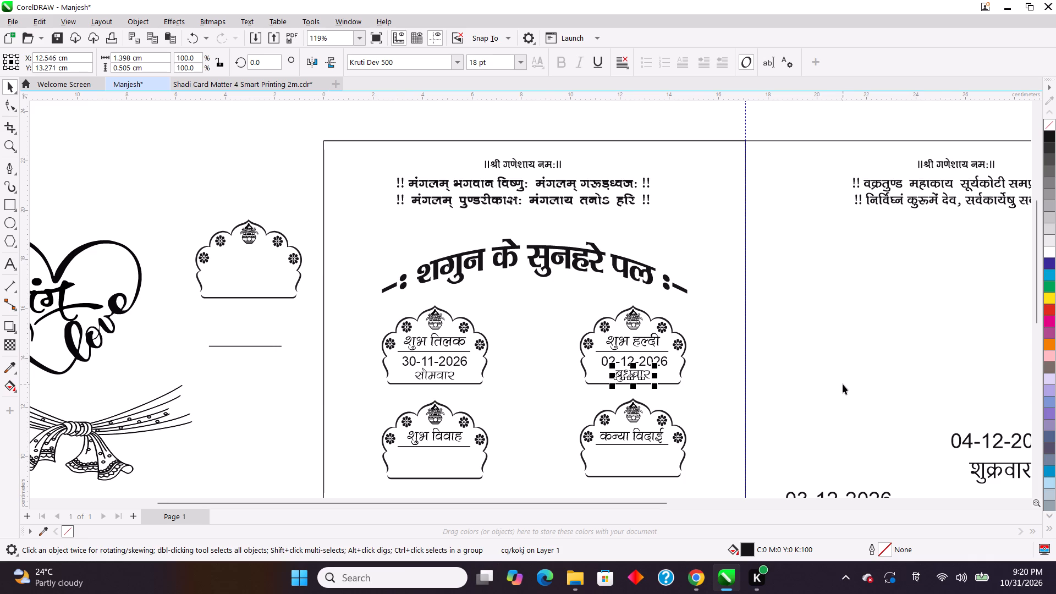
{"action": "key", "text": "ctrl+plus"}
{"action": "left_click", "coordinate": [865, 372]}
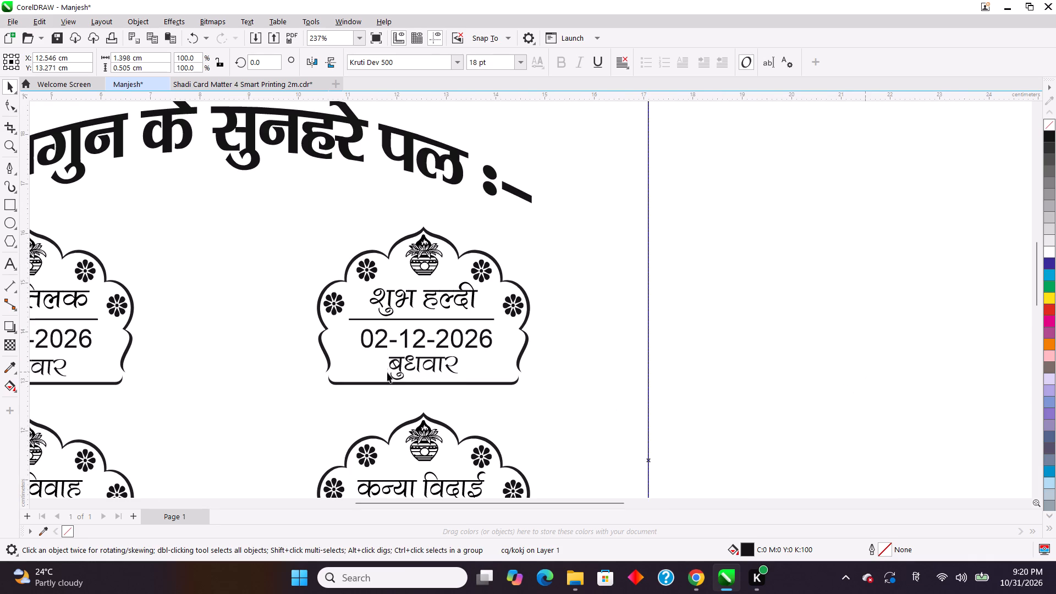
{"action": "left_click", "coordinate": [406, 366]}
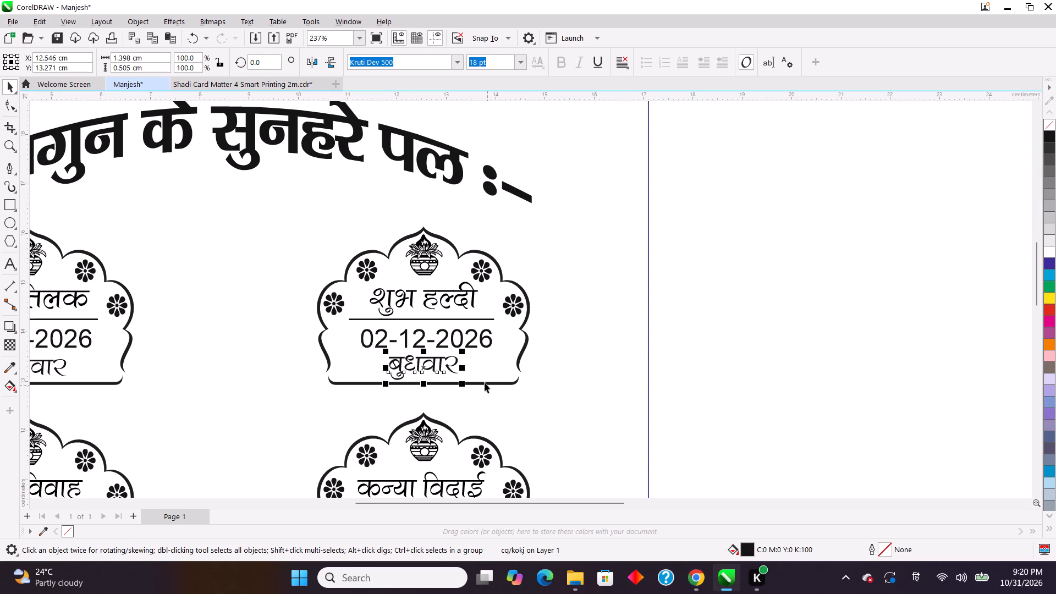
{"action": "left_click", "coordinate": [483, 383]}
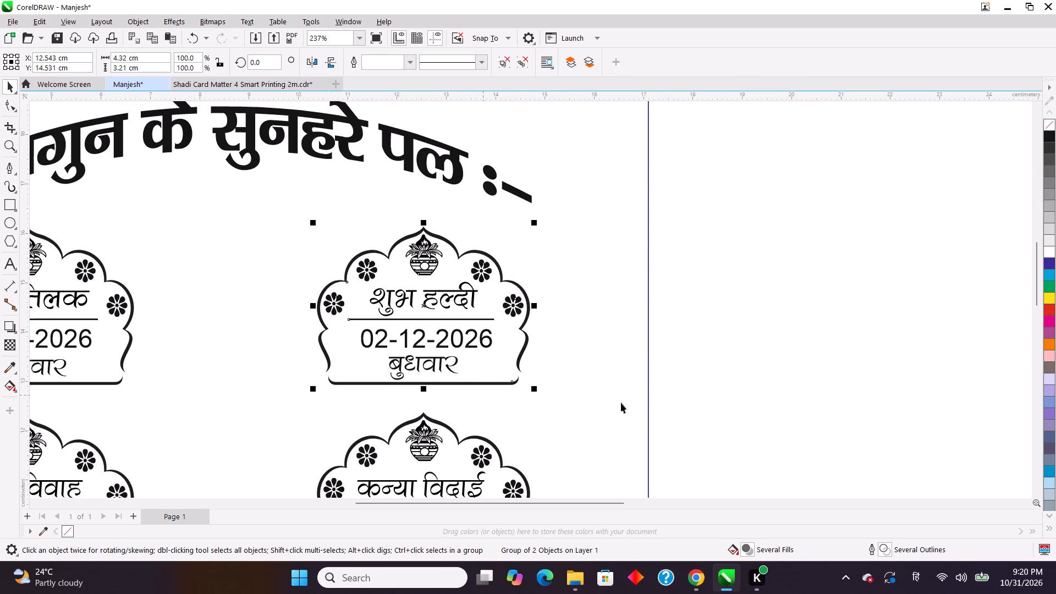
{"action": "left_click", "coordinate": [722, 380]}
Set the 03-12-2026 date text to 15 pt to match the dates already placed in the frames.
{"action": "scroll", "coordinate": [725, 380], "scroll_direction": "down", "scroll_amount": 5}
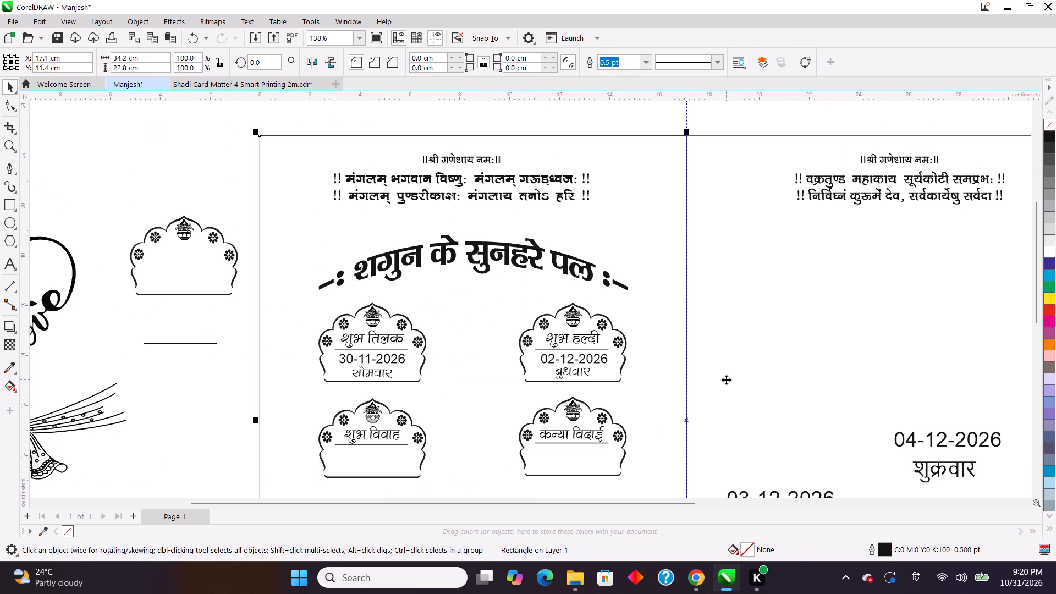
{"action": "scroll", "coordinate": [771, 406], "scroll_direction": "down", "scroll_amount": 1}
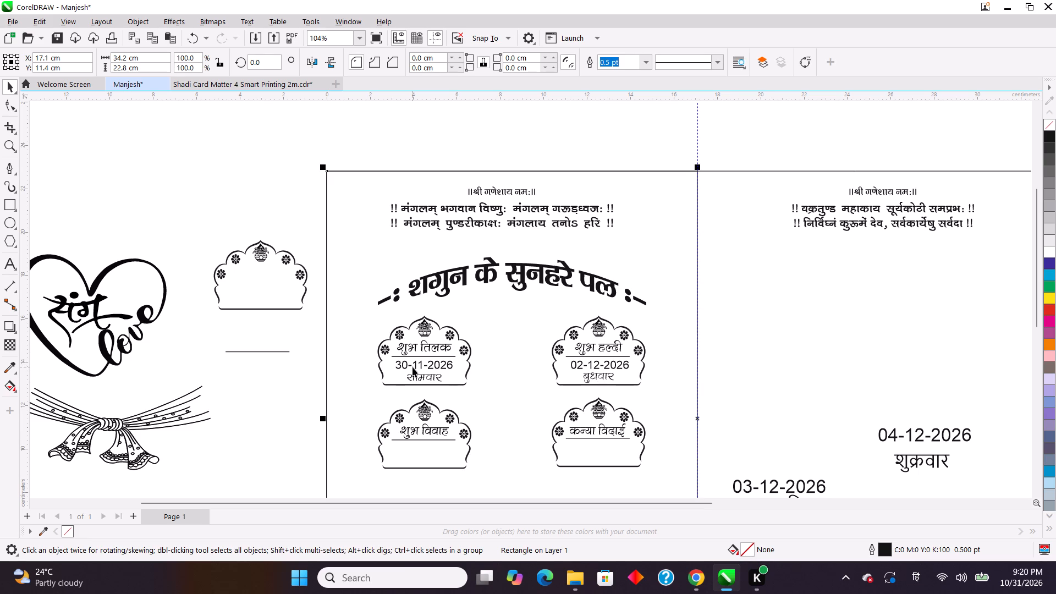
{"action": "left_click", "coordinate": [766, 484]}
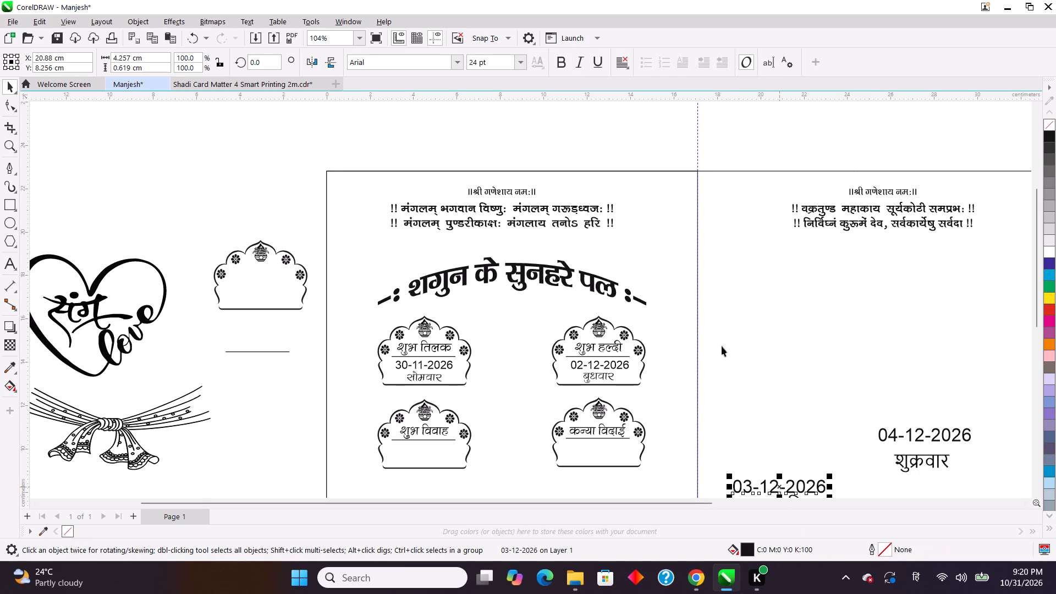
{"action": "left_click", "coordinate": [499, 61]}
{"action": "left_click_drag", "start_coordinate": [498, 61], "coordinate": [444, 68]}
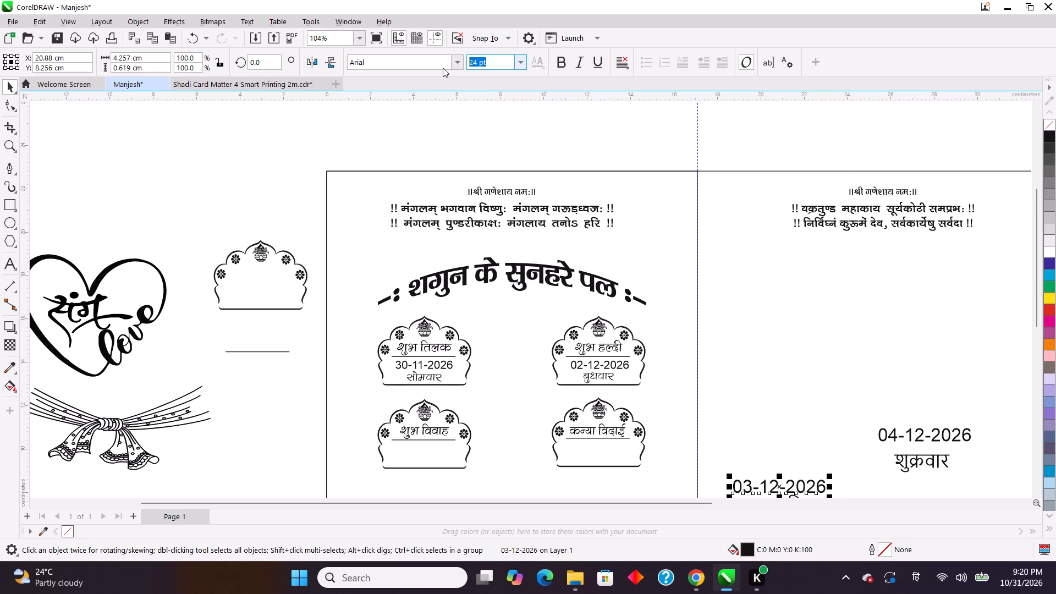
{"action": "type", "text": "15"}
{"action": "key", "text": "Return"}
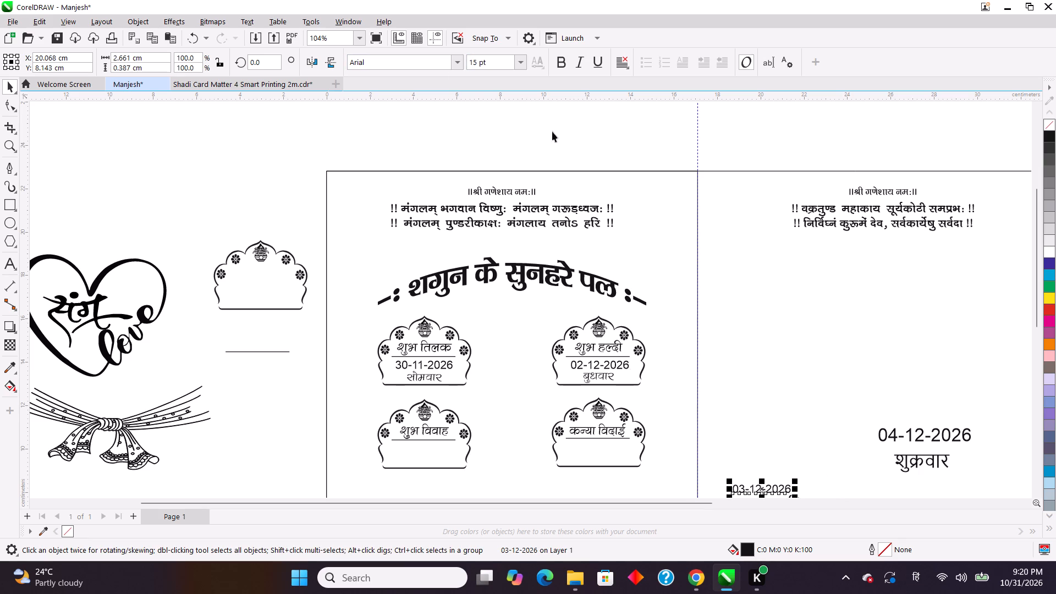
Move the 03-12-2026 date into the शुभ विवाह frame, centred just below the heading's line, with a final nudge two increments left.
{"action": "scroll", "coordinate": [674, 302], "scroll_direction": "down", "scroll_amount": 3}
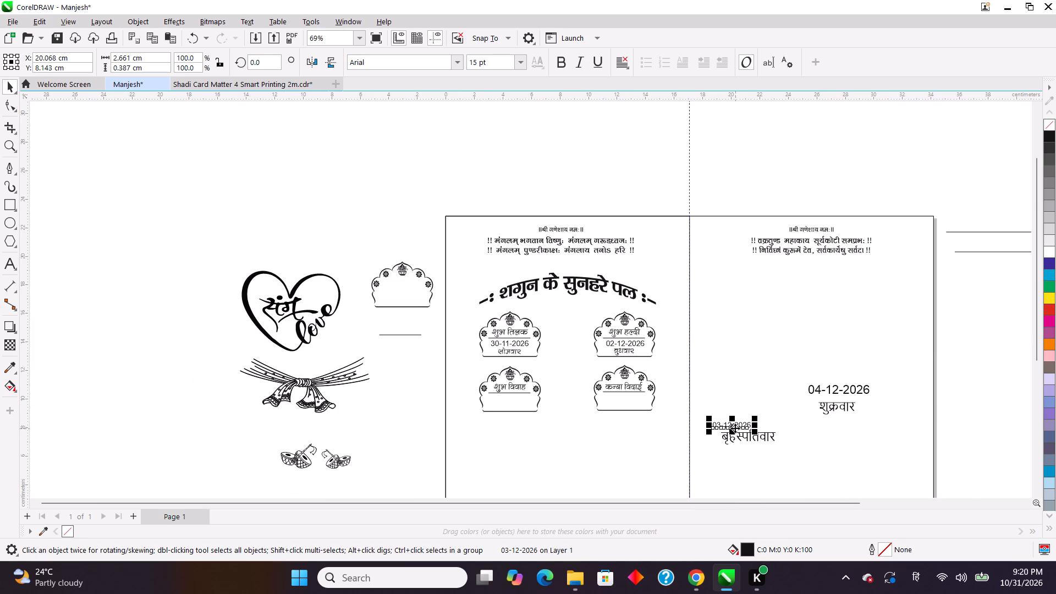
{"action": "left_click_drag", "start_coordinate": [732, 423], "coordinate": [515, 395]}
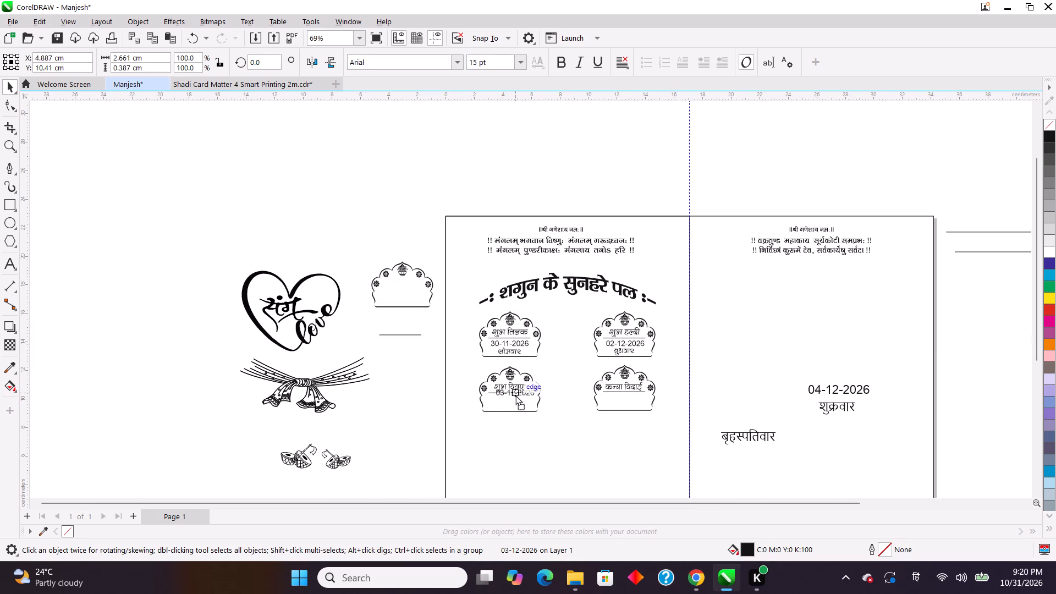
{"action": "left_click_drag", "start_coordinate": [515, 395], "coordinate": [512, 398]}
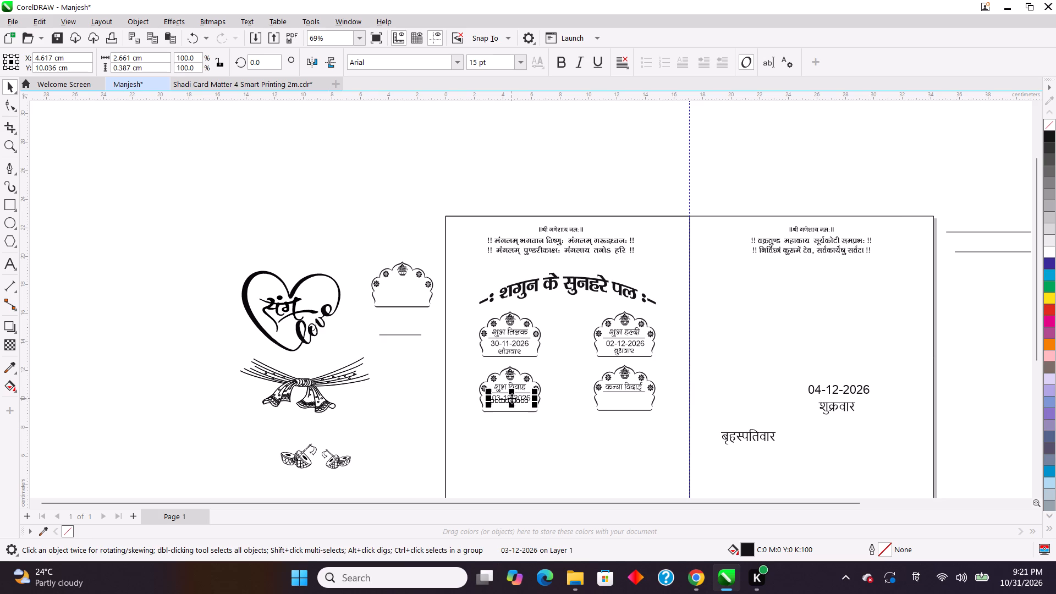
{"action": "key", "text": "Left"}
{"action": "key", "text": "Left"}
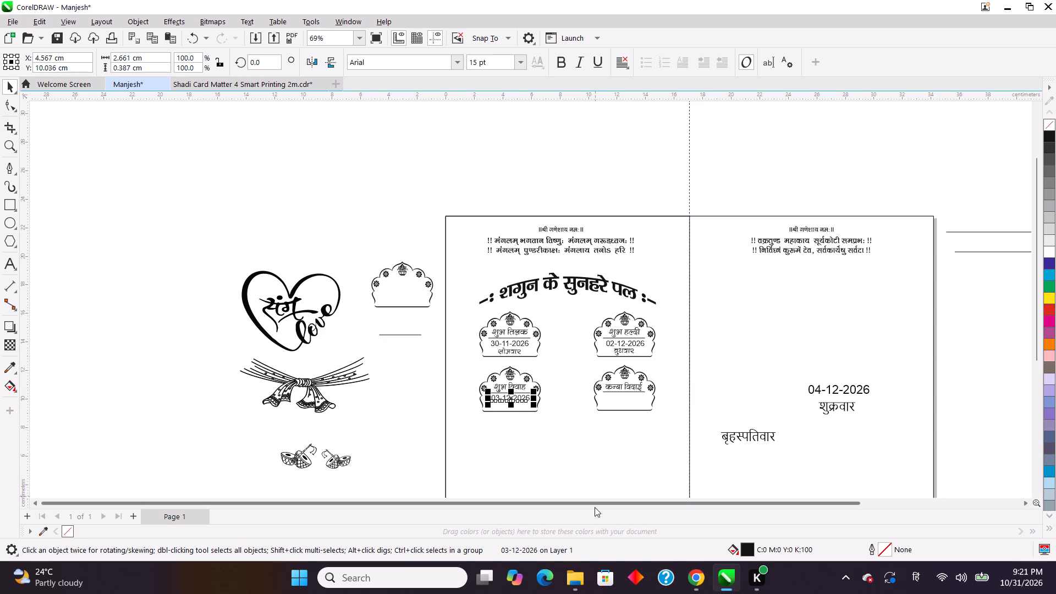
{"action": "left_click", "coordinate": [738, 361]}
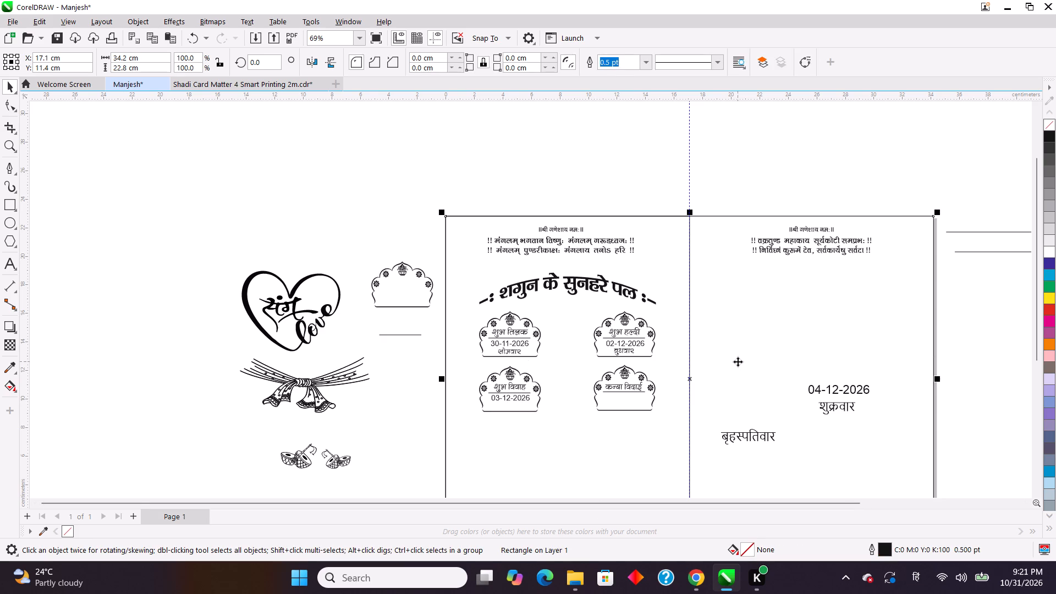
{"action": "left_click", "coordinate": [963, 401]}
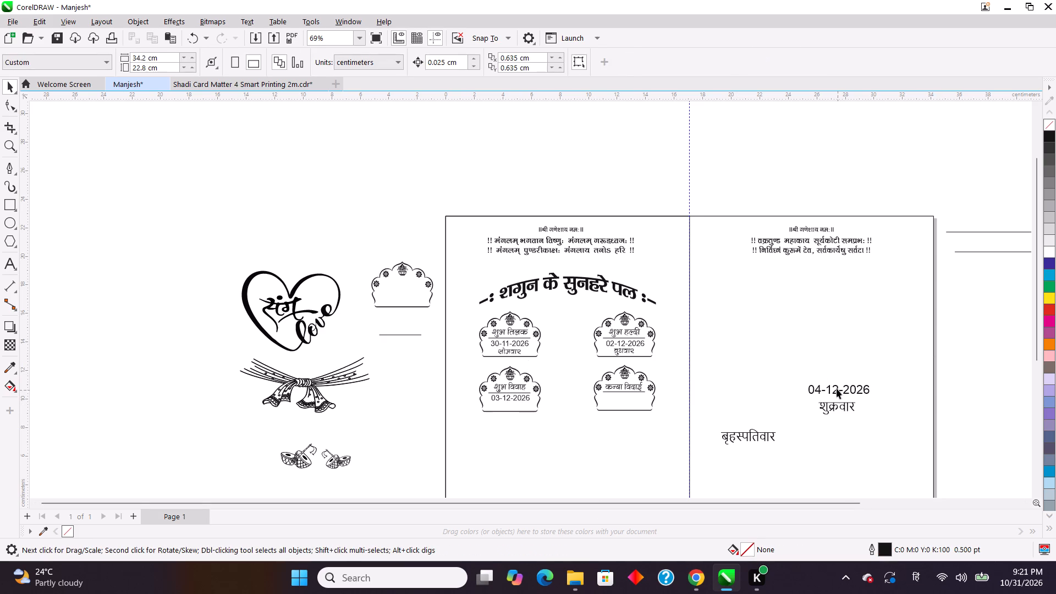
Set the 04-12-2026 date text to 15 pt to match the dates already placed in the frames.
{"action": "left_click", "coordinate": [837, 388]}
{"action": "left_click_drag", "start_coordinate": [487, 62], "coordinate": [476, 67]}
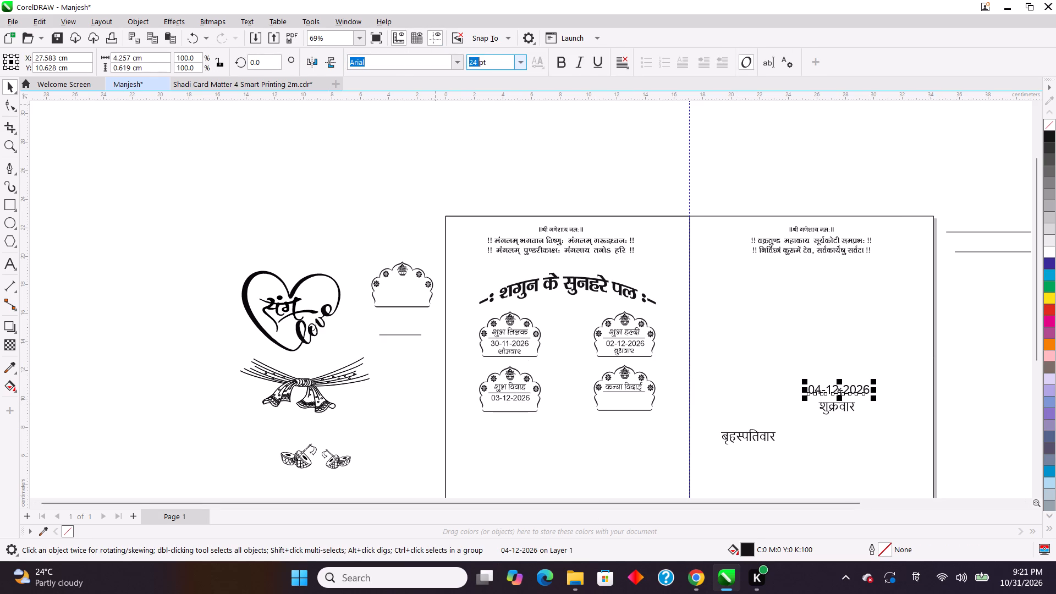
{"action": "left_click_drag", "start_coordinate": [476, 67], "coordinate": [459, 71]}
{"action": "left_click_drag", "start_coordinate": [494, 61], "coordinate": [450, 72]}
{"action": "type", "text": "15"}
{"action": "key", "text": "Return"}
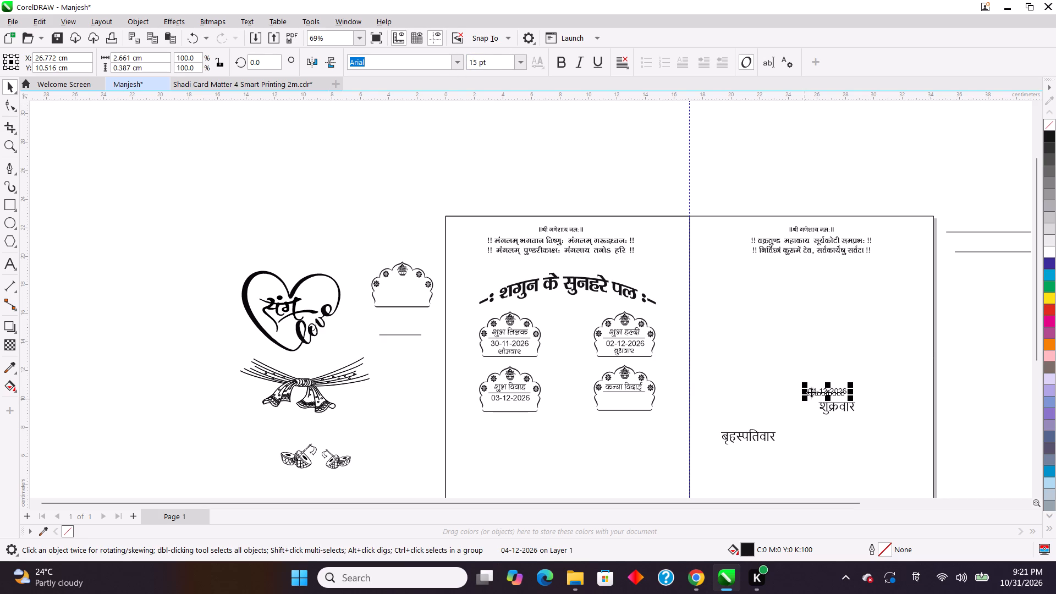
Move the 04-12-2026 date into the कन्या विदाई frame, centred just below the heading's line, with a net nudge two increments up.
{"action": "left_click_drag", "start_coordinate": [829, 393], "coordinate": [656, 387]}
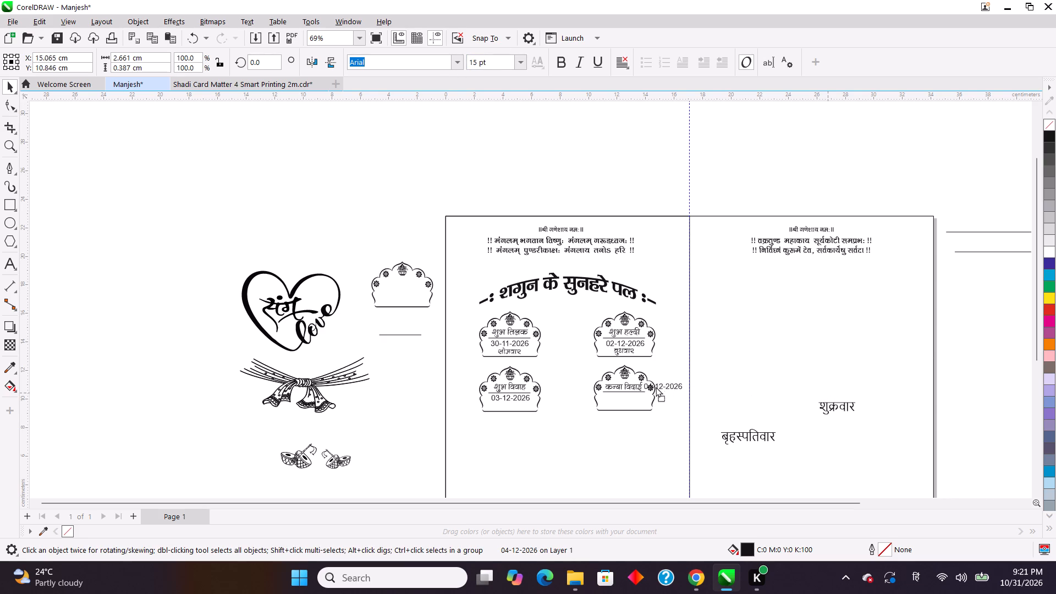
{"action": "left_click_drag", "start_coordinate": [656, 387], "coordinate": [625, 398]}
{"action": "left_click_drag", "start_coordinate": [625, 398], "coordinate": [624, 397]}
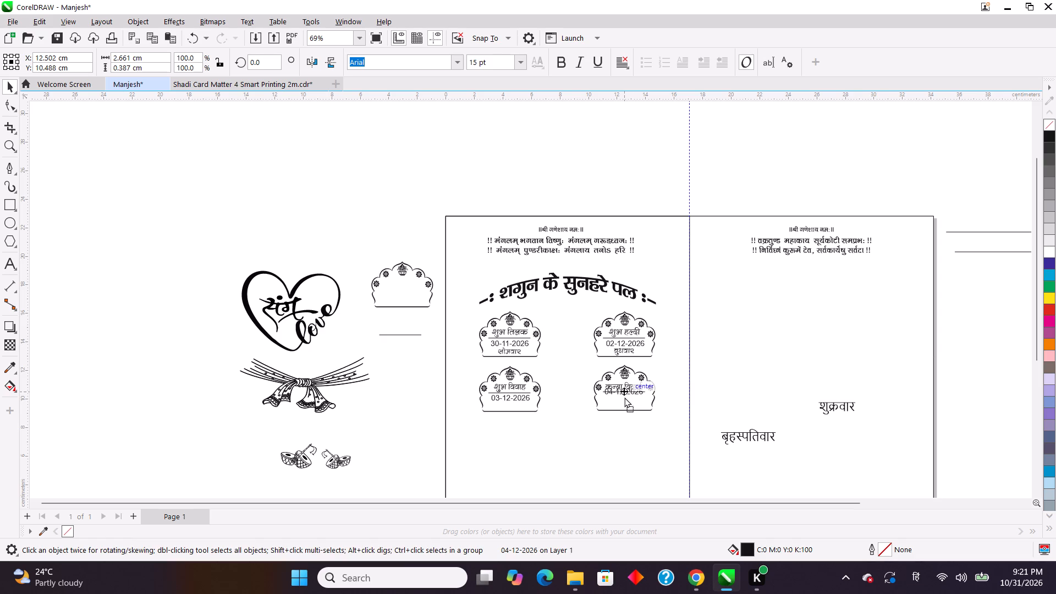
{"action": "left_click_drag", "start_coordinate": [624, 397], "coordinate": [624, 398]}
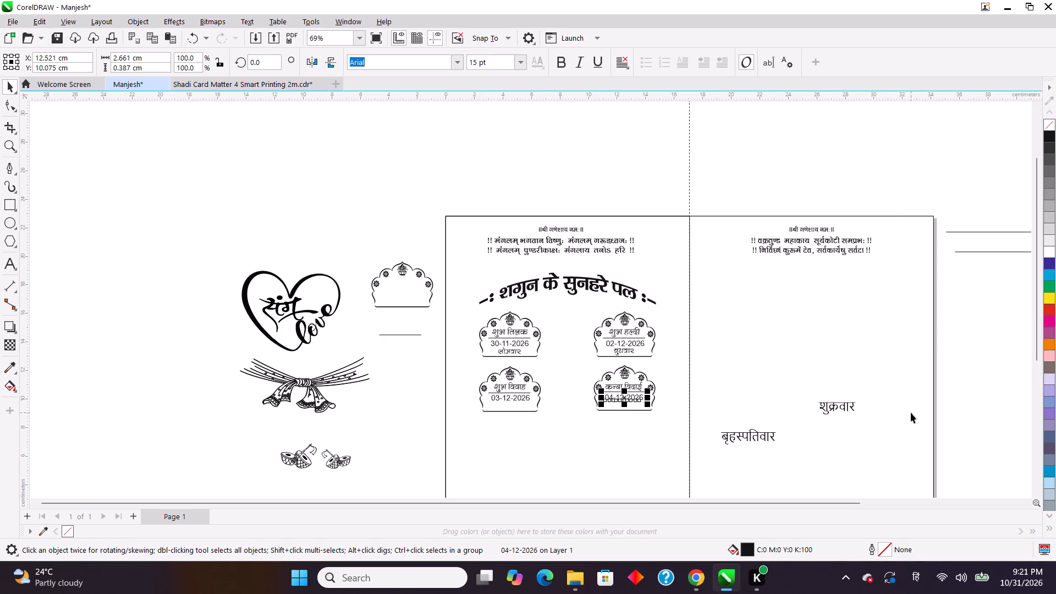
{"action": "key", "text": "ctrl+plus"}
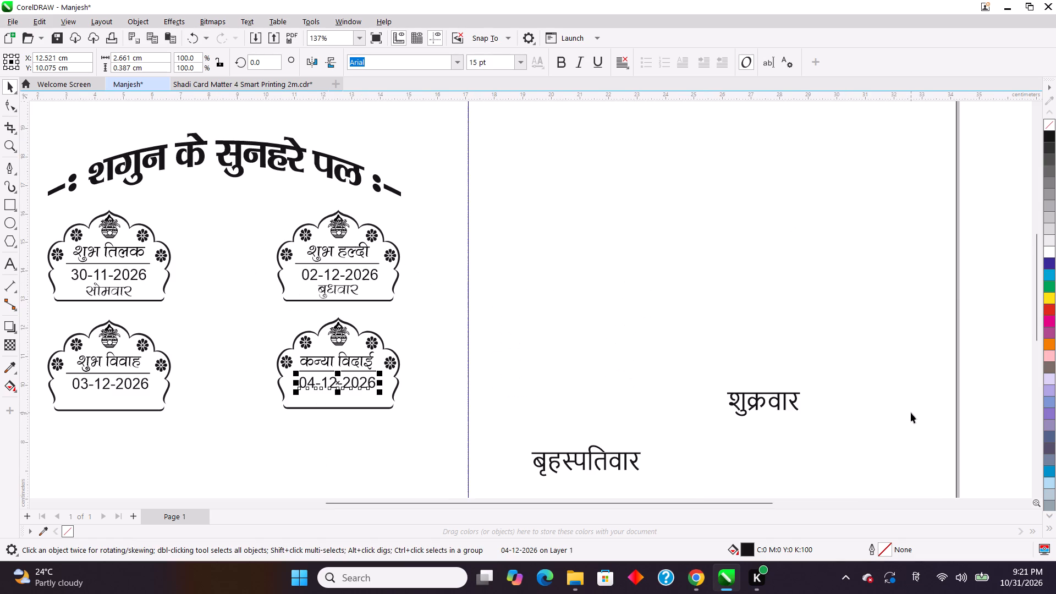
{"action": "key", "text": "Up"}
{"action": "key", "text": "Up"}
{"action": "key", "text": "Up"}
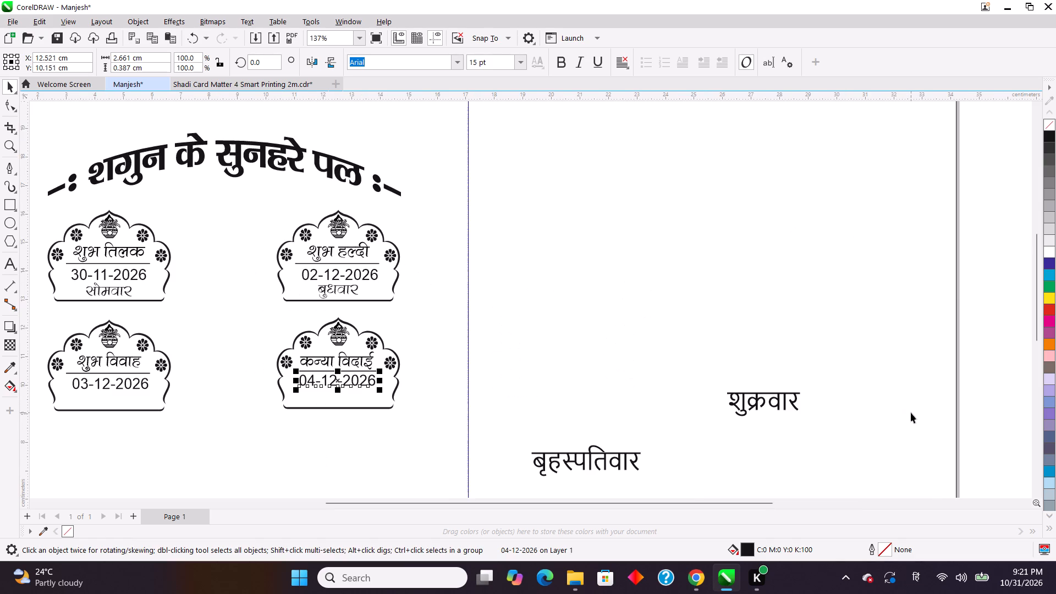
{"action": "key", "text": "Up"}
{"action": "key", "text": "Down"}
{"action": "key", "text": "Down"}
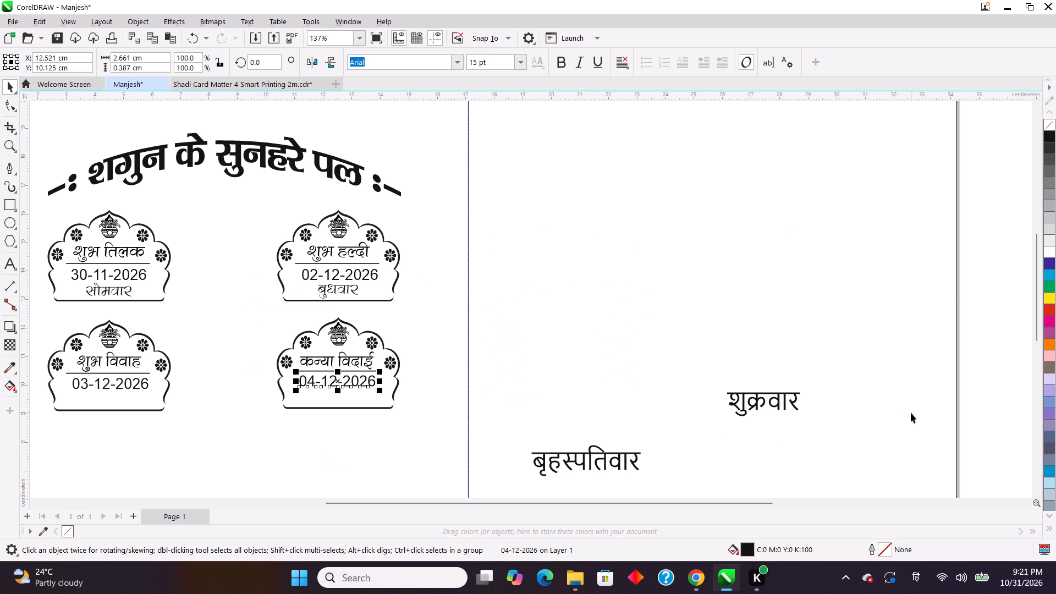
{"action": "left_click", "coordinate": [631, 331]}
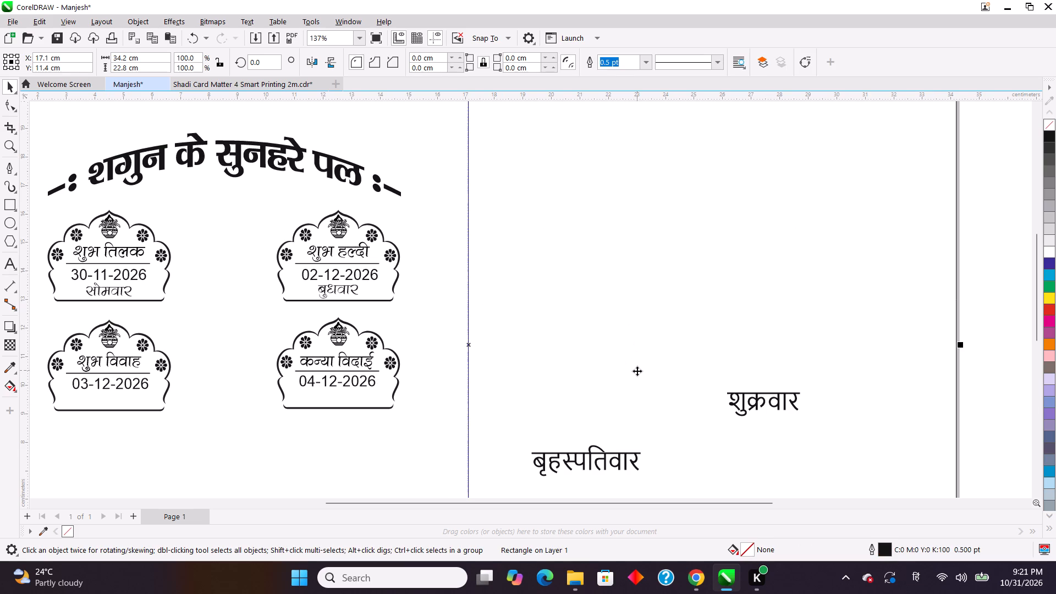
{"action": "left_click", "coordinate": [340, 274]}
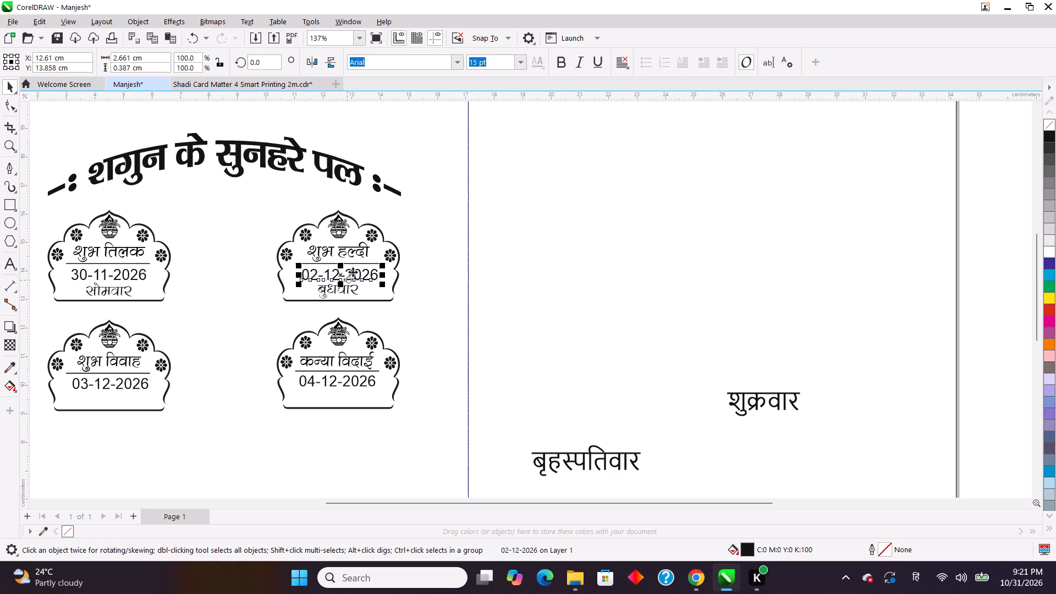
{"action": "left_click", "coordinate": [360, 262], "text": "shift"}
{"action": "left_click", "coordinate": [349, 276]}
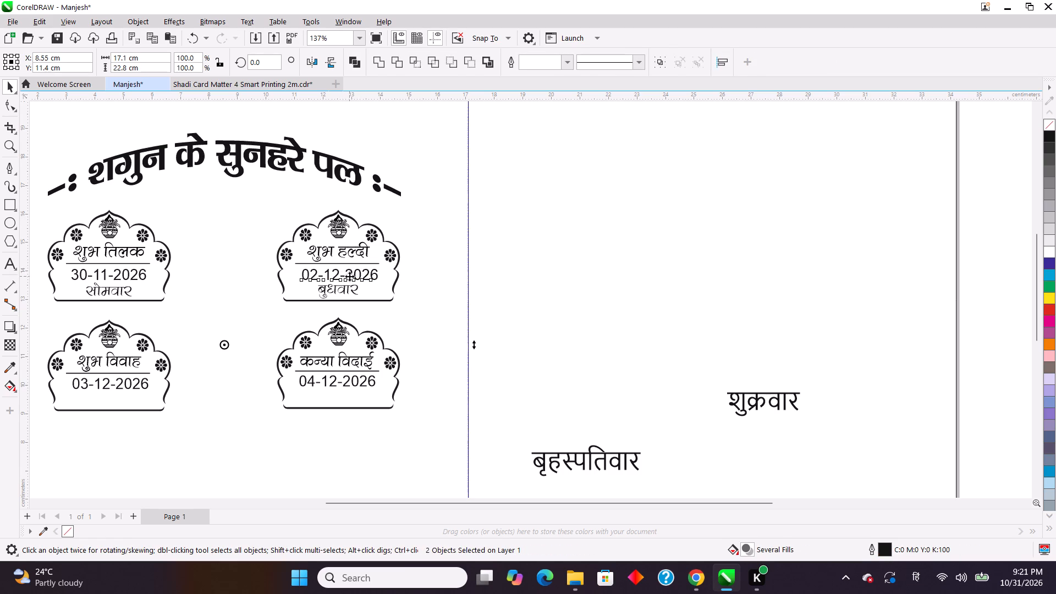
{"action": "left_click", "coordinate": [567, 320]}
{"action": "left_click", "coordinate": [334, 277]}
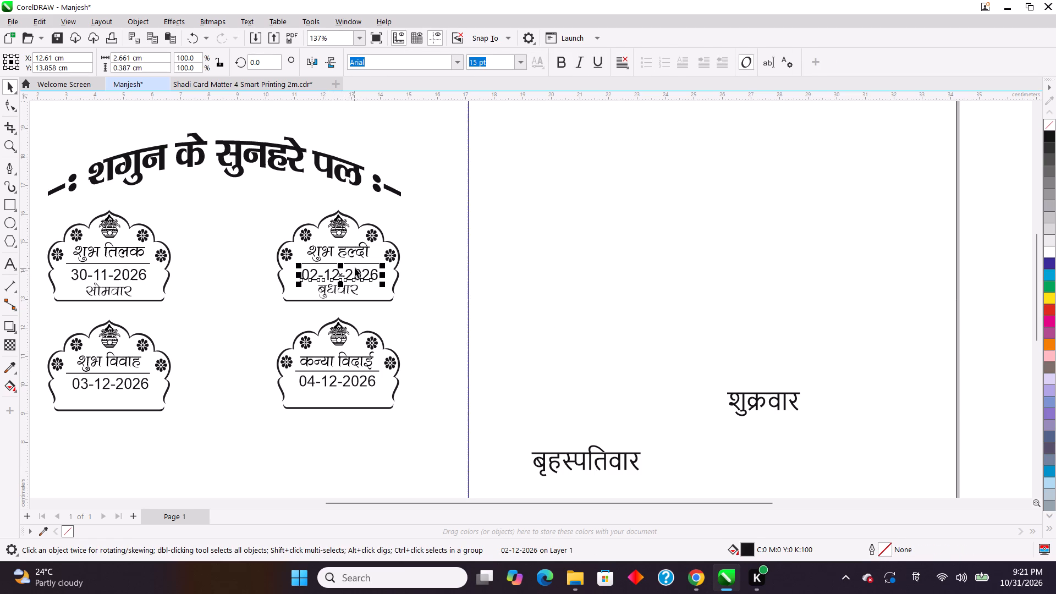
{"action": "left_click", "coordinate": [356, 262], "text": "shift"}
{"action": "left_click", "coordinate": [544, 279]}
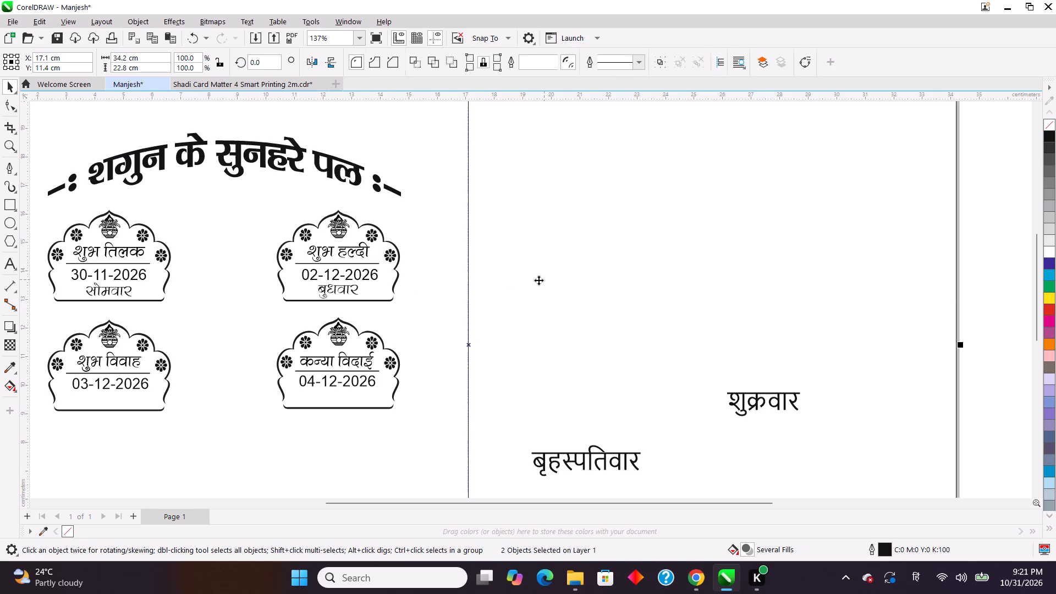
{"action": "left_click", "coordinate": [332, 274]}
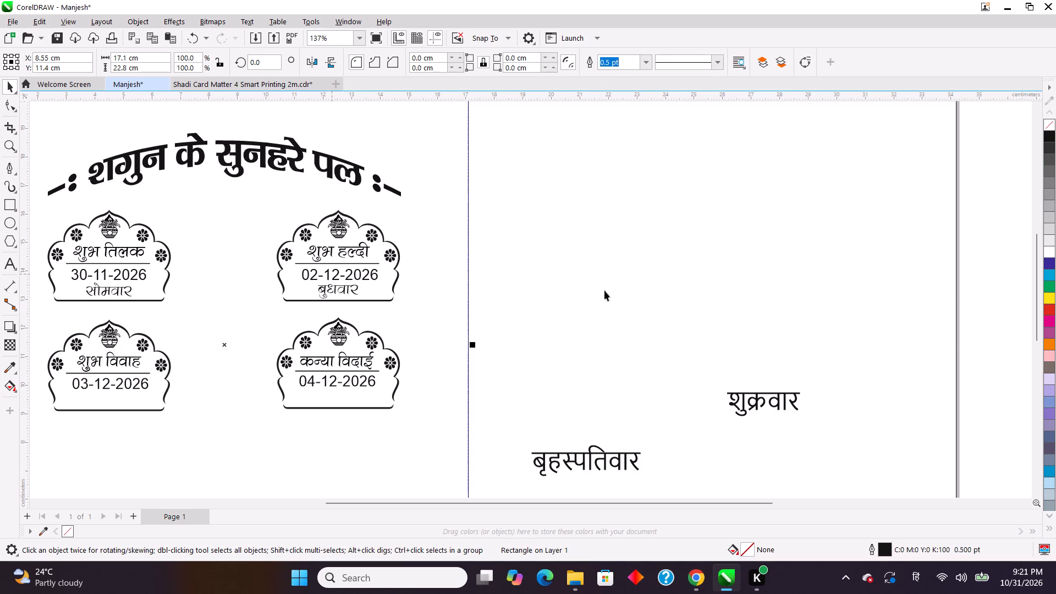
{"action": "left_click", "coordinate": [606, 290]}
Nudge the 02-12-2026 date in the शुभ हल्दी frame one increment left to centre it better.
{"action": "left_click", "coordinate": [340, 273]}
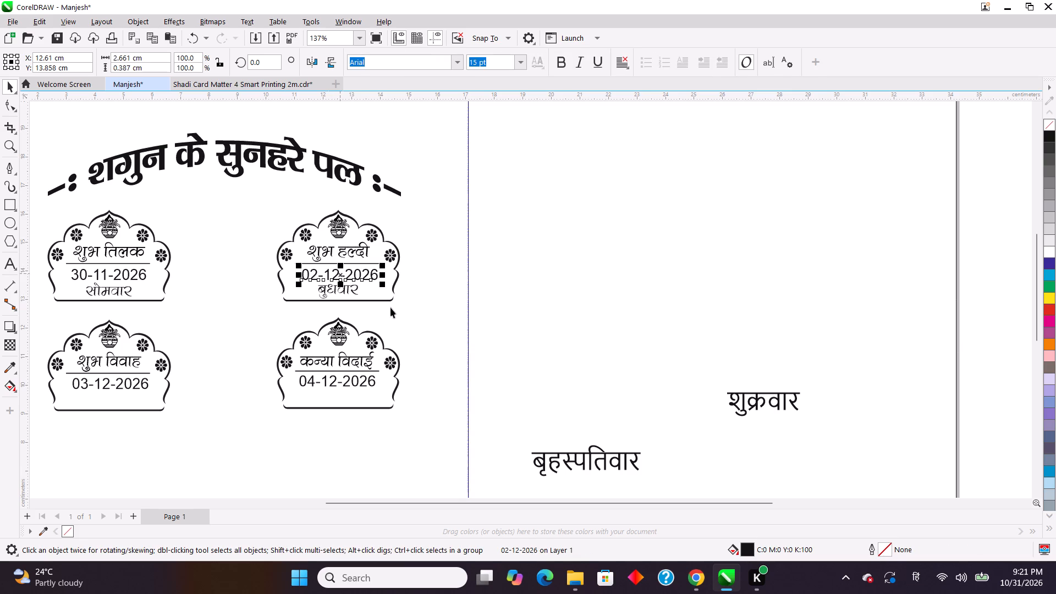
{"action": "key", "text": "Left"}
{"action": "left_click", "coordinate": [562, 326]}
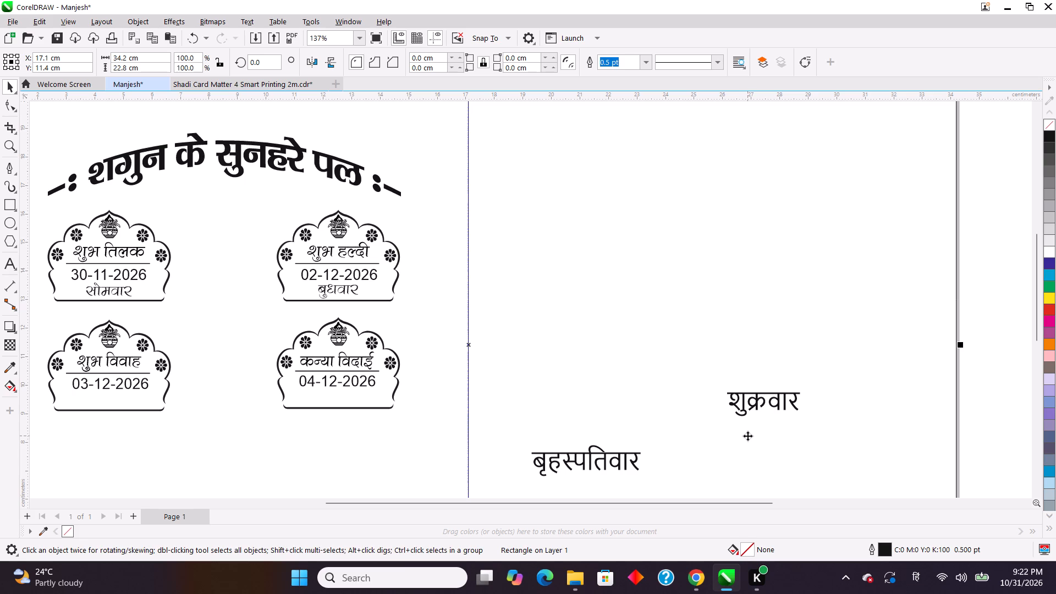
Copy the बृहस्पतिवार text, convert it from Unicode to KrutiDev 010 on the Converter Planet page in Chrome, and copy the output.
{"action": "left_click", "coordinate": [588, 468]}
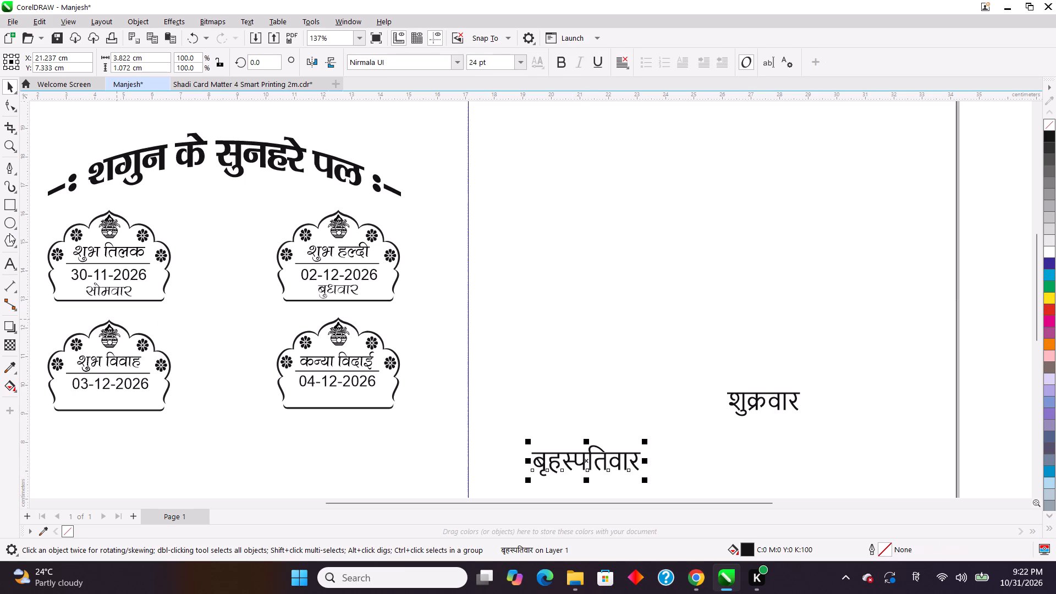
{"action": "left_click", "coordinate": [7, 262]}
{"action": "left_click_drag", "start_coordinate": [641, 459], "coordinate": [621, 459]}
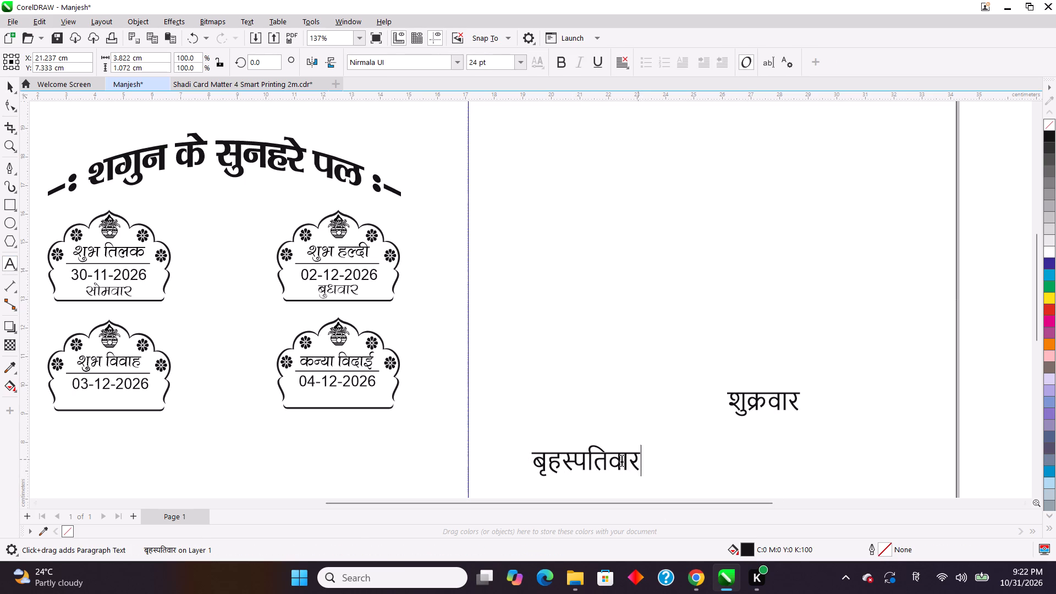
{"action": "left_click_drag", "start_coordinate": [621, 459], "coordinate": [413, 461]}
{"action": "key", "text": "ctrl+c"}
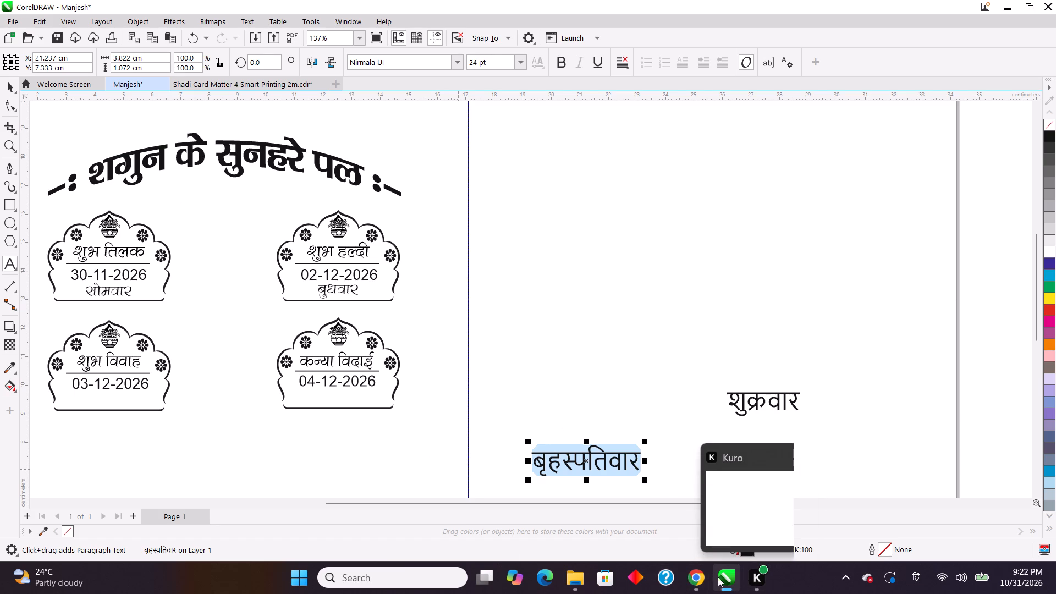
{"action": "left_click", "coordinate": [697, 575]}
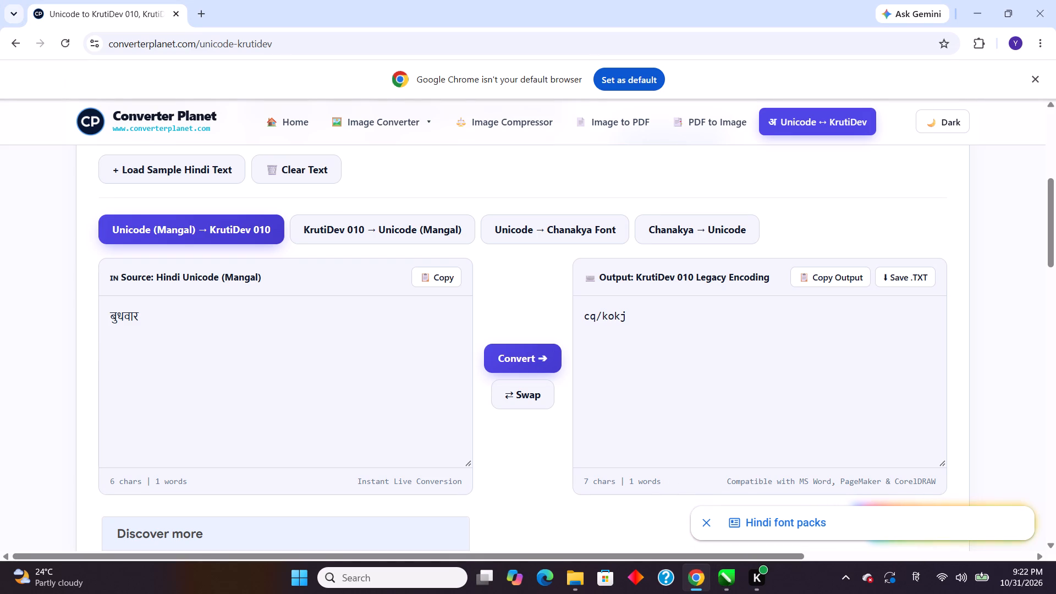
{"action": "left_click_drag", "start_coordinate": [161, 323], "coordinate": [47, 350]}
{"action": "key", "text": "ctrl+v"}
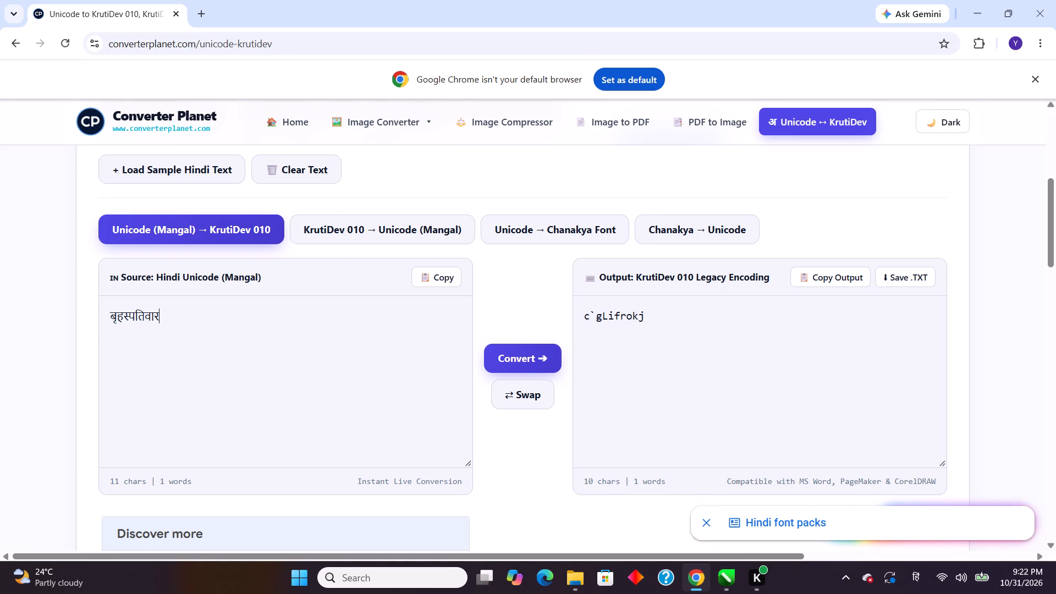
{"action": "left_click", "coordinate": [827, 281]}
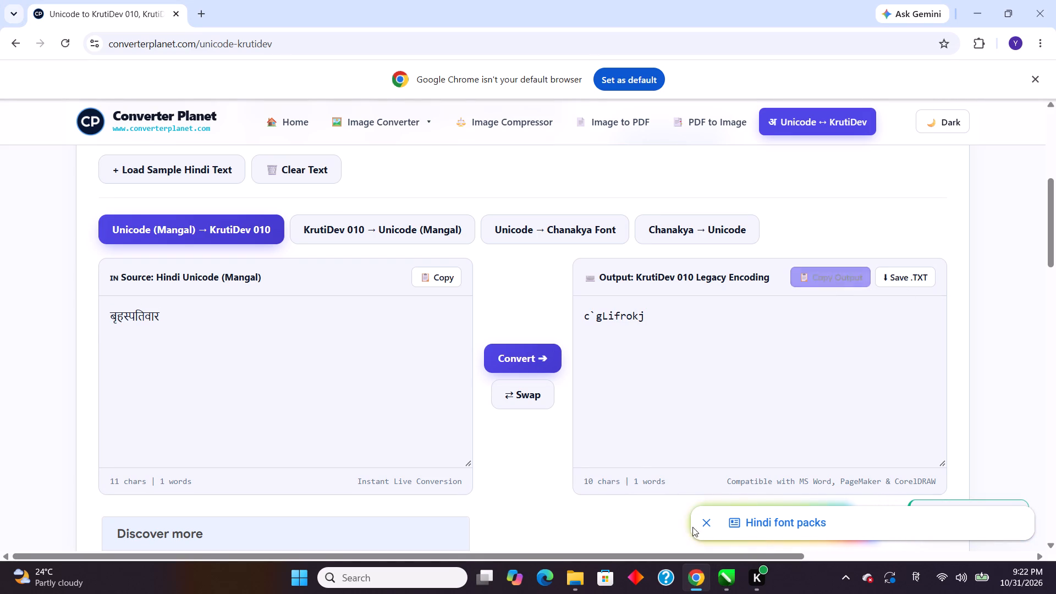
Back in CorelDRAW, replace the बृहस्पतिवार text with the converted c`gLifrokj and apply the Kruti Dev 500 font.
{"action": "left_click", "coordinate": [724, 577]}
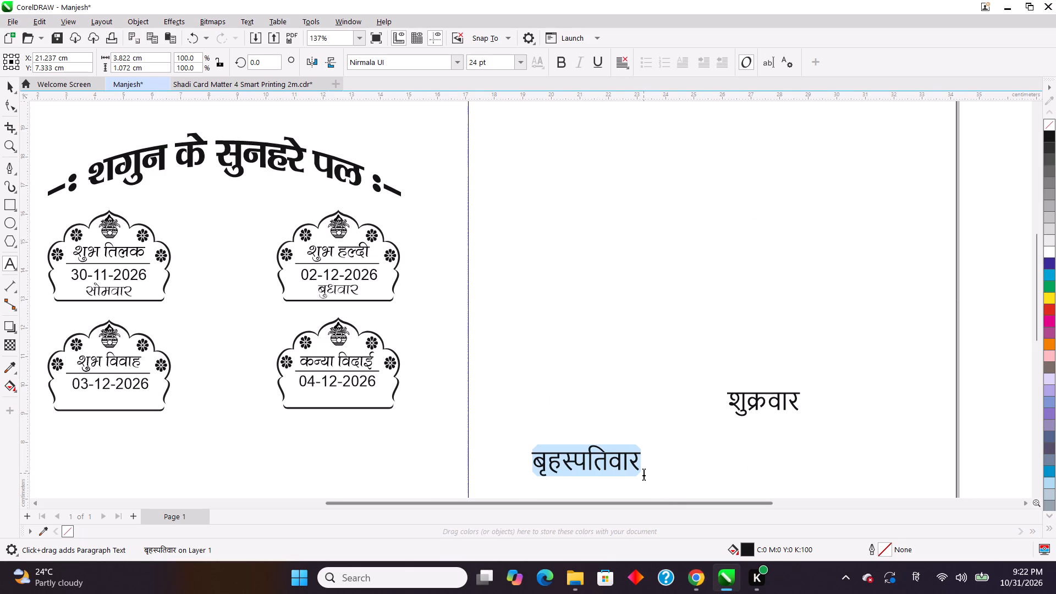
{"action": "key", "text": "ctrl+v"}
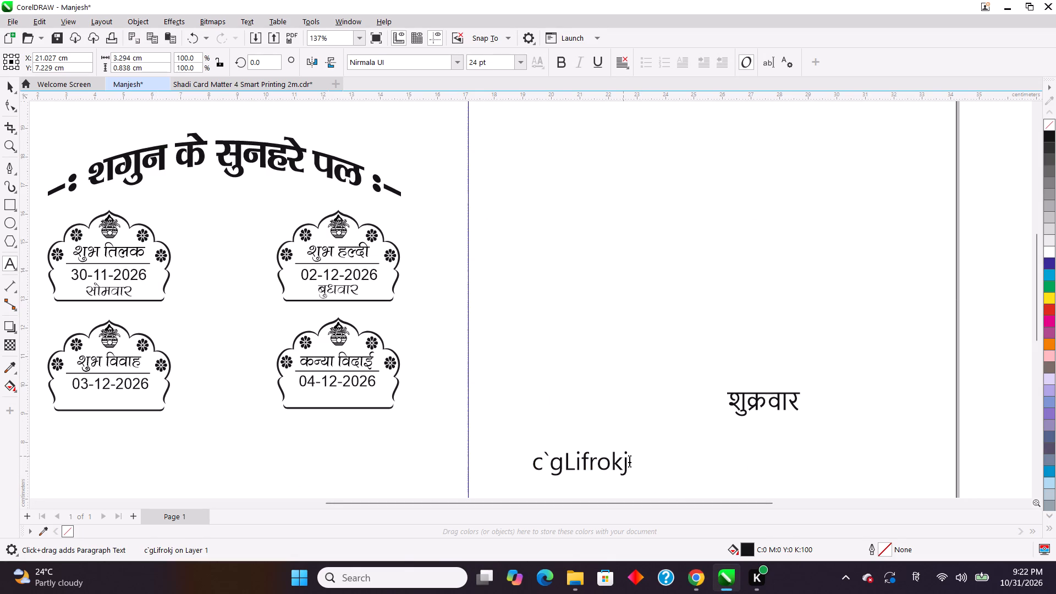
{"action": "left_click_drag", "start_coordinate": [628, 461], "coordinate": [516, 462]}
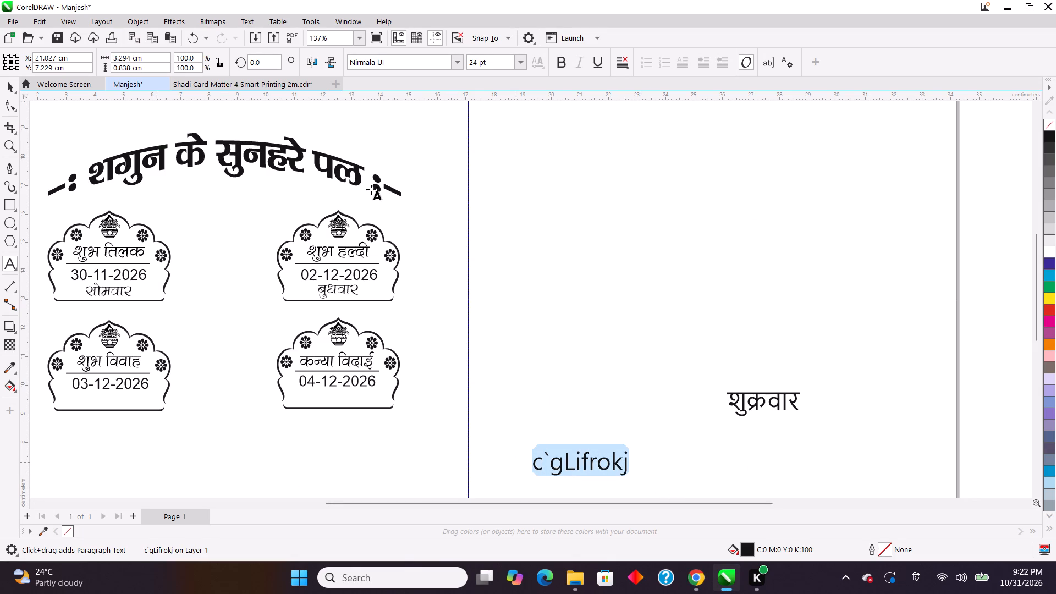
{"action": "left_click", "coordinate": [460, 64]}
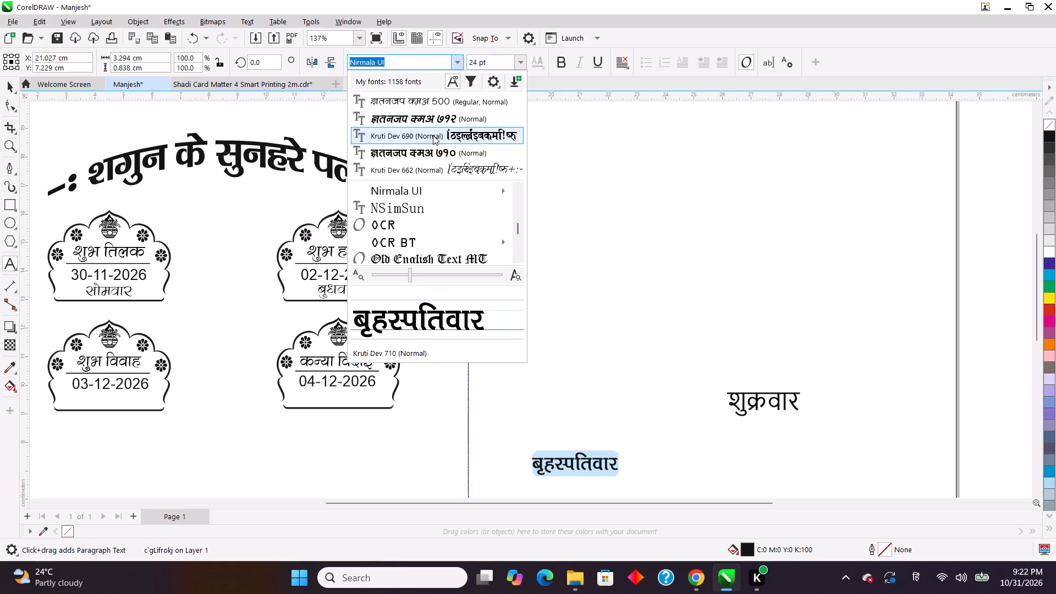
{"action": "left_click", "coordinate": [433, 105]}
Move the converted बृहस्पतिवार text to the blank area just below the शुभ विवाह frame.
{"action": "scroll", "coordinate": [782, 362], "scroll_direction": "down", "scroll_amount": 3}
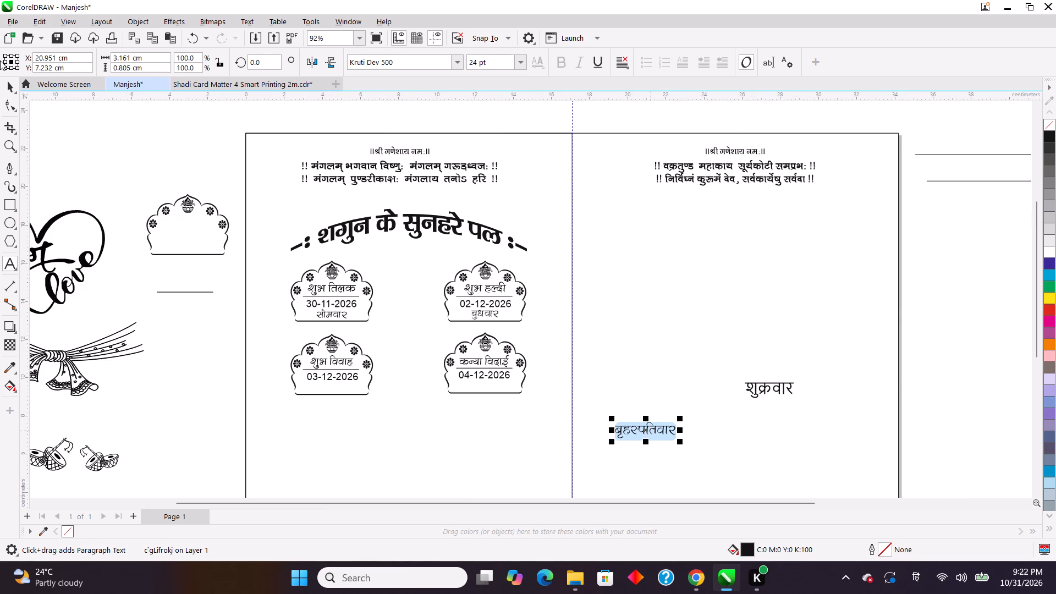
{"action": "left_click", "coordinate": [16, 87]}
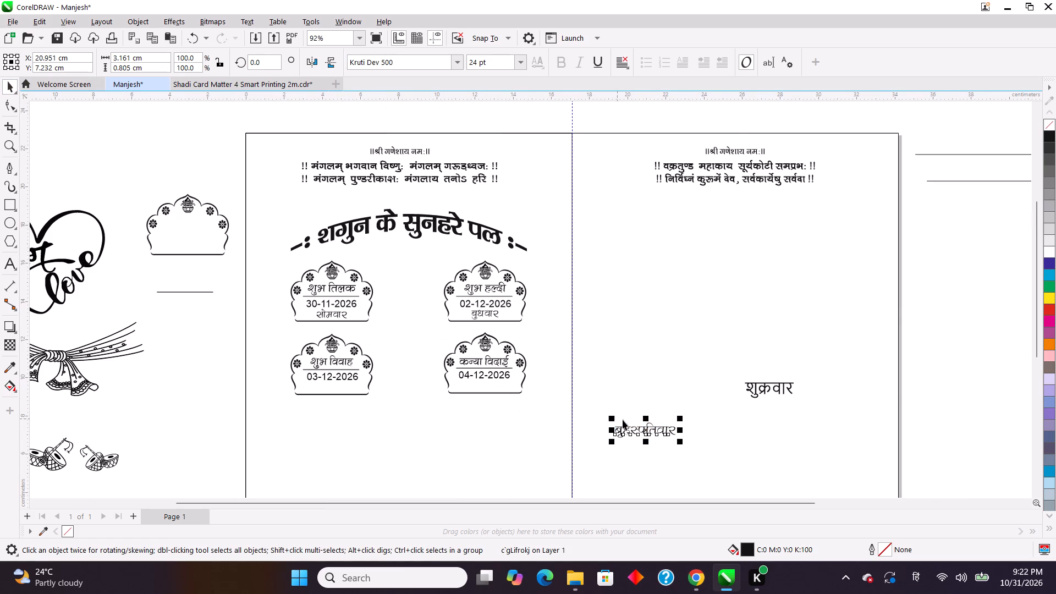
{"action": "left_click_drag", "start_coordinate": [643, 431], "coordinate": [641, 430]}
{"action": "left_click_drag", "start_coordinate": [641, 430], "coordinate": [332, 386]}
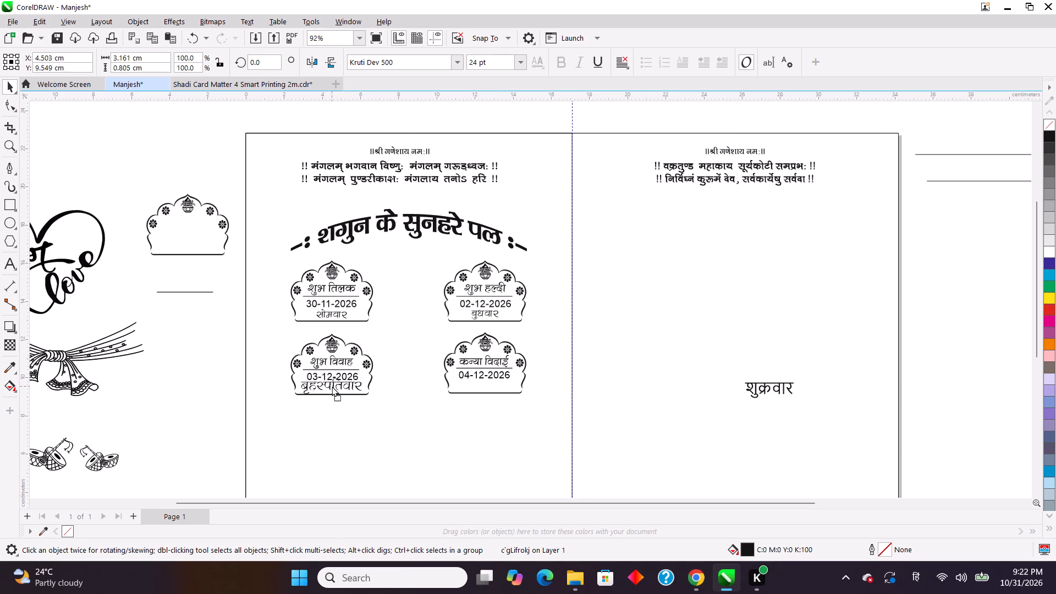
{"action": "left_click_drag", "start_coordinate": [332, 386], "coordinate": [360, 422]}
{"action": "left_click_drag", "start_coordinate": [360, 422], "coordinate": [361, 424]}
Copy the शुक्रवार text, convert it from Unicode to KrutiDev 010 on the Converter Planet page in Chrome, and copy the output.
{"action": "left_click", "coordinate": [763, 388]}
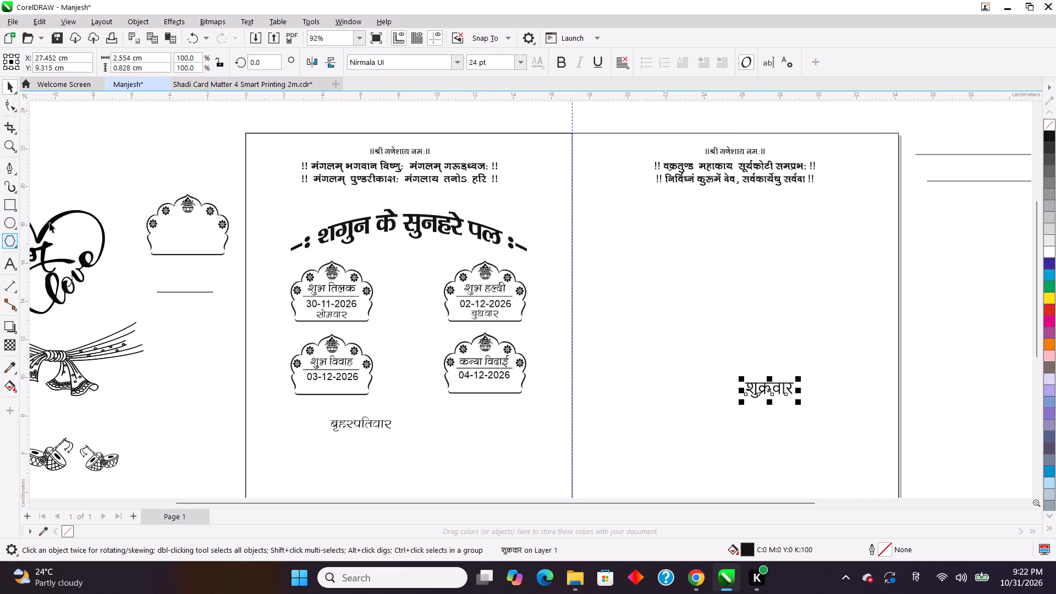
{"action": "left_click", "coordinate": [15, 263]}
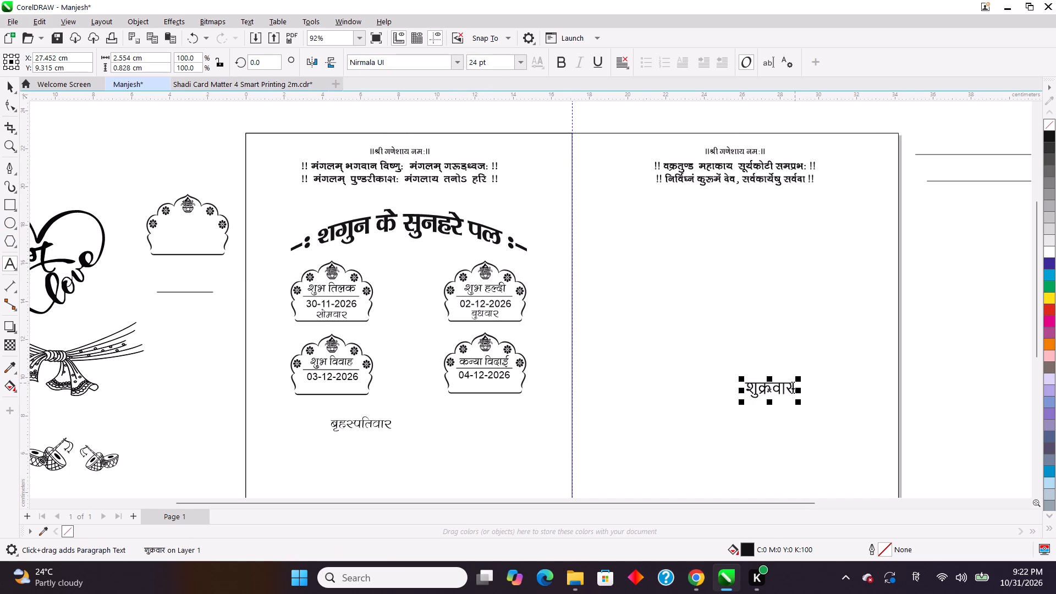
{"action": "left_click_drag", "start_coordinate": [792, 387], "coordinate": [744, 393]}
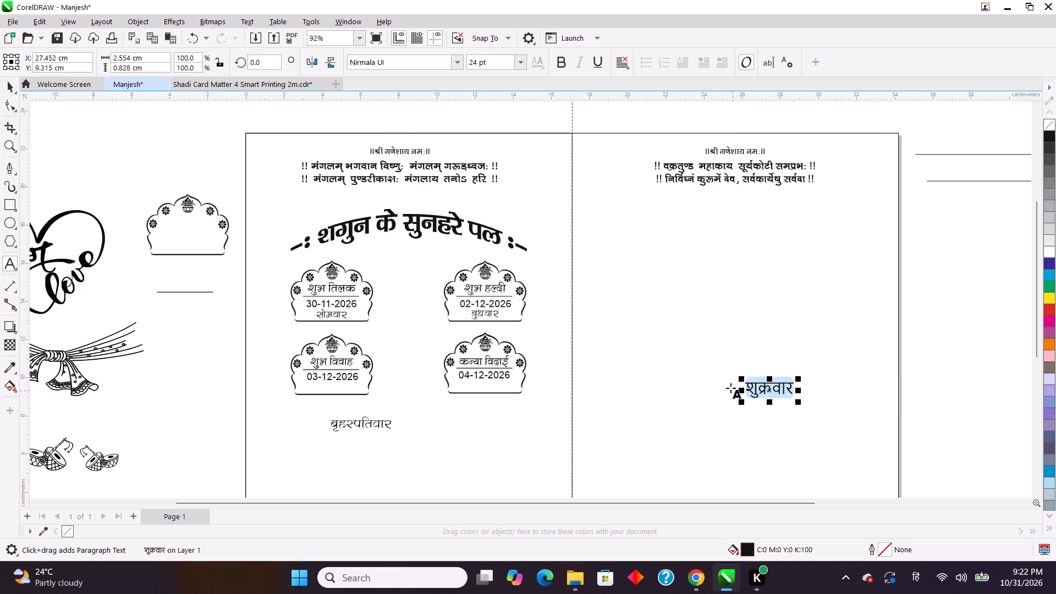
{"action": "key", "text": "ctrl+c"}
{"action": "left_click", "coordinate": [694, 579]}
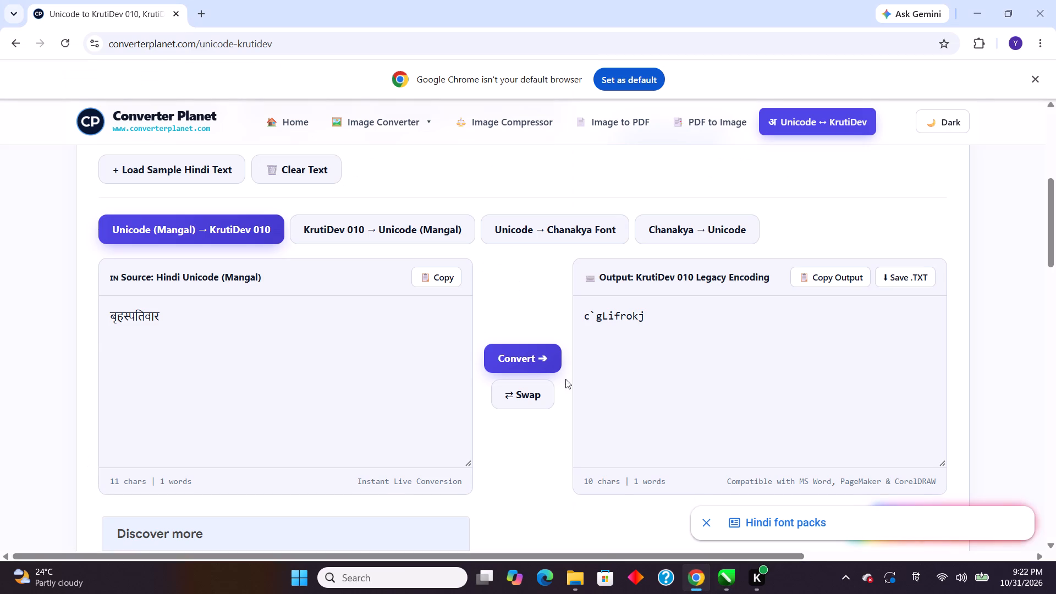
{"action": "left_click_drag", "start_coordinate": [171, 317], "coordinate": [40, 336]}
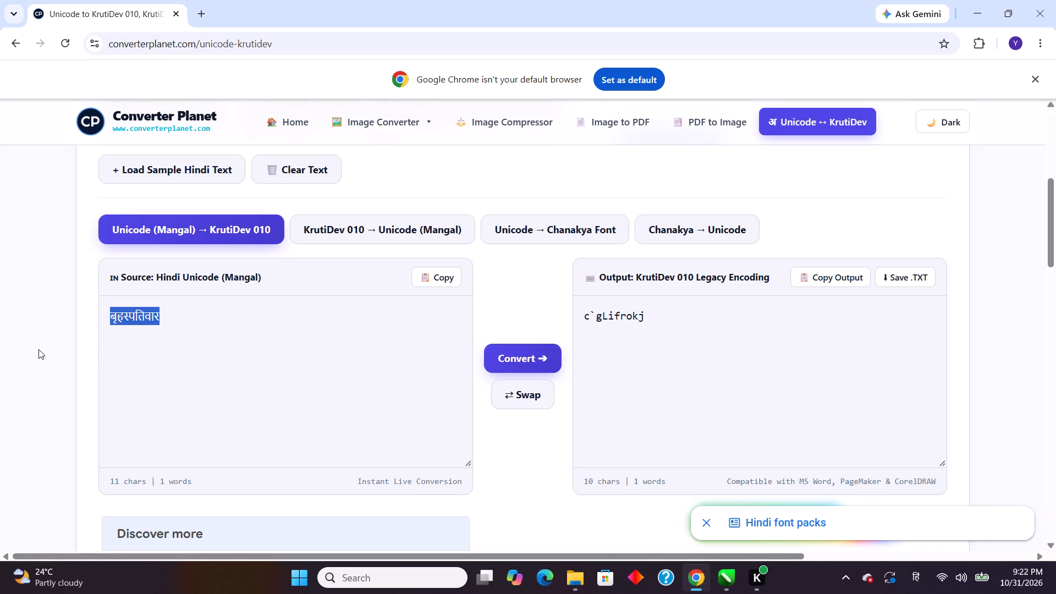
{"action": "key", "text": "ctrl+v"}
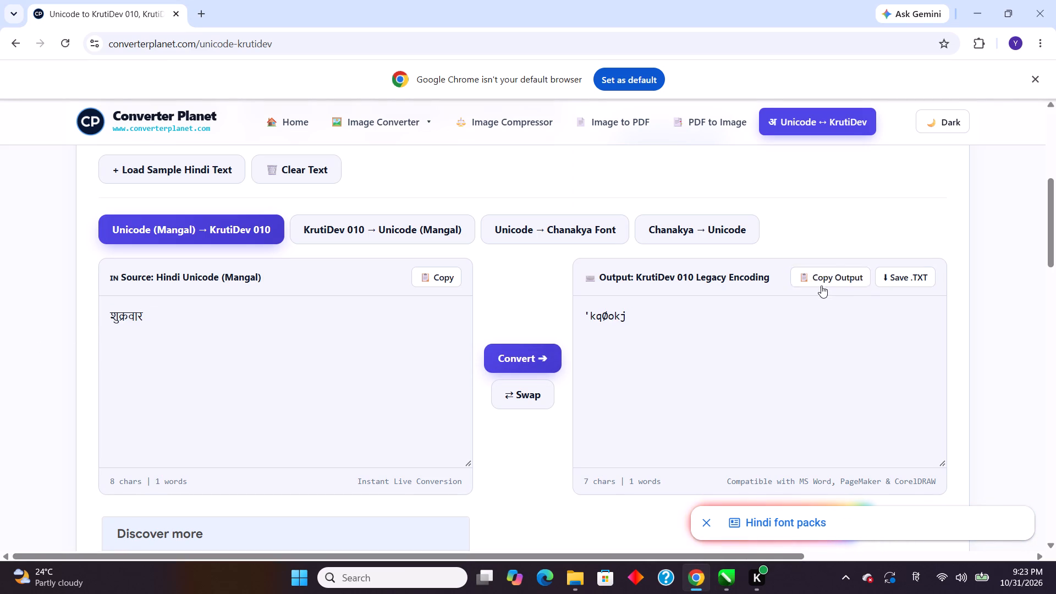
{"action": "left_click", "coordinate": [822, 282]}
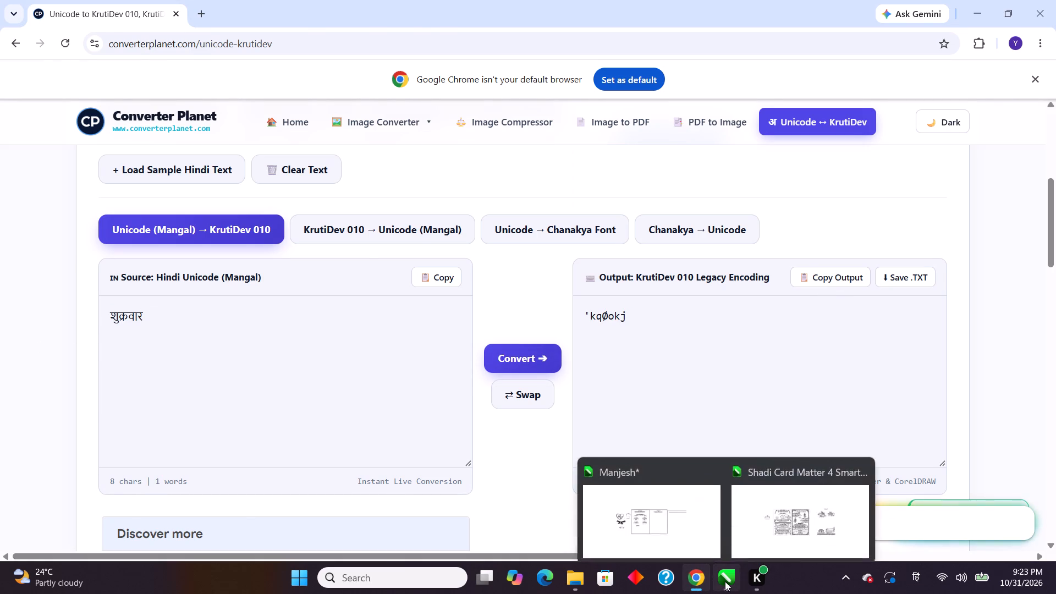
Back in CorelDRAW, replace the शुक्रवार text with the converted 'kqØokj and apply the Kruti Dev 500 font.
{"action": "left_click", "coordinate": [725, 580]}
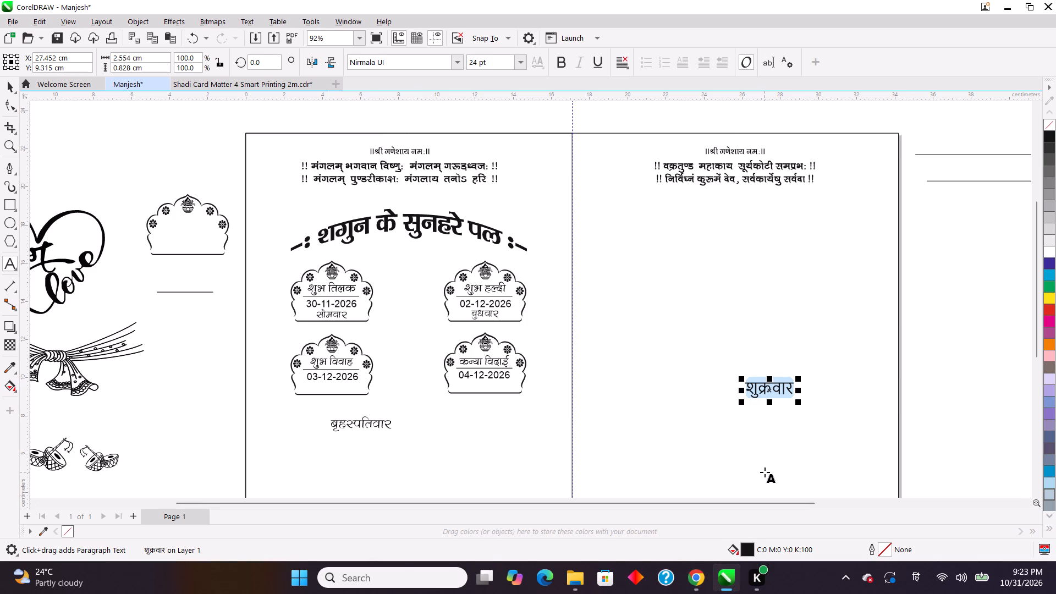
{"action": "key", "text": "ctrl+v"}
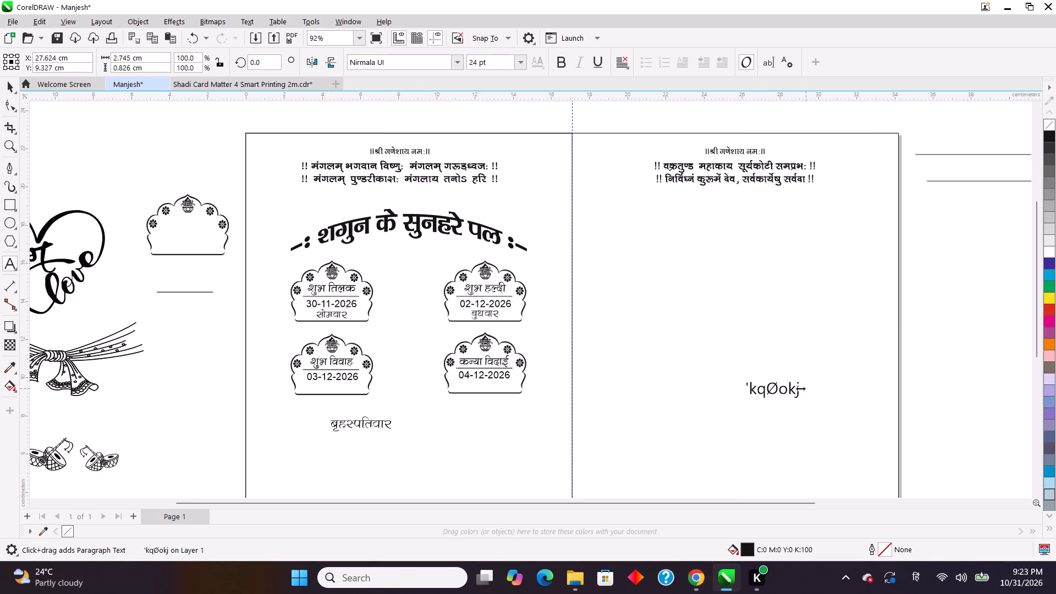
{"action": "left_click_drag", "start_coordinate": [798, 390], "coordinate": [785, 392]}
{"action": "left_click_drag", "start_coordinate": [785, 392], "coordinate": [765, 397]}
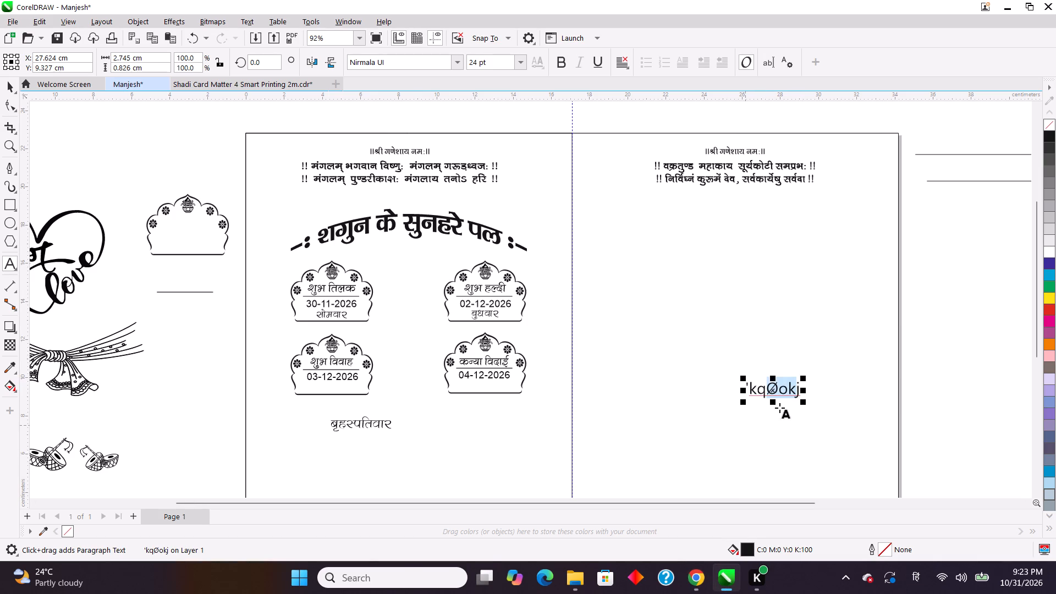
{"action": "left_click_drag", "start_coordinate": [747, 388], "coordinate": [771, 383]}
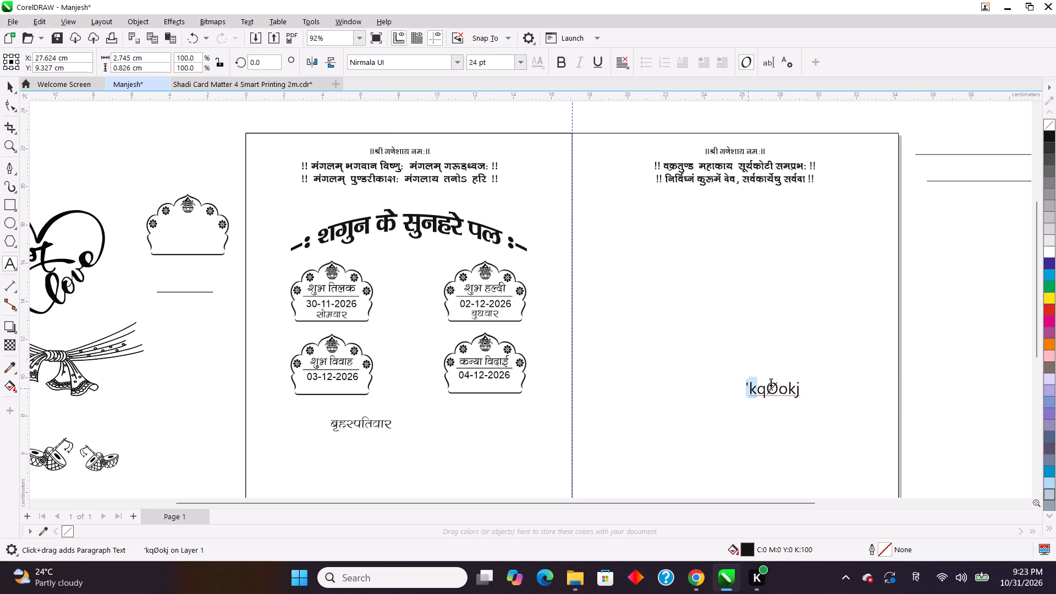
{"action": "left_click_drag", "start_coordinate": [771, 383], "coordinate": [809, 383]}
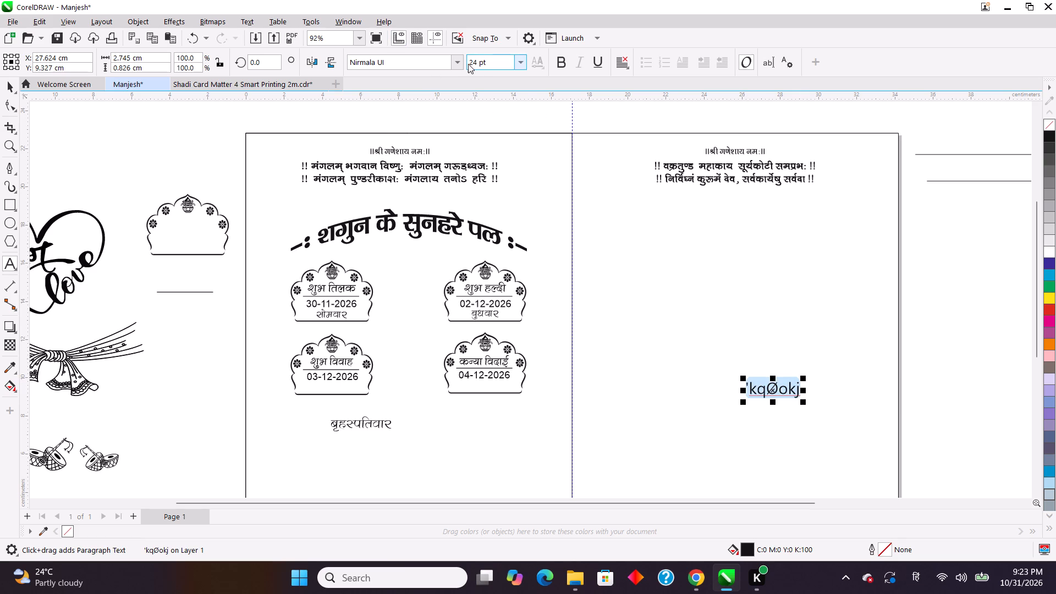
{"action": "left_click", "coordinate": [461, 63]}
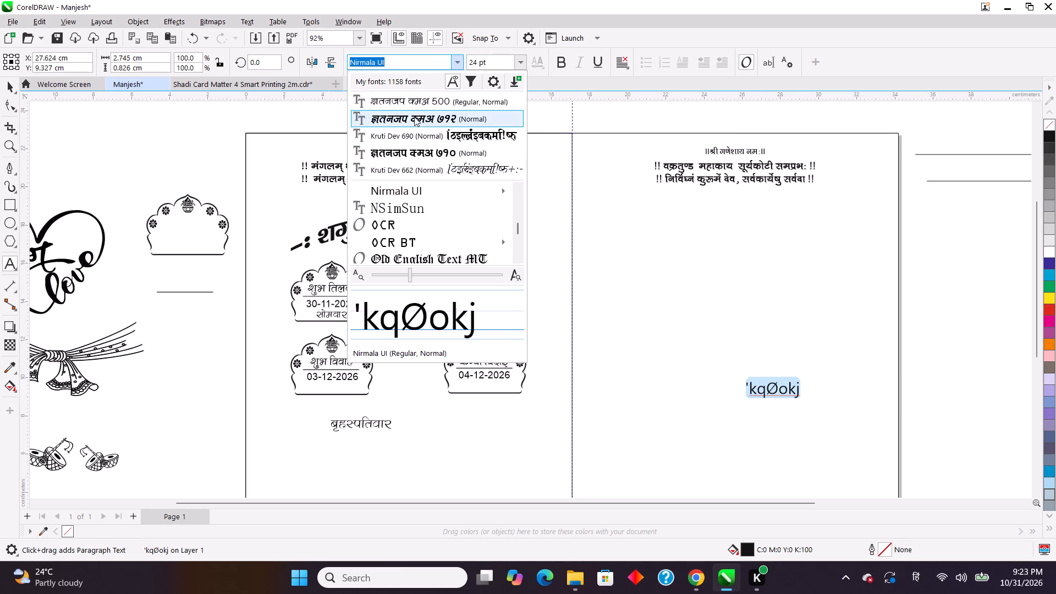
{"action": "left_click", "coordinate": [415, 106]}
{"action": "left_click", "coordinate": [671, 245]}
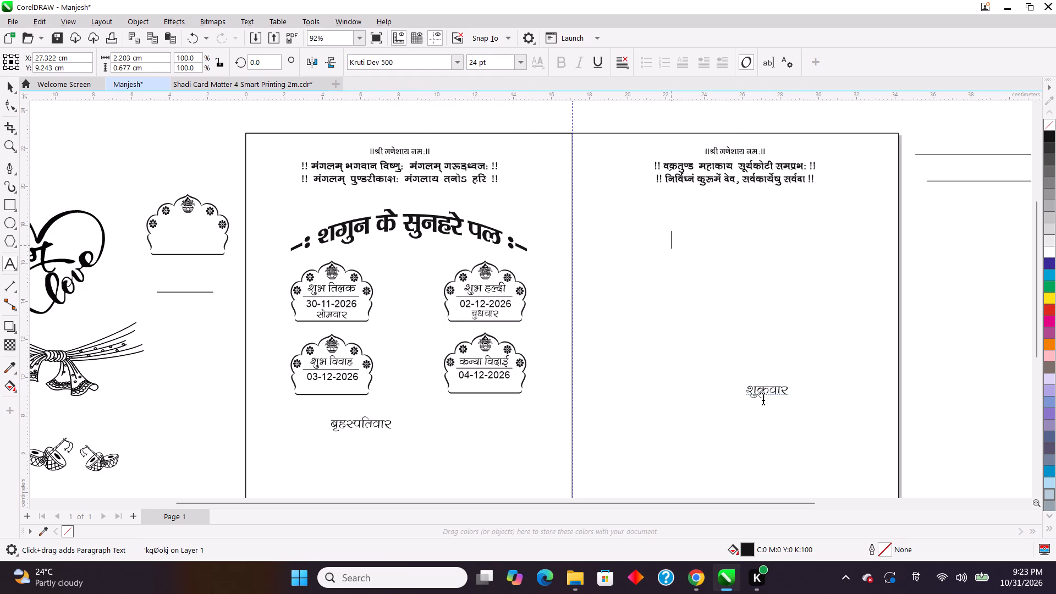
{"action": "left_click", "coordinate": [11, 85]}
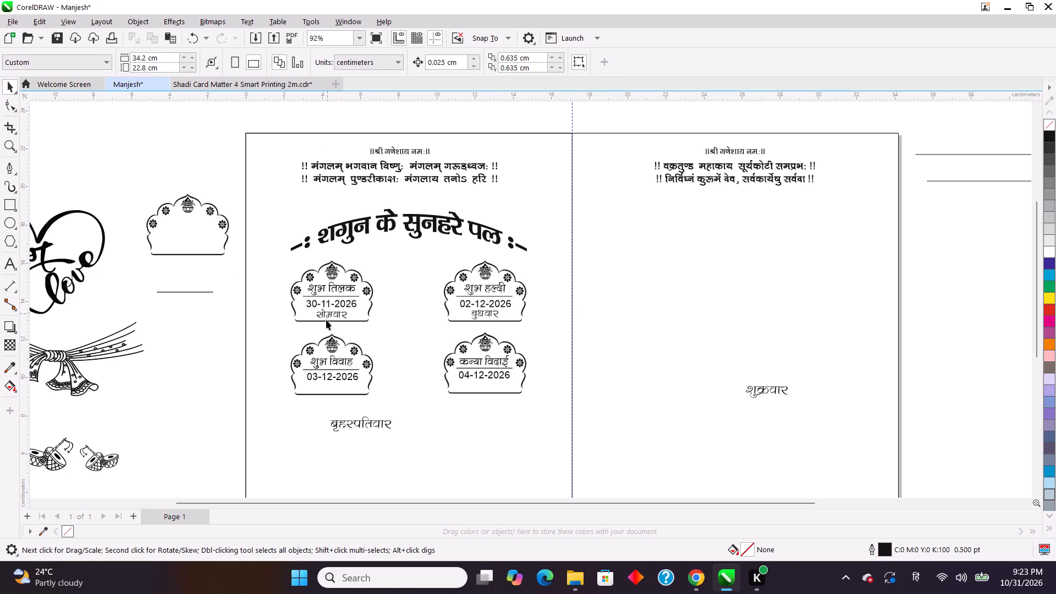
Set the font size of the बृहस्पतिवार text below the शुभ विवाह frame to 18 pt.
{"action": "left_click", "coordinate": [364, 425]}
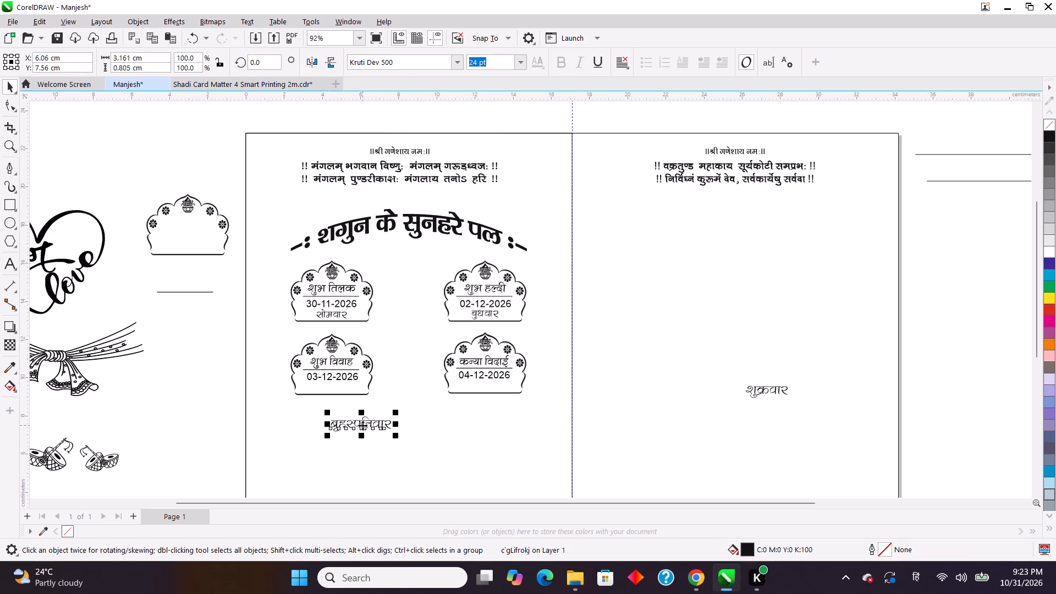
{"action": "left_click", "coordinate": [501, 63]}
{"action": "left_click_drag", "start_coordinate": [501, 63], "coordinate": [444, 70]}
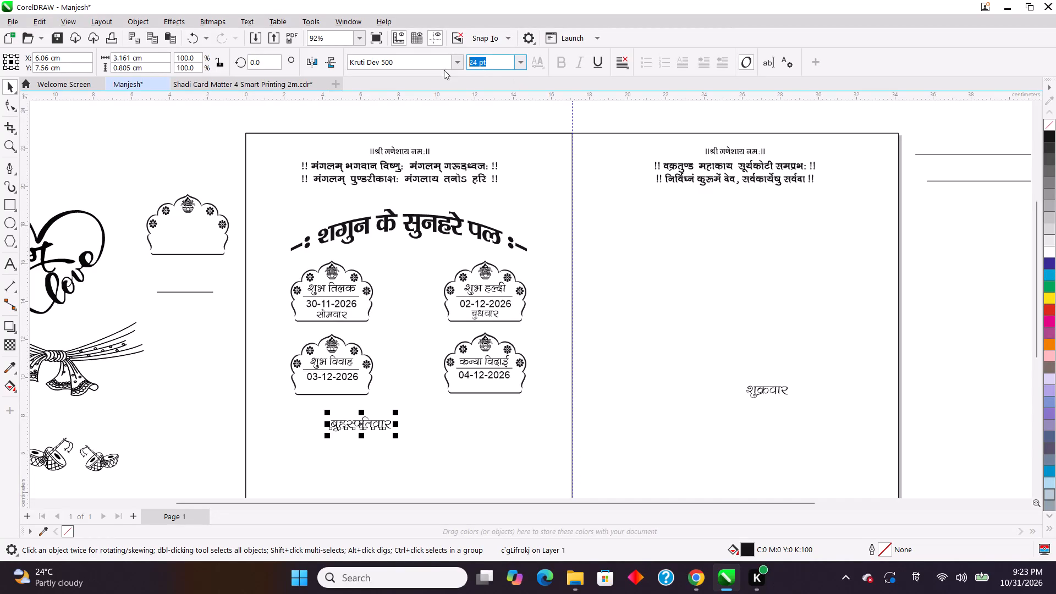
{"action": "type", "text": "18"}
{"action": "key", "text": "Return"}
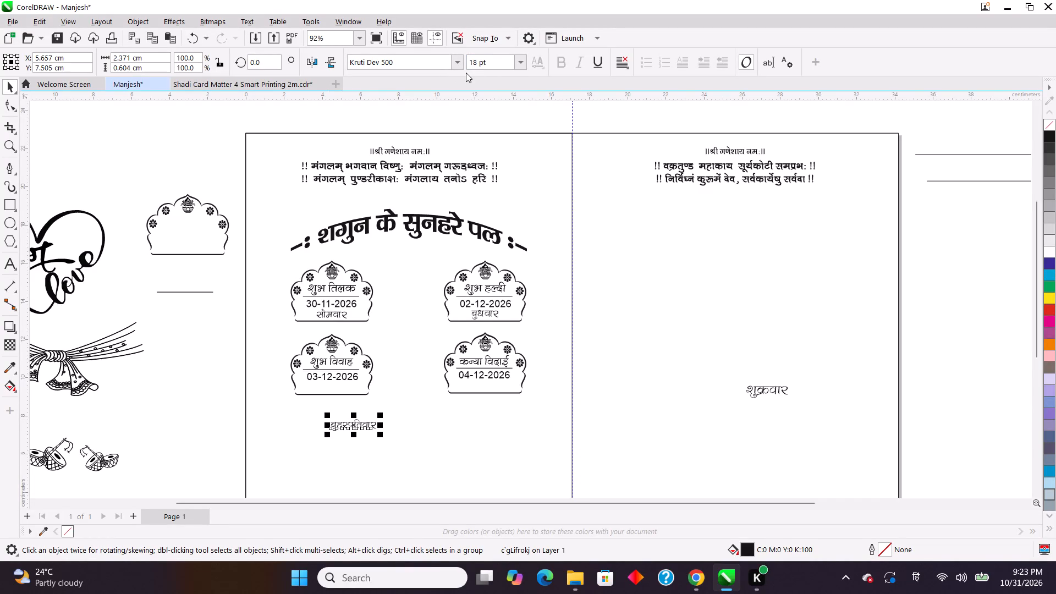
Set the font size of the converted शुक्रवार text on the blank half of the card to 18 pt.
{"action": "left_click", "coordinate": [761, 394]}
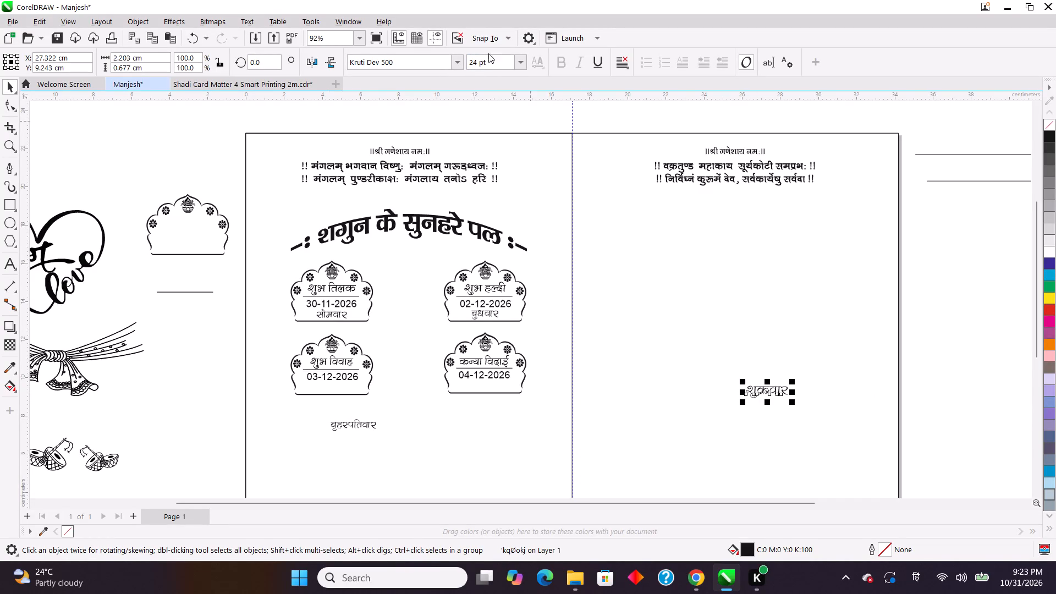
{"action": "left_click_drag", "start_coordinate": [494, 66], "coordinate": [466, 69]}
{"action": "left_click_drag", "start_coordinate": [501, 60], "coordinate": [466, 70]}
{"action": "type", "text": "18"}
{"action": "key", "text": "Return"}
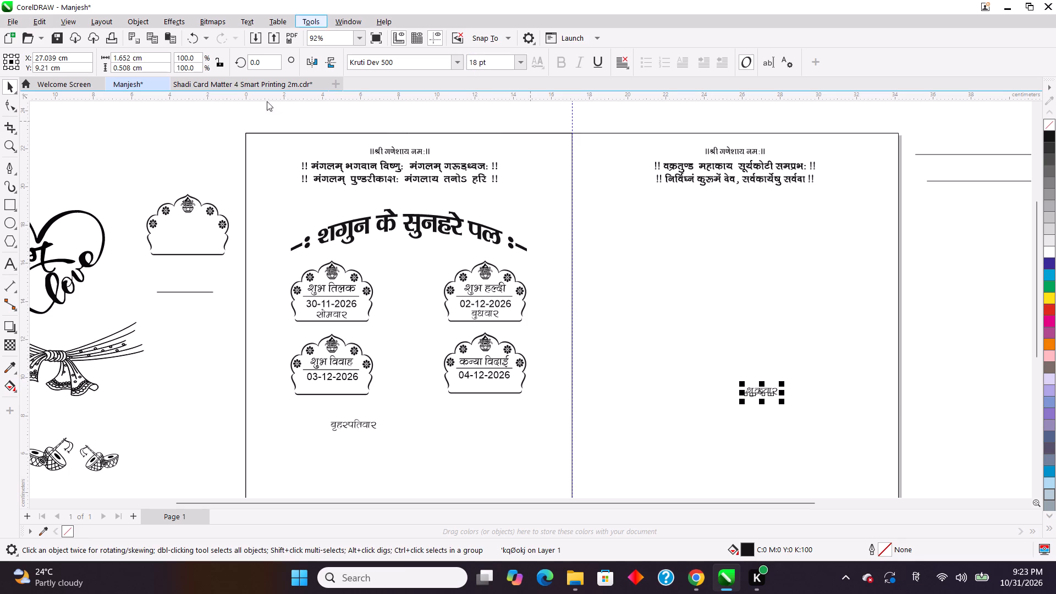
Move the बृहस्पतिवार text into the शुभ विवाह frame, centred just below the 03-12-2026 date.
{"action": "left_click", "coordinate": [351, 426]}
{"action": "left_click_drag", "start_coordinate": [351, 426], "coordinate": [350, 425]}
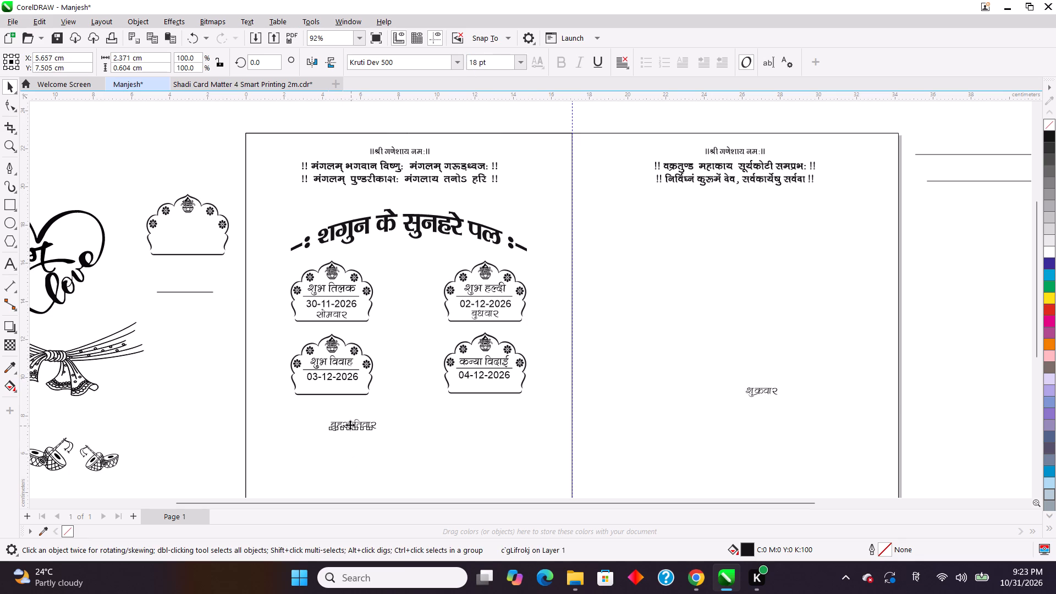
{"action": "left_click_drag", "start_coordinate": [350, 425], "coordinate": [332, 386]}
{"action": "left_click_drag", "start_coordinate": [332, 386], "coordinate": [332, 387]}
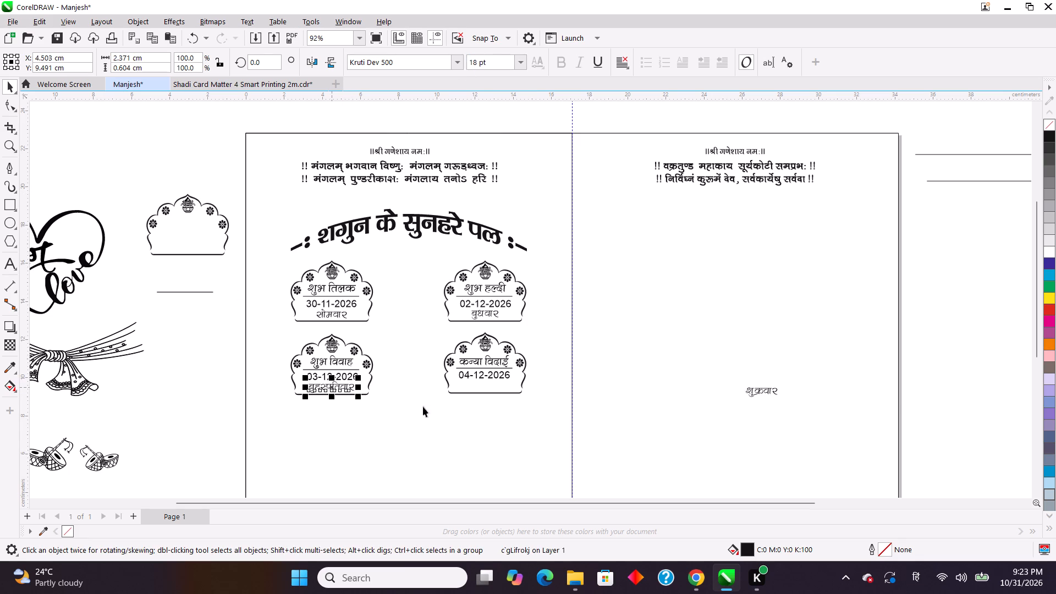
Move the शुक्रवार text into the कन्या विदाई frame, centred just below the 04-12-2026 date.
{"action": "left_click", "coordinate": [703, 402]}
{"action": "left_click", "coordinate": [763, 393]}
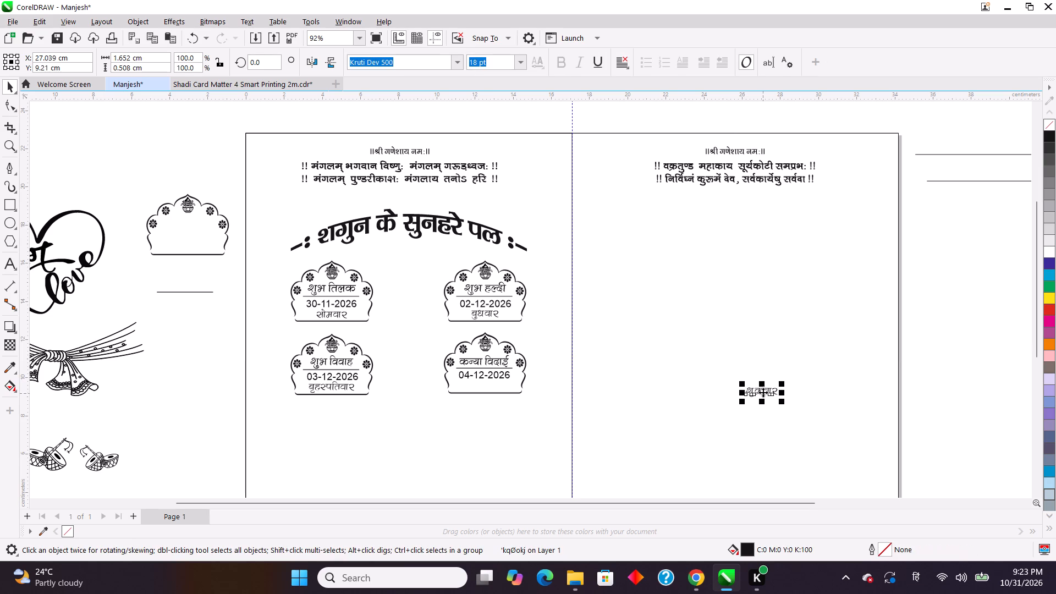
{"action": "left_click_drag", "start_coordinate": [763, 391], "coordinate": [486, 388]}
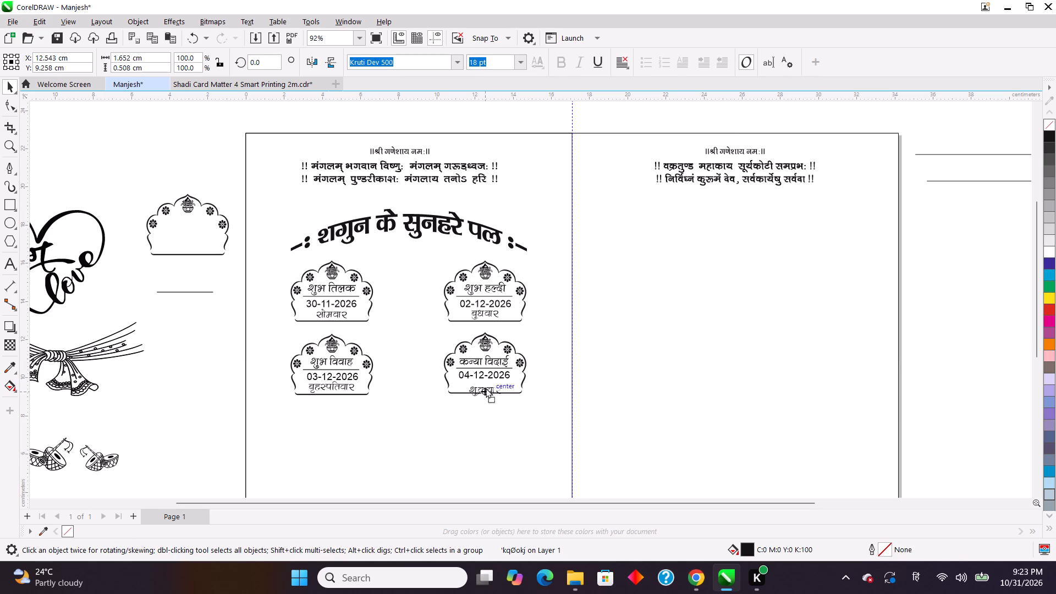
{"action": "left_click_drag", "start_coordinate": [486, 388], "coordinate": [482, 387]}
{"action": "left_click", "coordinate": [711, 335]}
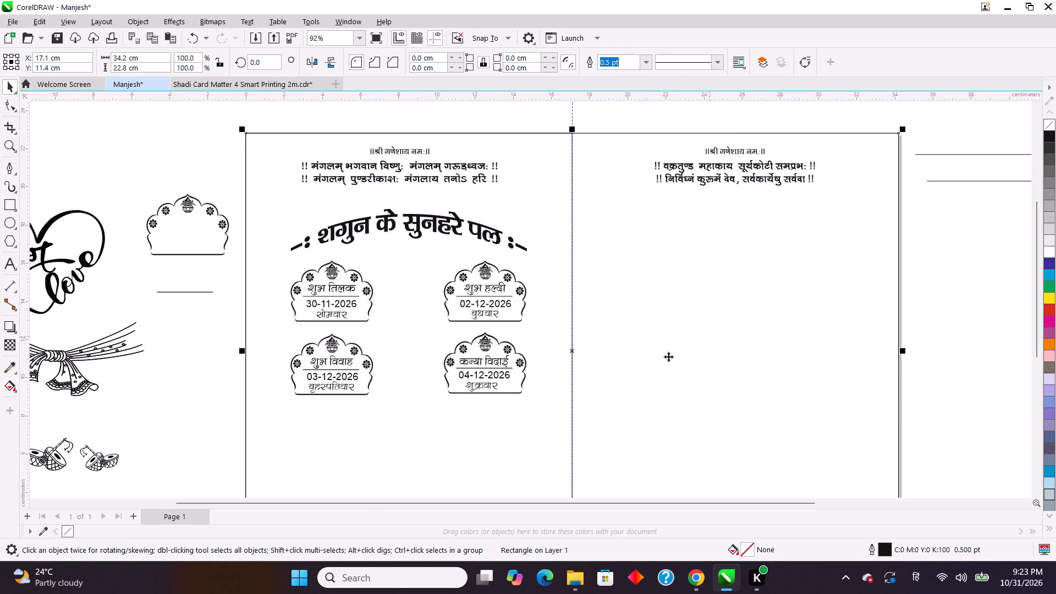
Centre the बृहस्पतिवार text horizontally in the शुभ विवाह frame.
{"action": "key", "text": "ctrl+plus"}
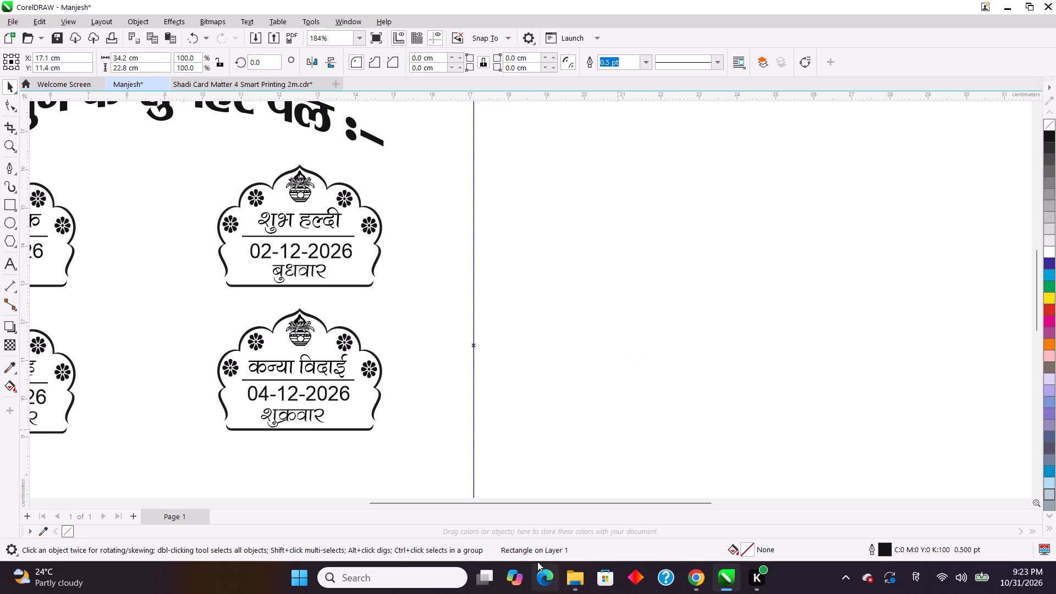
{"action": "left_click_drag", "start_coordinate": [520, 501], "coordinate": [420, 535]}
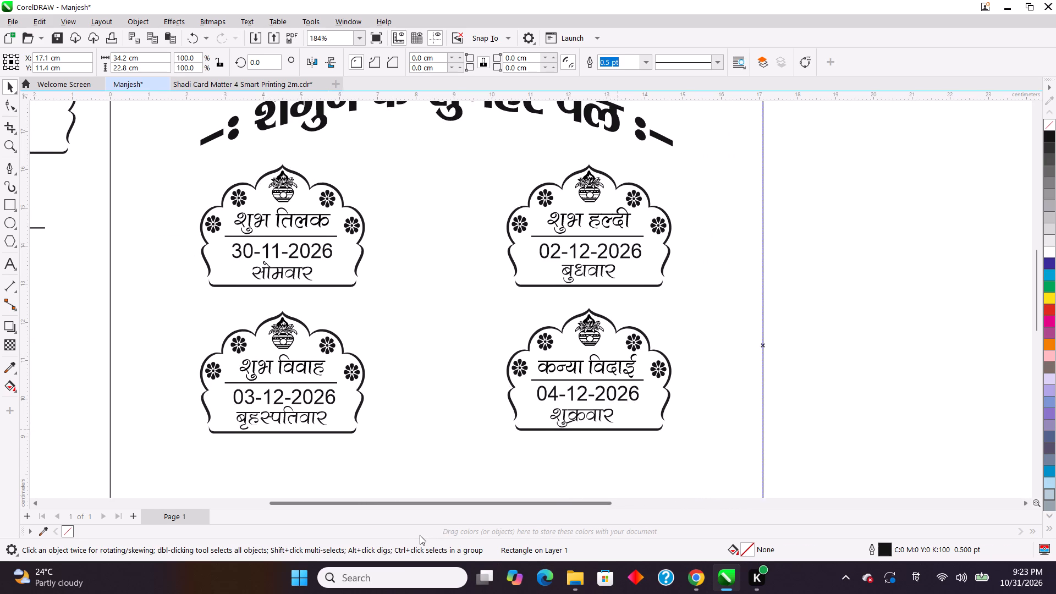
{"action": "left_click_drag", "start_coordinate": [420, 535], "coordinate": [402, 540]}
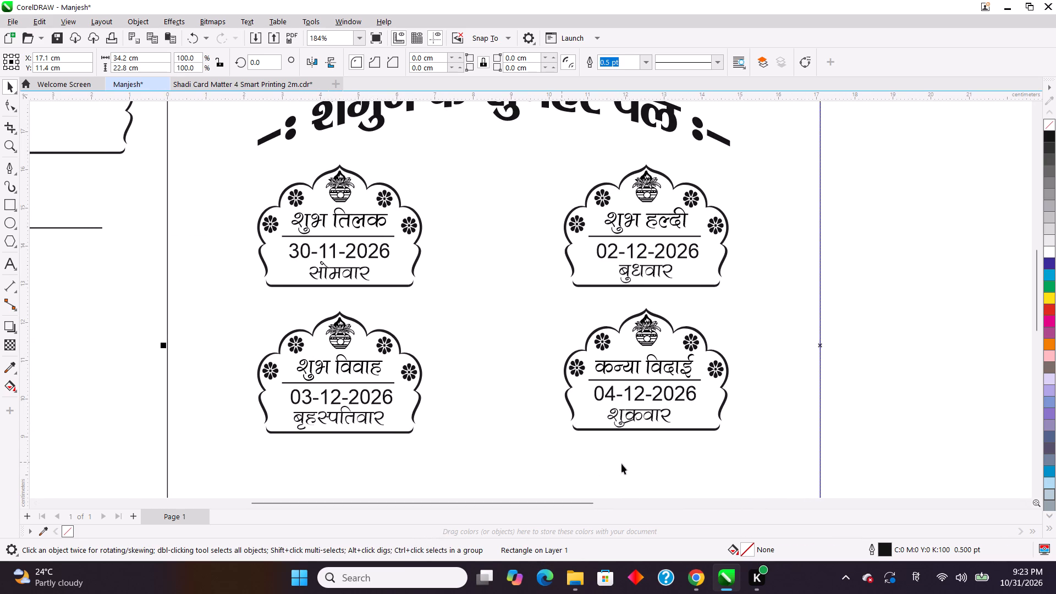
{"action": "left_click", "coordinate": [334, 419]}
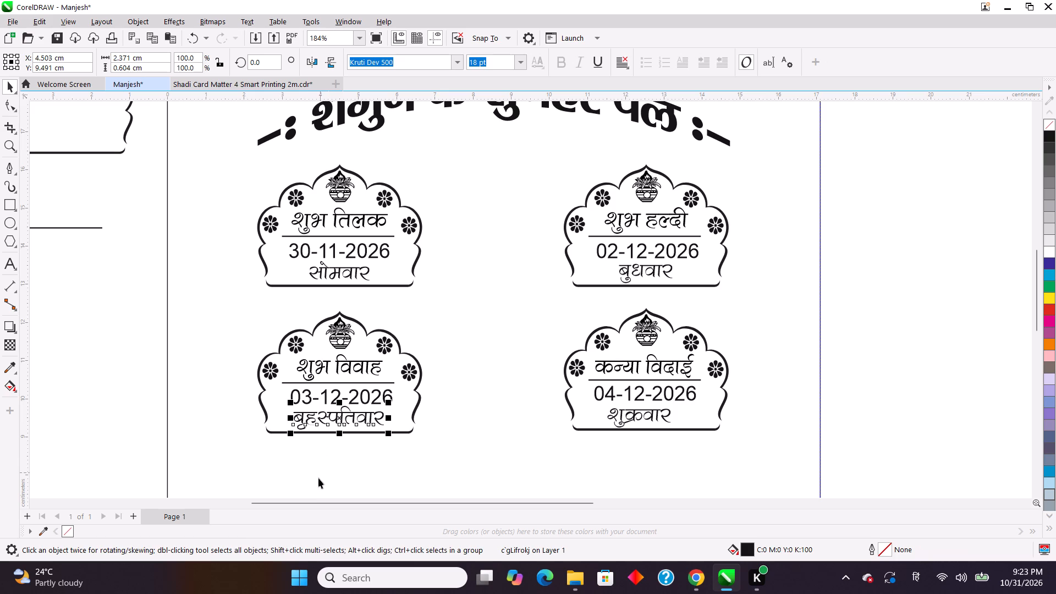
{"action": "left_click", "coordinate": [274, 431], "text": "shift"}
{"action": "left_click", "coordinate": [485, 473]}
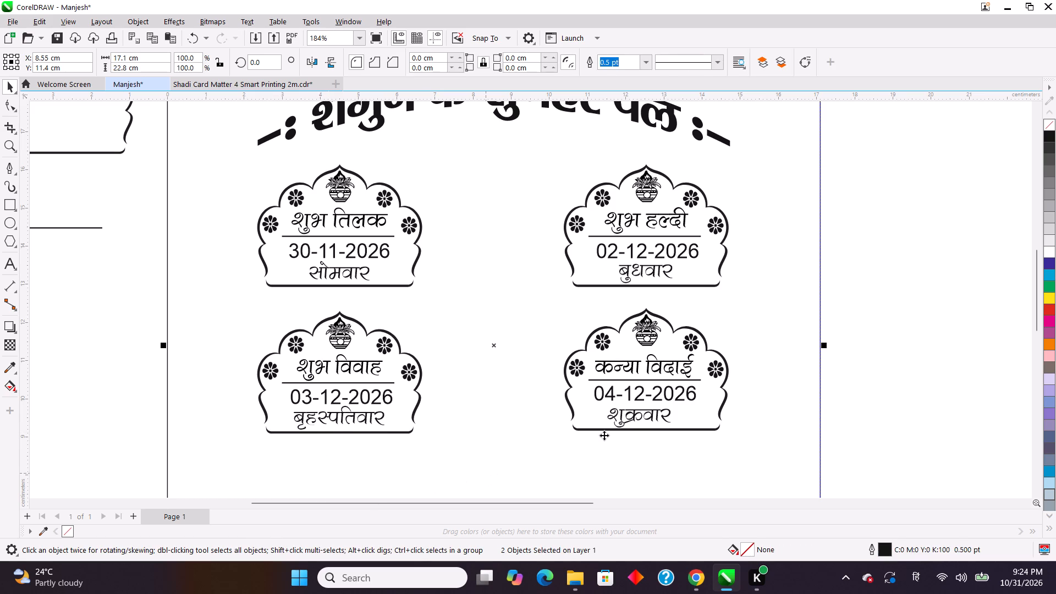
Centre the शुक्रवार text horizontally in the कन्या विदाई frame.
{"action": "left_click", "coordinate": [635, 416]}
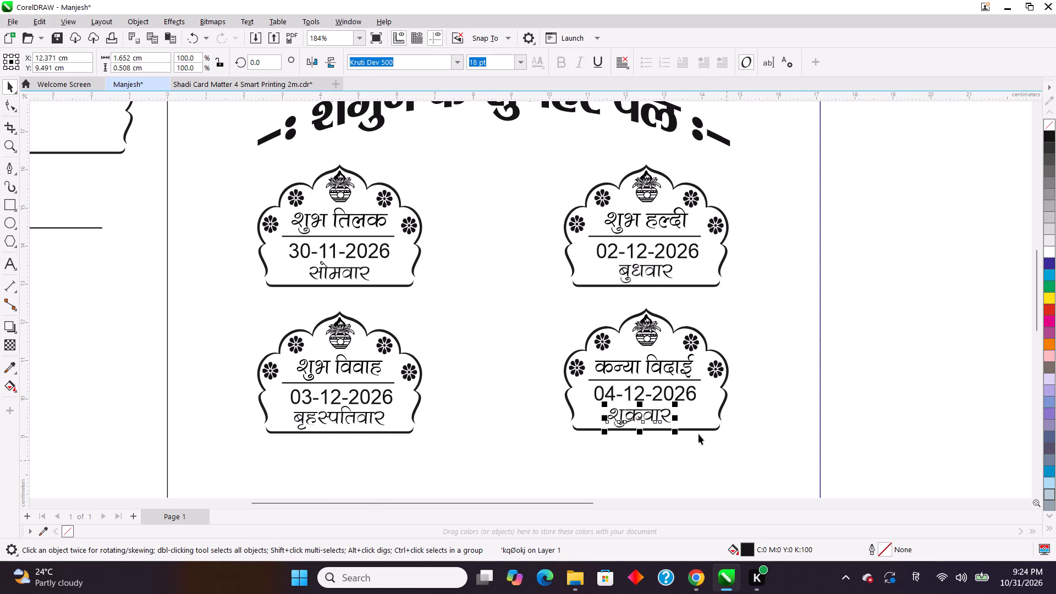
{"action": "left_click", "coordinate": [697, 432], "text": "shift"}
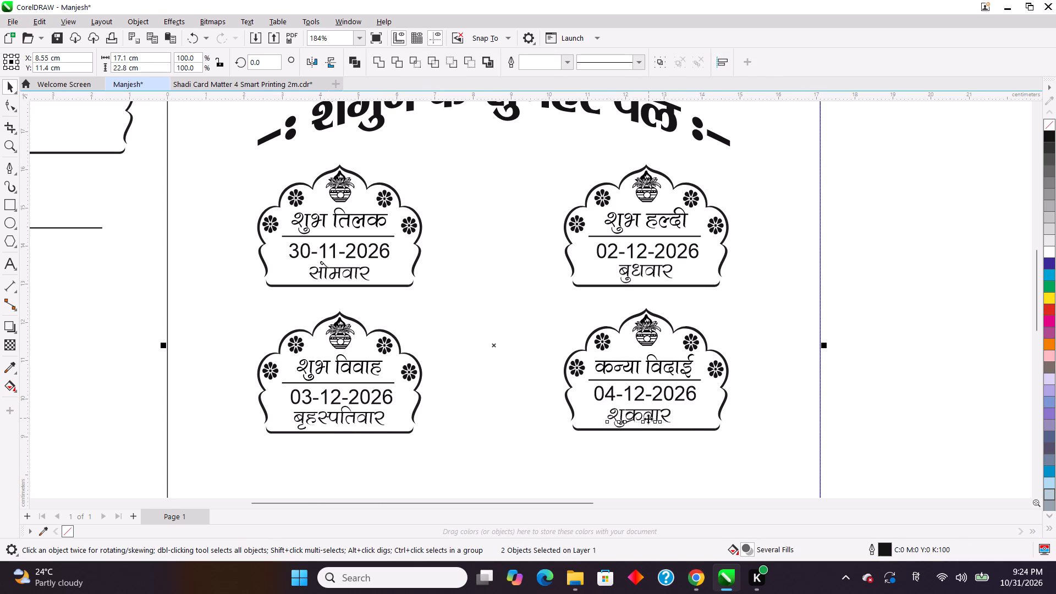
{"action": "left_click", "coordinate": [648, 419]}
{"action": "left_click", "coordinate": [727, 474]}
{"action": "left_click", "coordinate": [639, 417]}
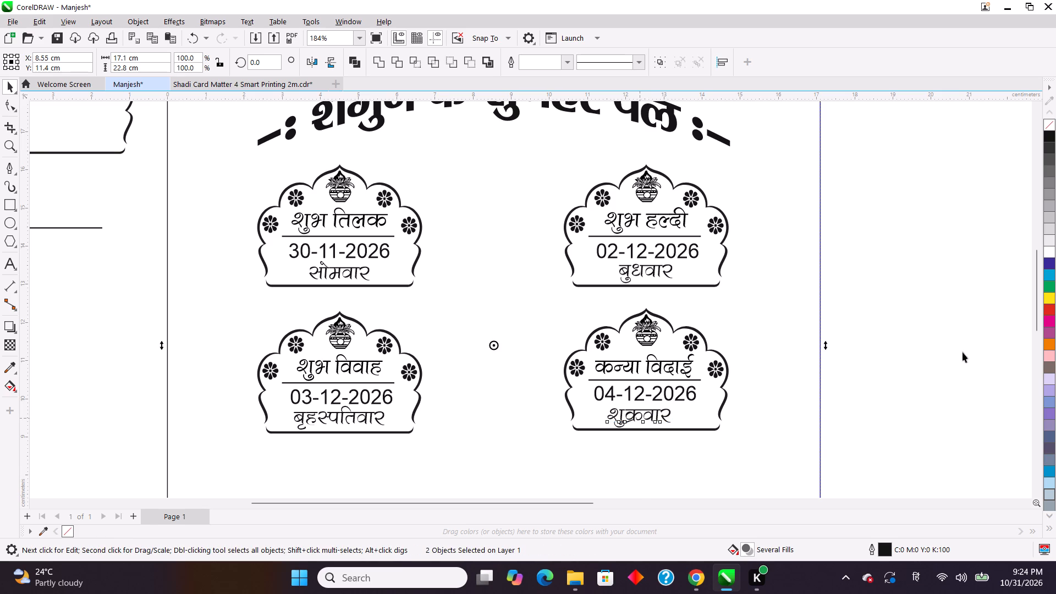
{"action": "left_click", "coordinate": [965, 350]}
{"action": "left_click", "coordinate": [629, 415]}
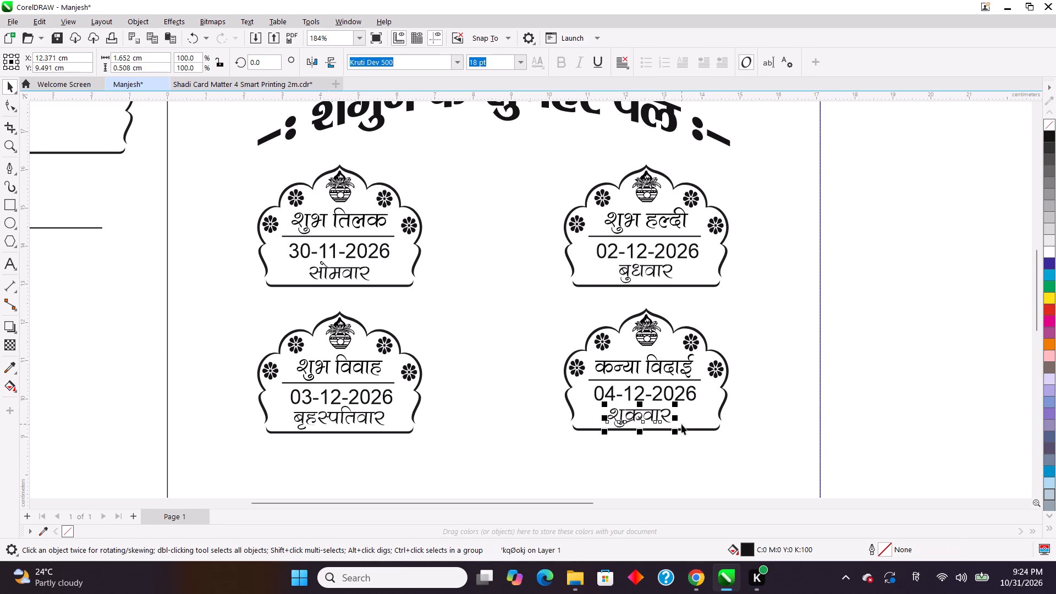
{"action": "left_click", "coordinate": [690, 430], "text": "shift"}
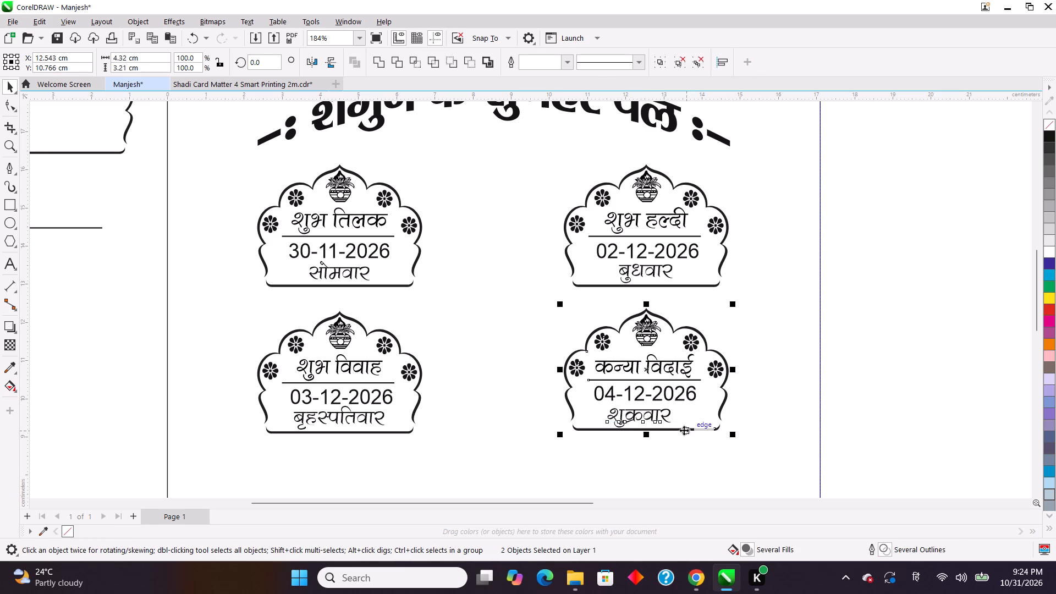
{"action": "left_click", "coordinate": [908, 361]}
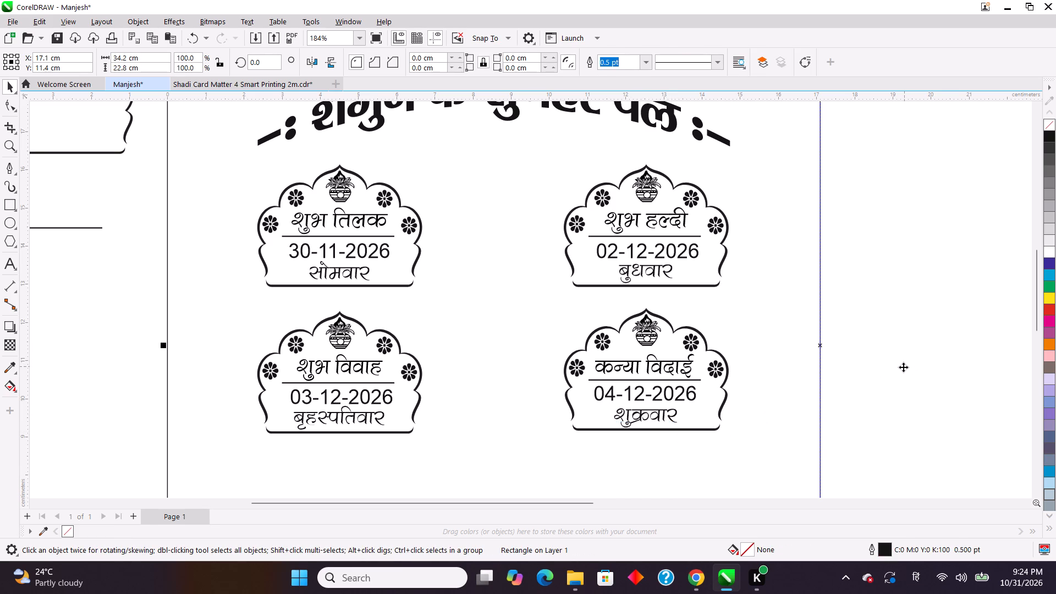
Move the larger dhol drum drawing from beside the card into the gap between the four ceremony frames.
{"action": "left_click", "coordinate": [904, 394]}
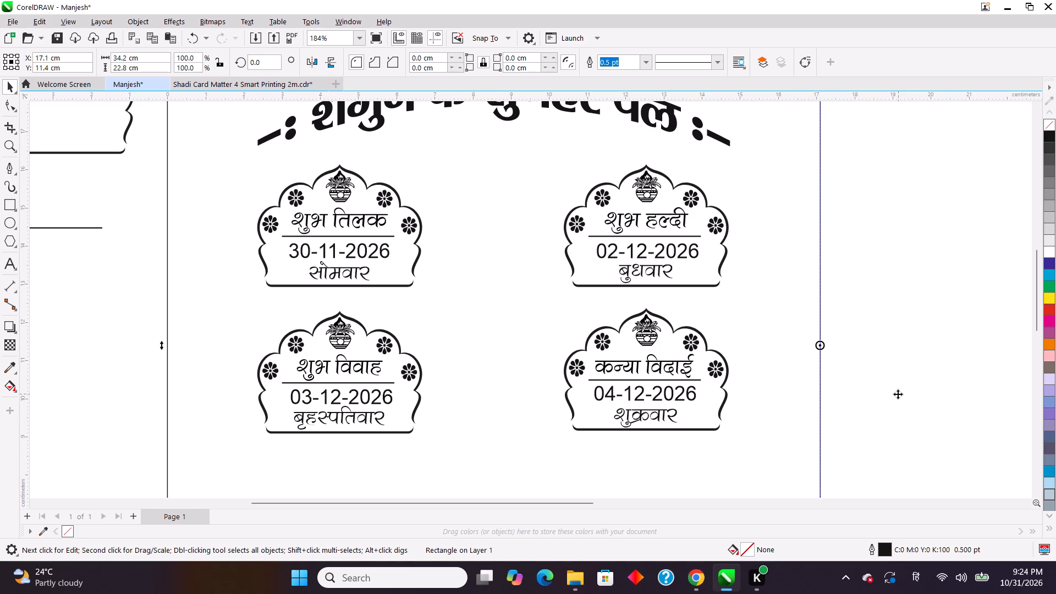
{"action": "scroll", "coordinate": [898, 394], "scroll_direction": "down", "scroll_amount": 3}
{"action": "left_click", "coordinate": [940, 340]}
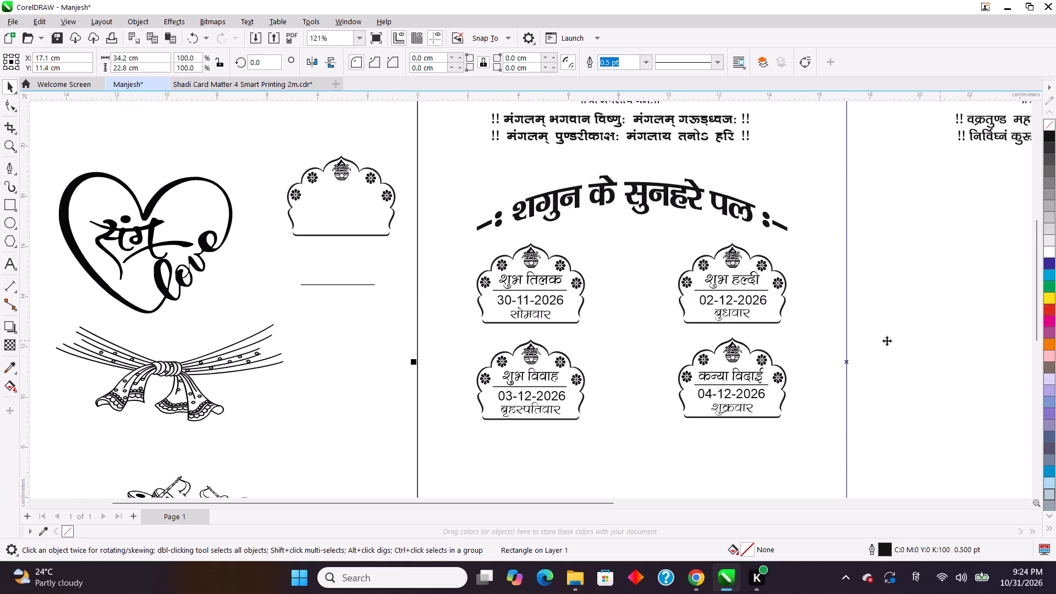
{"action": "scroll", "coordinate": [901, 326], "scroll_direction": "down", "scroll_amount": 2}
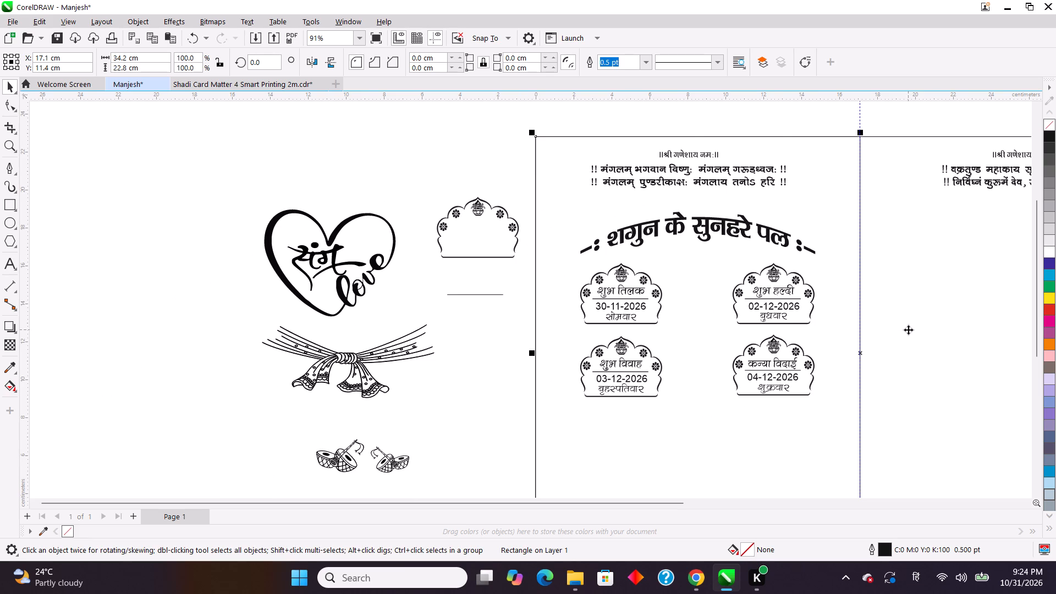
{"action": "left_click", "coordinate": [333, 461]}
{"action": "left_click_drag", "start_coordinate": [333, 461], "coordinate": [685, 345]}
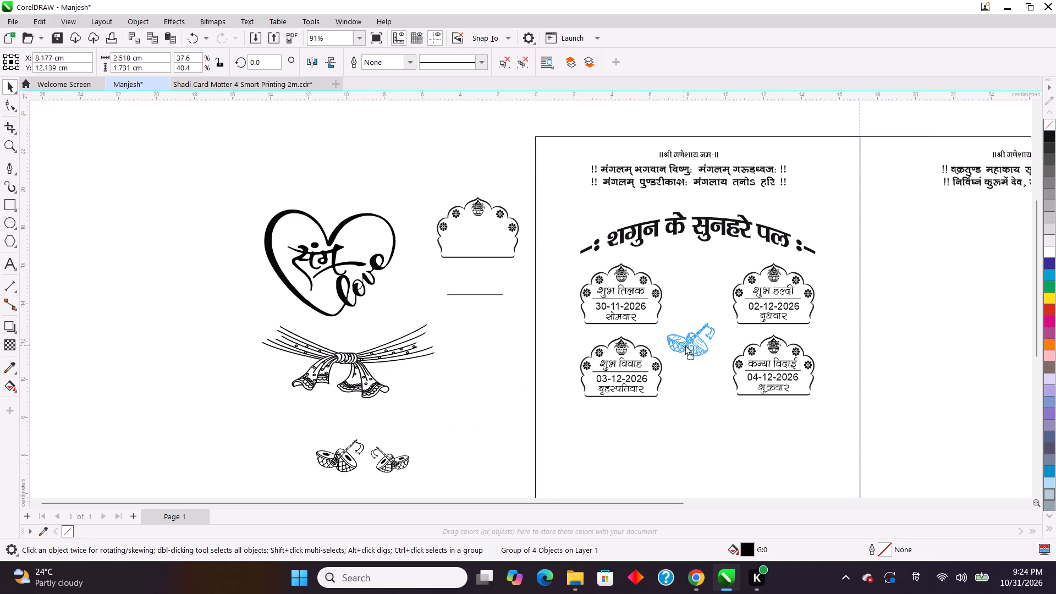
{"action": "left_click_drag", "start_coordinate": [685, 345], "coordinate": [694, 340]}
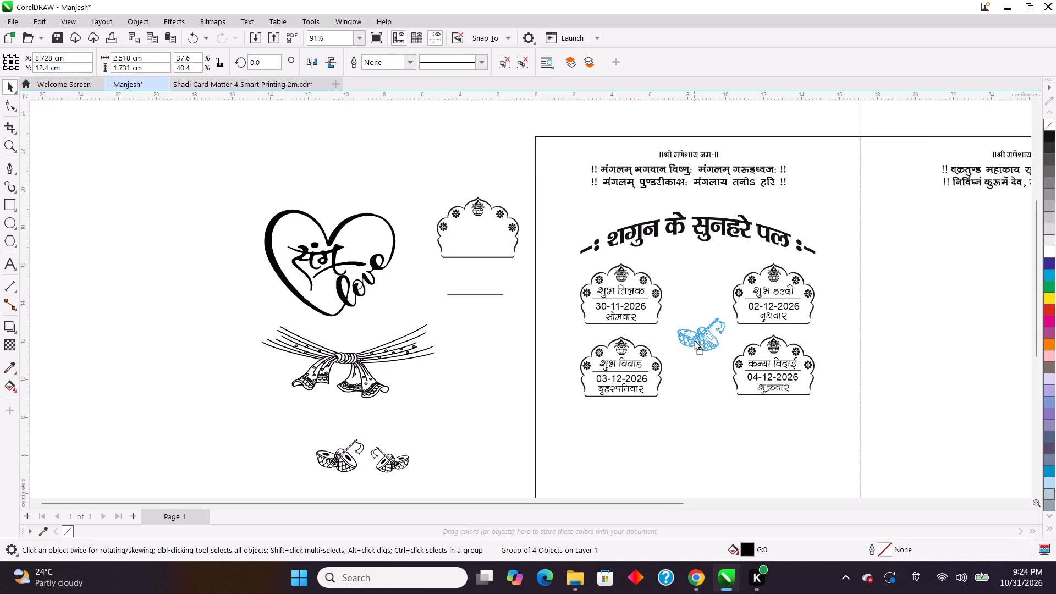
{"action": "left_click_drag", "start_coordinate": [694, 340], "coordinate": [694, 339]}
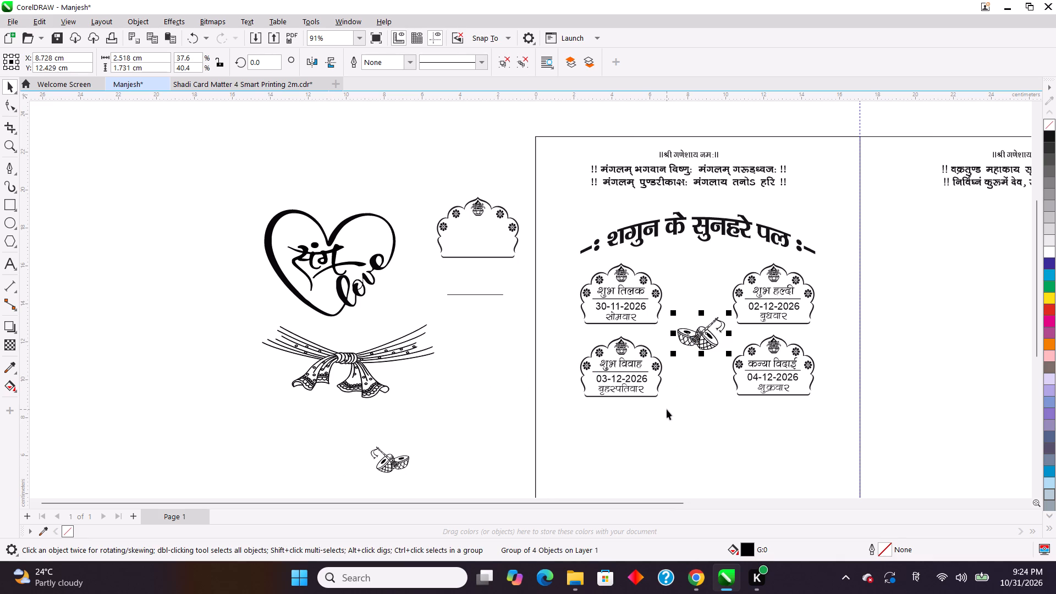
{"action": "left_click", "coordinate": [465, 414]}
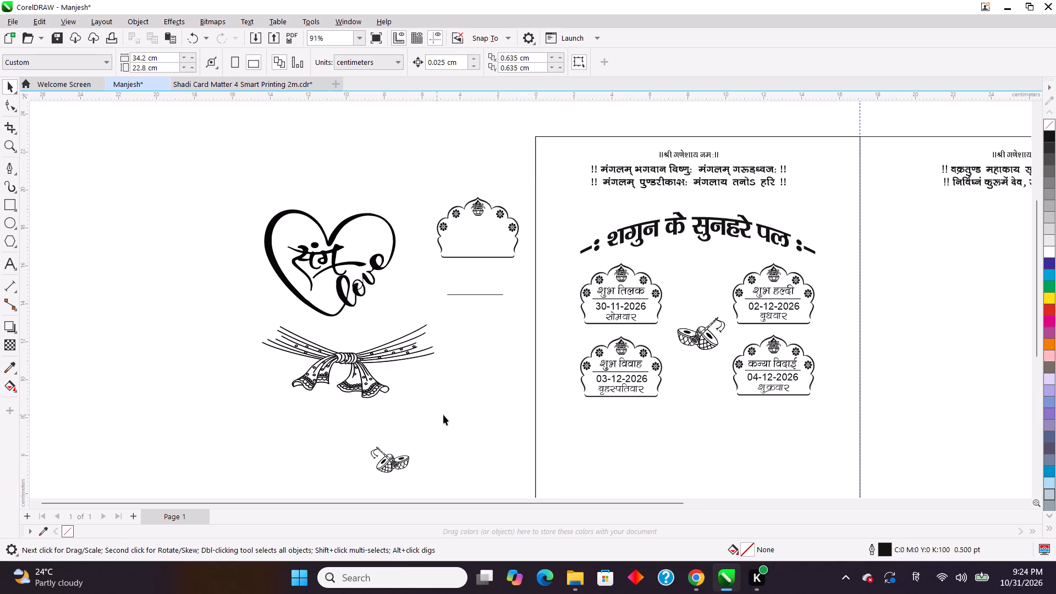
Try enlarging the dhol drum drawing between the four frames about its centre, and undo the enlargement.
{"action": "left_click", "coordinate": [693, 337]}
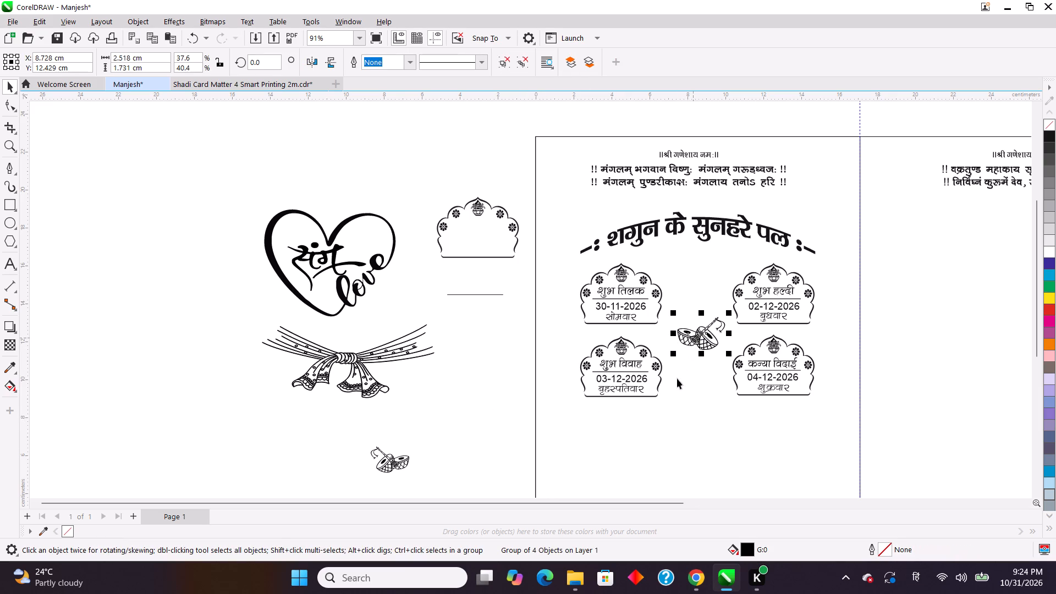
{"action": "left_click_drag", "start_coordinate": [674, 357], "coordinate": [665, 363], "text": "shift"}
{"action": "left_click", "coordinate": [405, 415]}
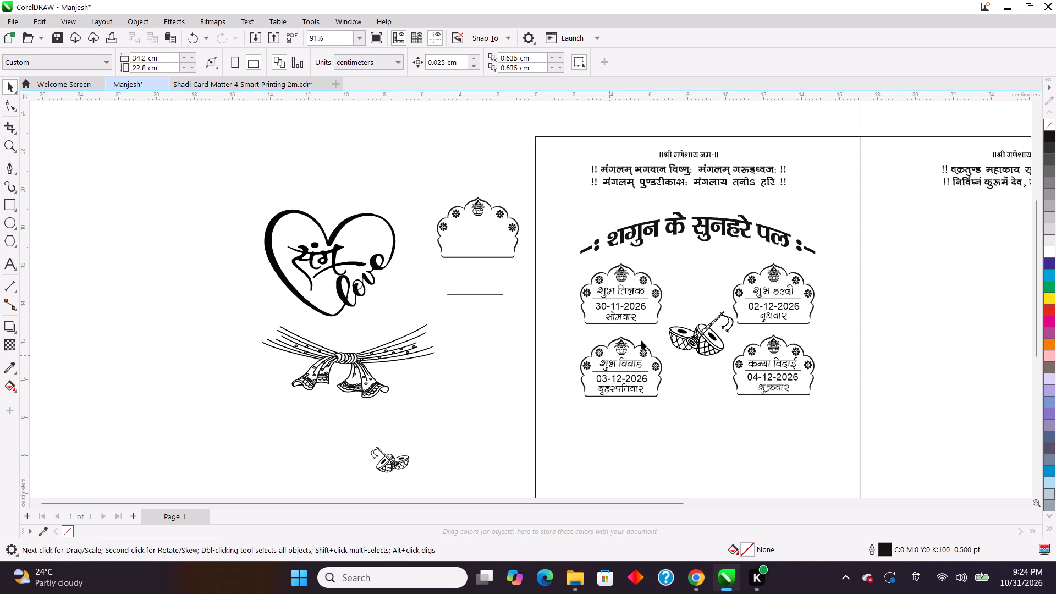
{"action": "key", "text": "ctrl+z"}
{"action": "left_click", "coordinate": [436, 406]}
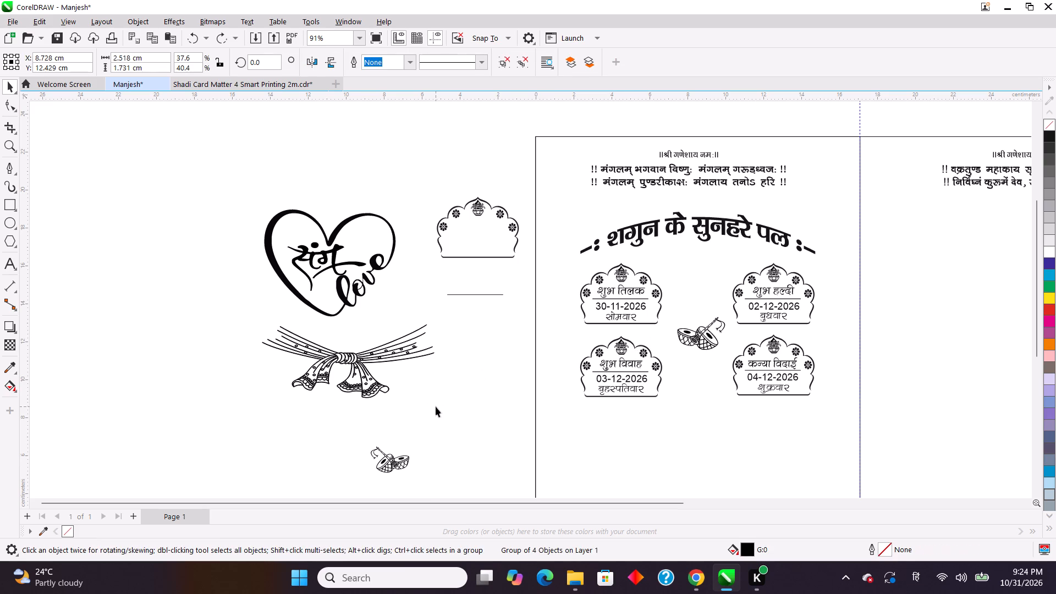
Enlarge the dhol drum drawing between the four frames about its centre to about 2.7 × 1.9 cm.
{"action": "left_click", "coordinate": [692, 339]}
{"action": "left_click_drag", "start_coordinate": [671, 354], "coordinate": [669, 359], "text": "shift"}
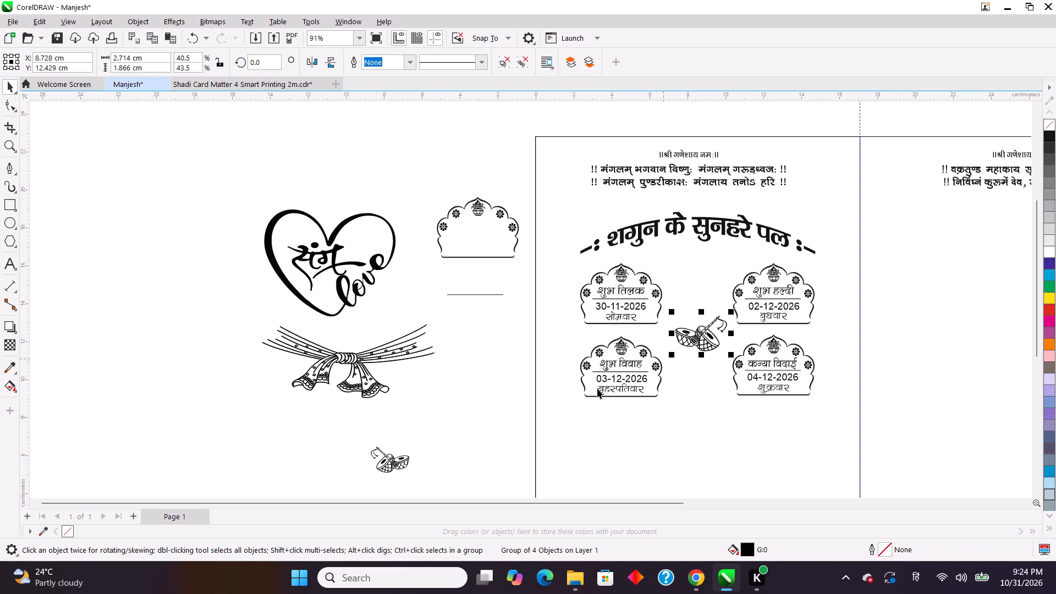
Nudge the dhol drum drawing slightly down and left to about X 8.63 cm, Y 12.35 cm between the four frames.
{"action": "key", "text": "Down"}
{"action": "key", "text": "Left"}
{"action": "key", "text": "Left"}
{"action": "key", "text": "Left"}
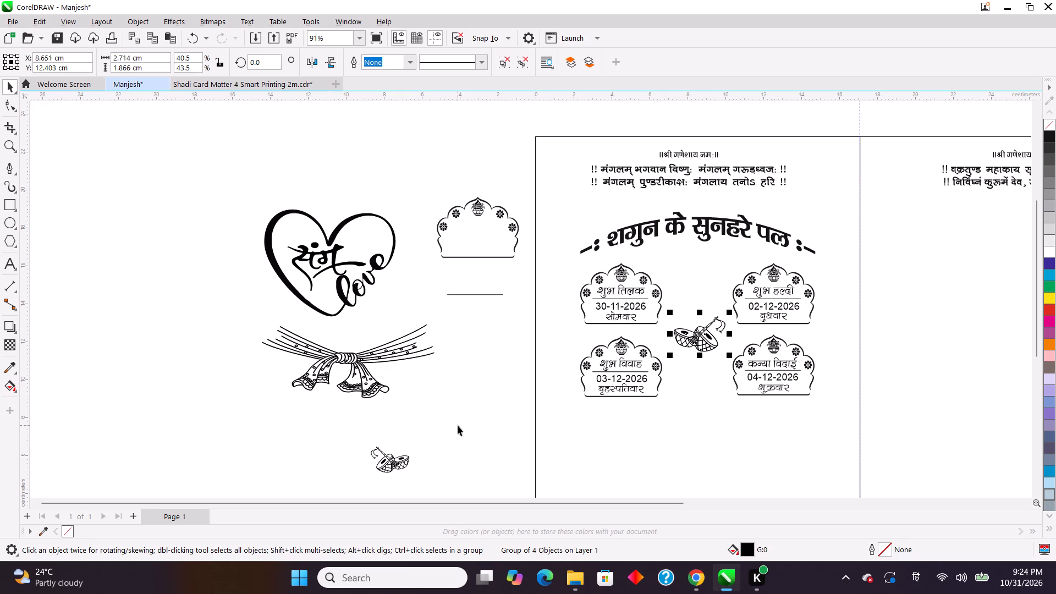
{"action": "key", "text": "Down"}
{"action": "key", "text": "Left"}
{"action": "key", "text": "Down"}
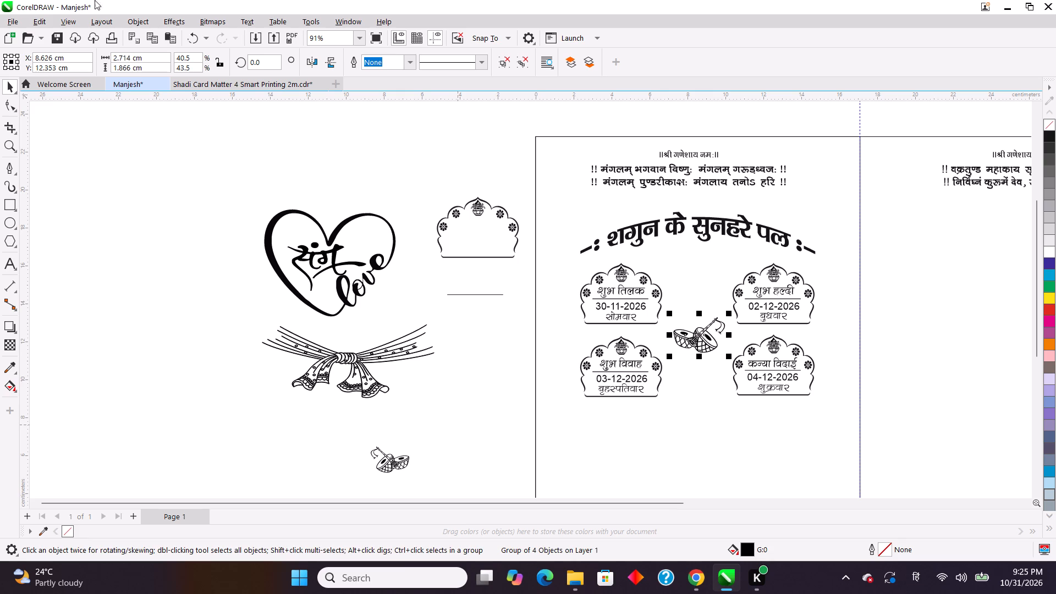
{"action": "left_click", "coordinate": [458, 377]}
In the Shadi Card Matter 4 file, move the two-line wedding verse out of its hanging-heart frame to the blank area beside page 2.
{"action": "scroll", "coordinate": [465, 365], "scroll_direction": "down", "scroll_amount": 4}
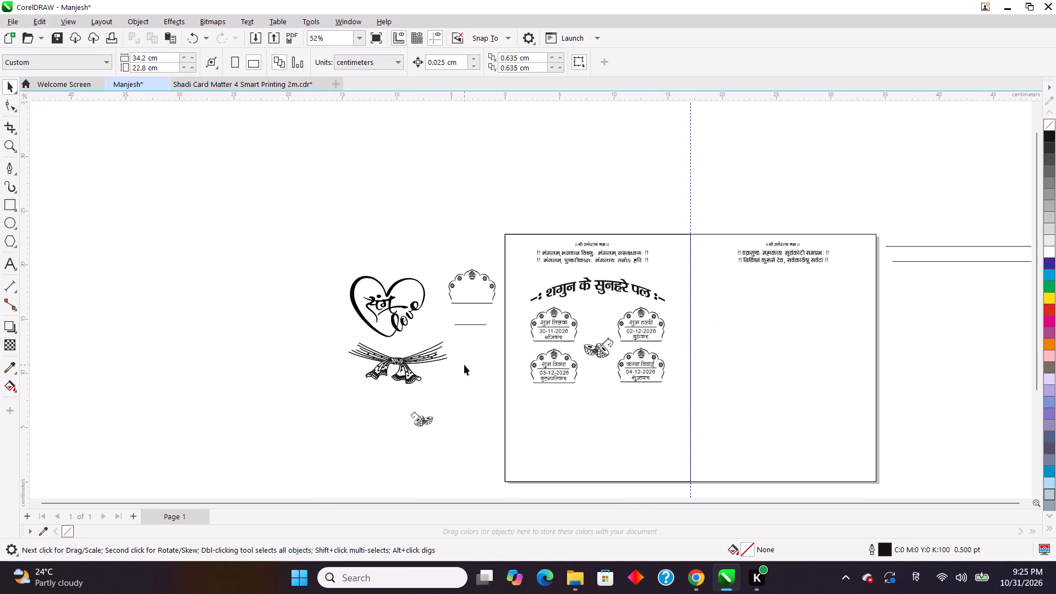
{"action": "left_click", "coordinate": [435, 208]}
{"action": "left_click", "coordinate": [215, 87]}
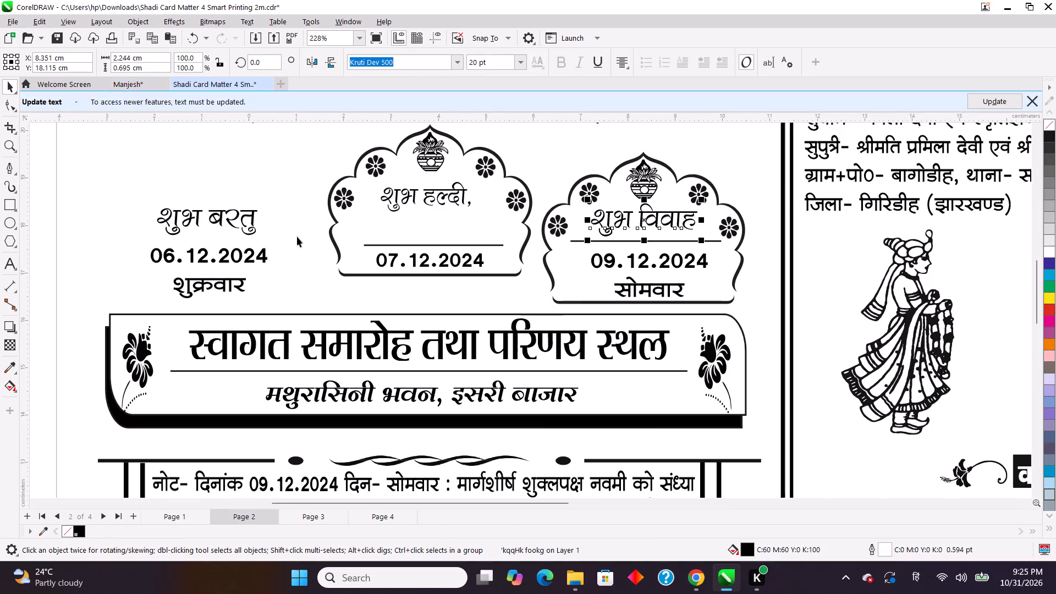
{"action": "scroll", "coordinate": [298, 237], "scroll_direction": "down", "scroll_amount": 7}
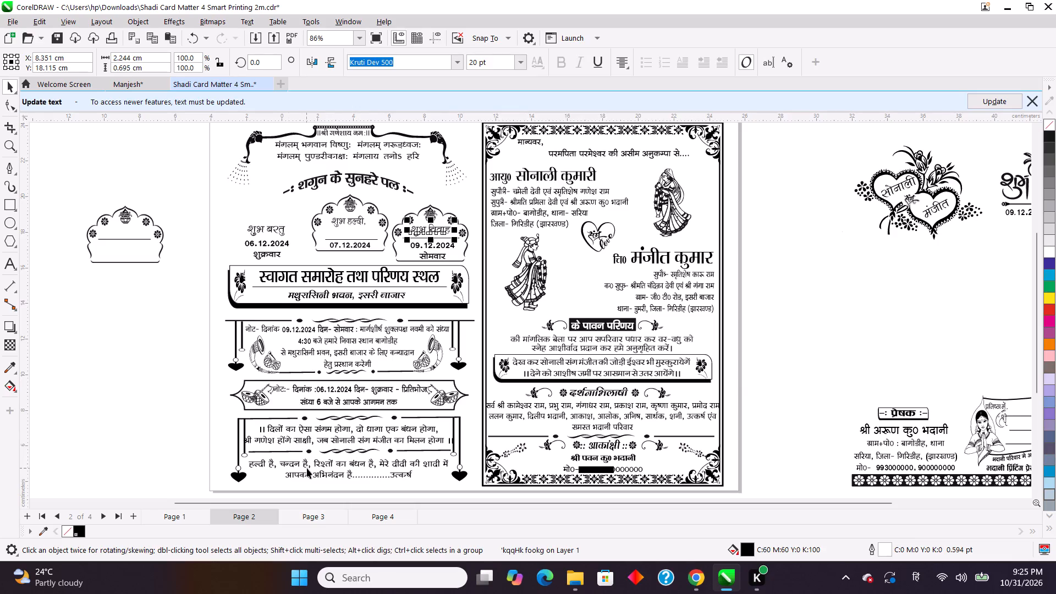
{"action": "left_click_drag", "start_coordinate": [343, 432], "coordinate": [221, 438]}
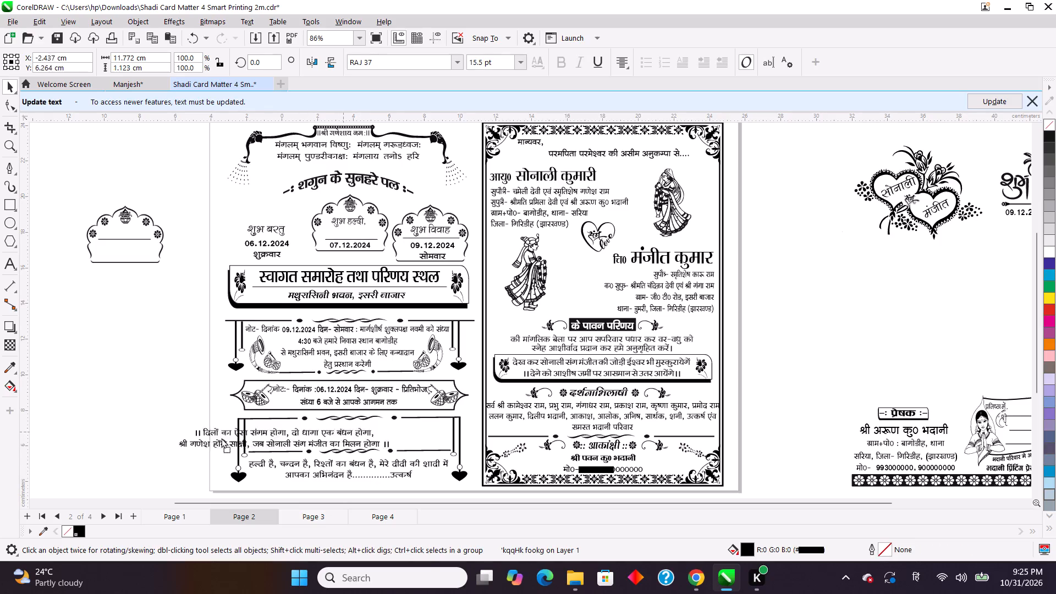
{"action": "left_click_drag", "start_coordinate": [221, 438], "coordinate": [73, 376]}
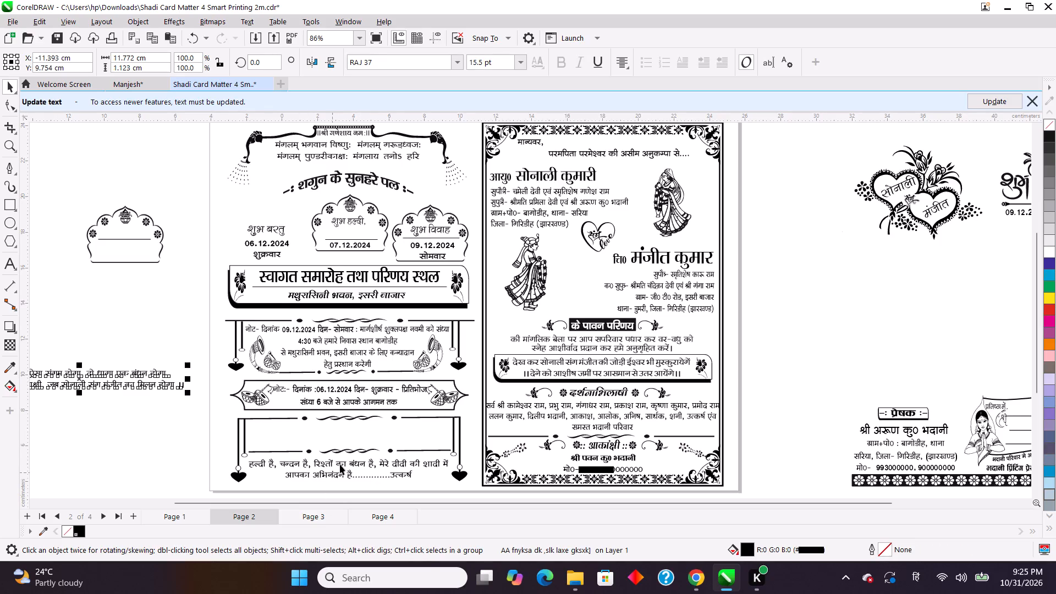
In the Shadi Card Matter 4 file, group the emptied hanging-heart frame's two side hangers and two ornamental border lines on page 2.
{"action": "left_click", "coordinate": [331, 417]}
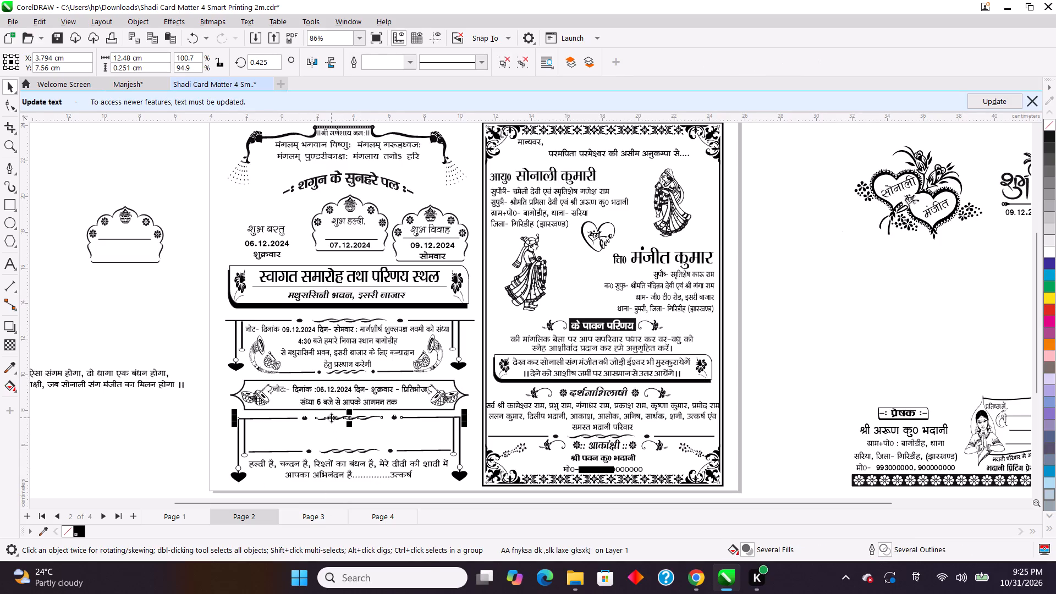
{"action": "left_click", "coordinate": [237, 444]}
{"action": "left_click", "coordinate": [246, 438]}
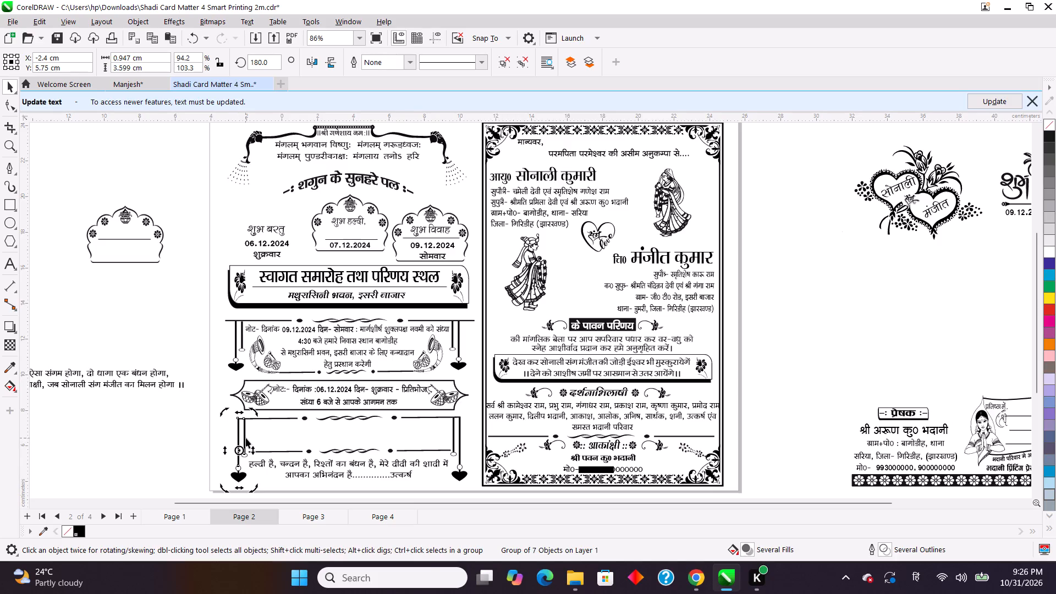
{"action": "left_click", "coordinate": [165, 441]}
{"action": "left_click", "coordinate": [245, 432]}
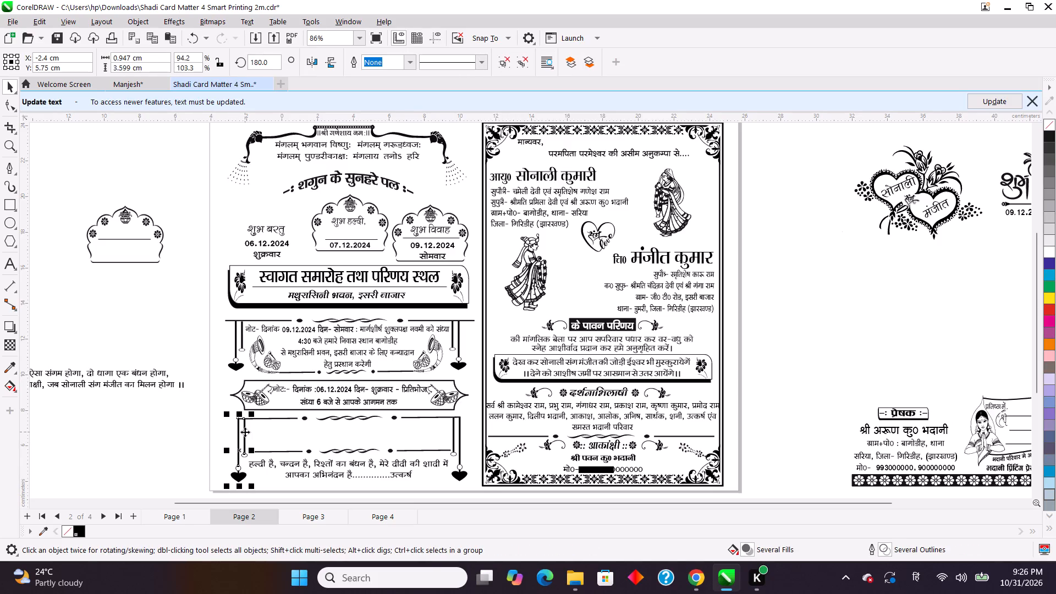
{"action": "left_click", "coordinate": [193, 439]}
{"action": "left_click", "coordinate": [266, 452]}
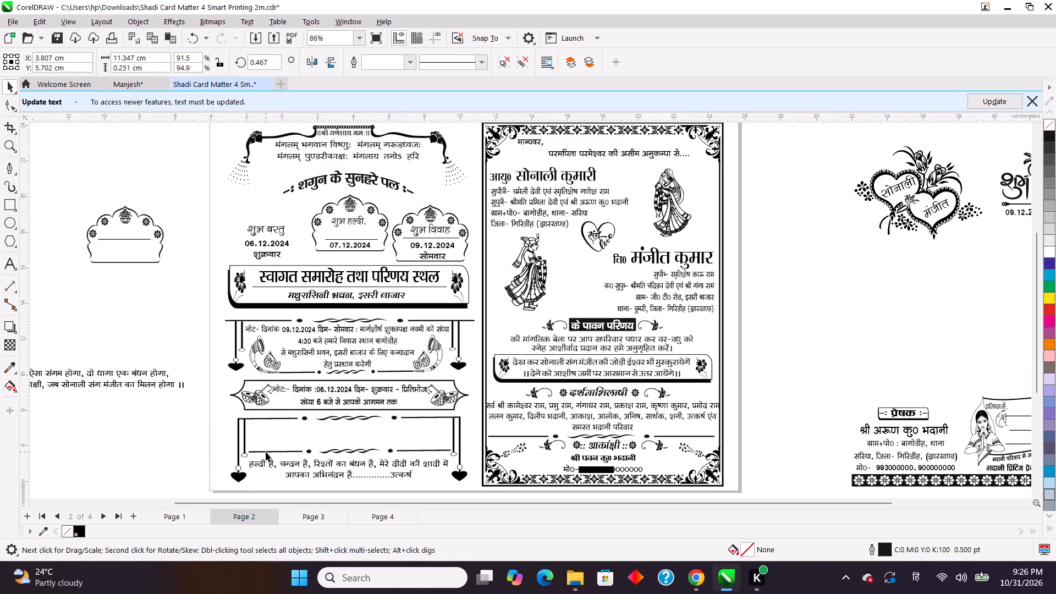
{"action": "left_click", "coordinate": [161, 455]}
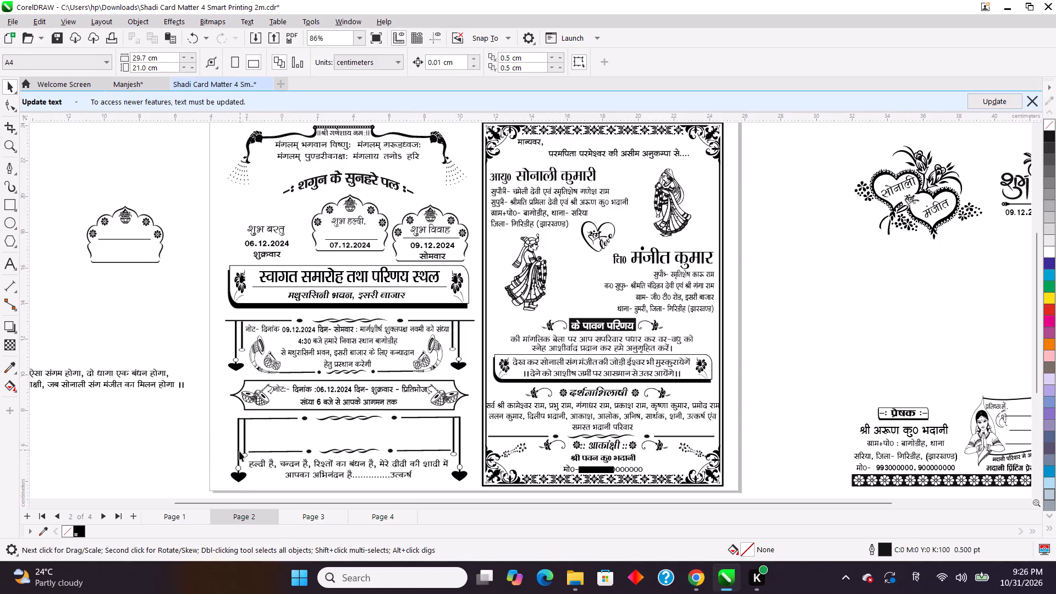
{"action": "left_click", "coordinate": [238, 452], "text": "shift"}
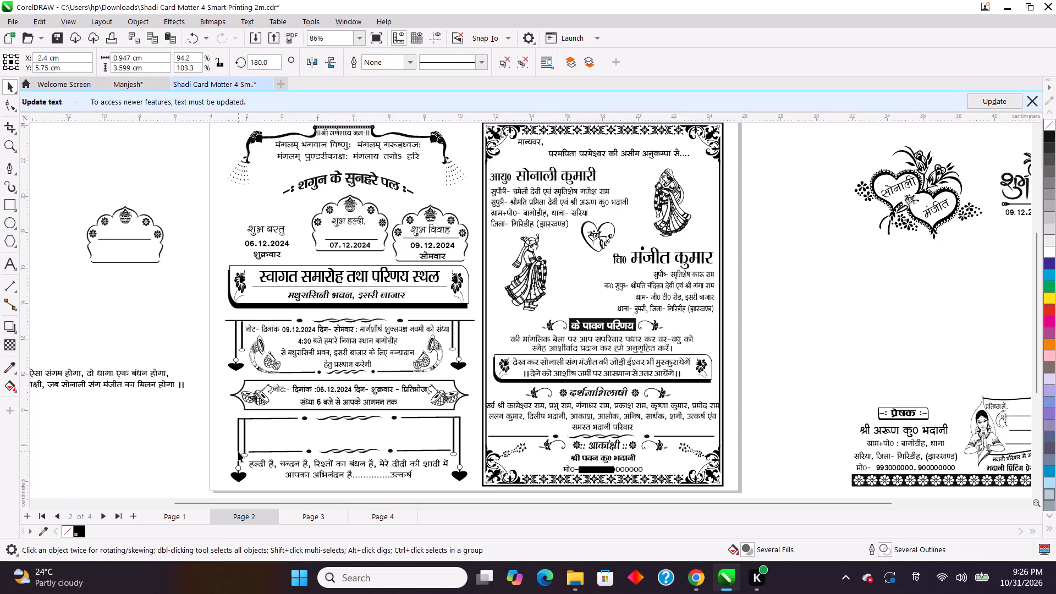
{"action": "left_click", "coordinate": [280, 419], "text": "shift"}
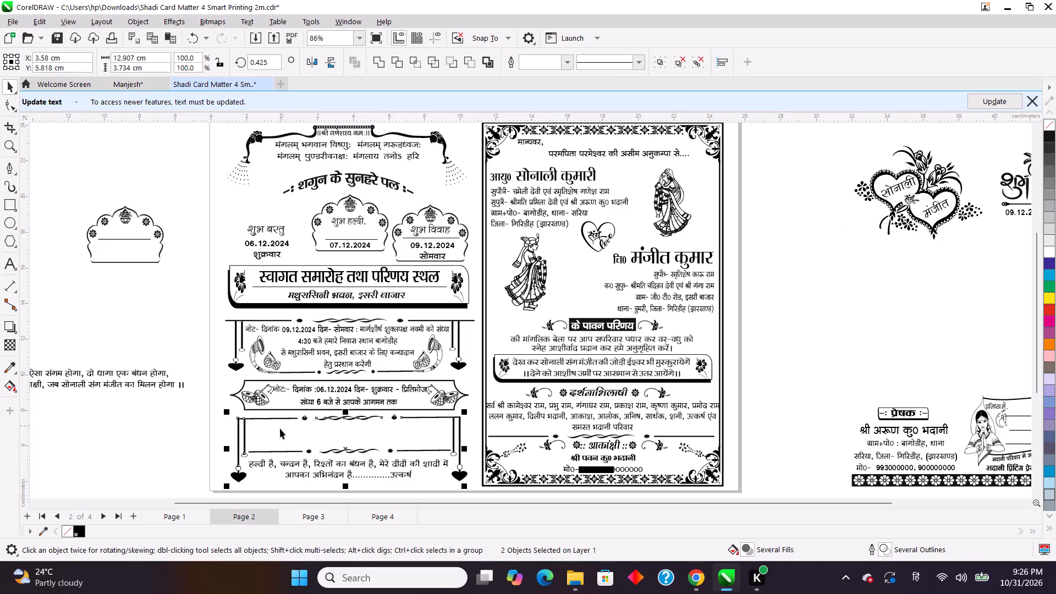
{"action": "left_click", "coordinate": [280, 451], "text": "shift"}
{"action": "left_click", "coordinate": [452, 436], "text": "shift"}
{"action": "right_click", "coordinate": [376, 433]}
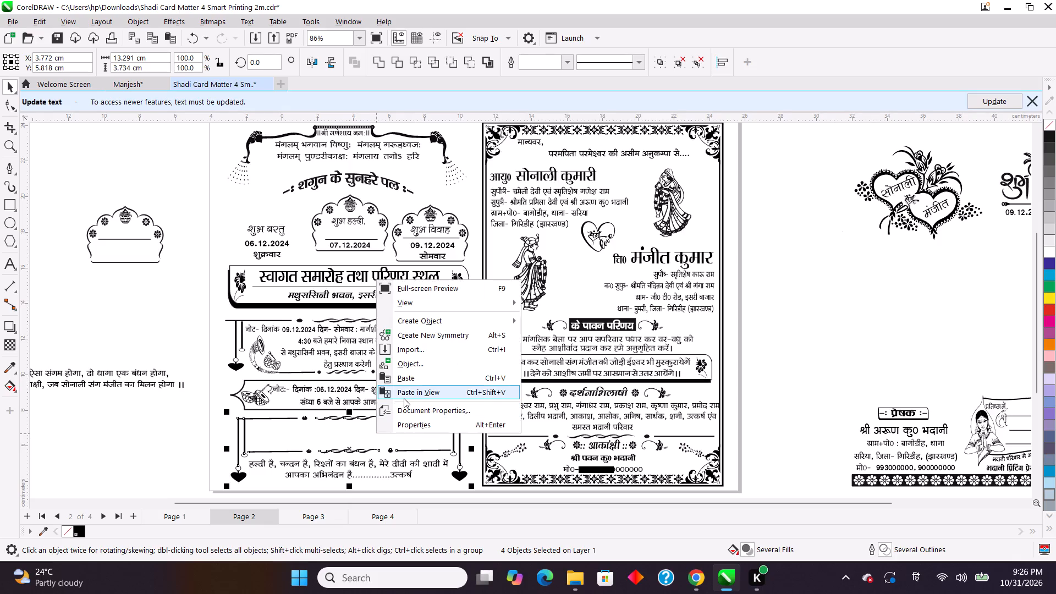
{"action": "left_click", "coordinate": [661, 64]}
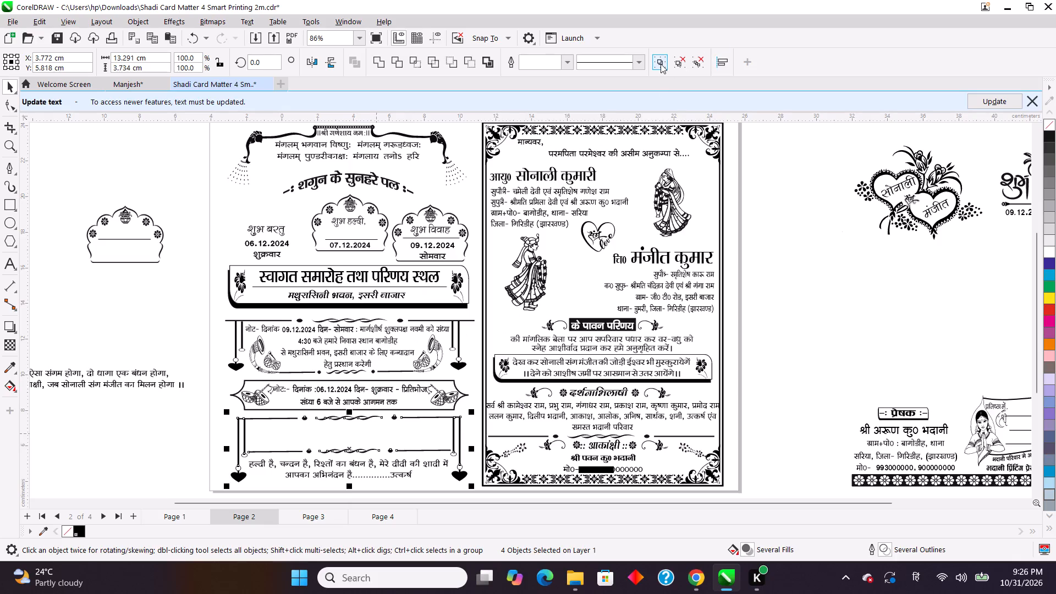
{"action": "left_click", "coordinate": [661, 61]}
Copy the grouped hanging-heart frame and paste it into the Manjesh card.
{"action": "left_click", "coordinate": [354, 443]}
{"action": "left_click", "coordinate": [349, 435]}
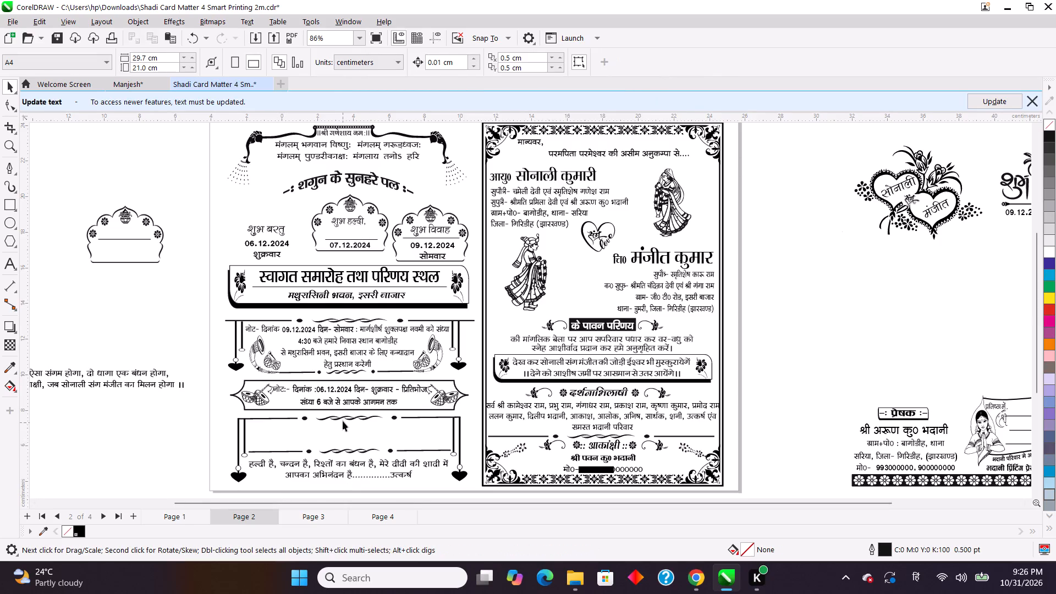
{"action": "left_click", "coordinate": [343, 419]}
{"action": "right_click", "coordinate": [340, 434]}
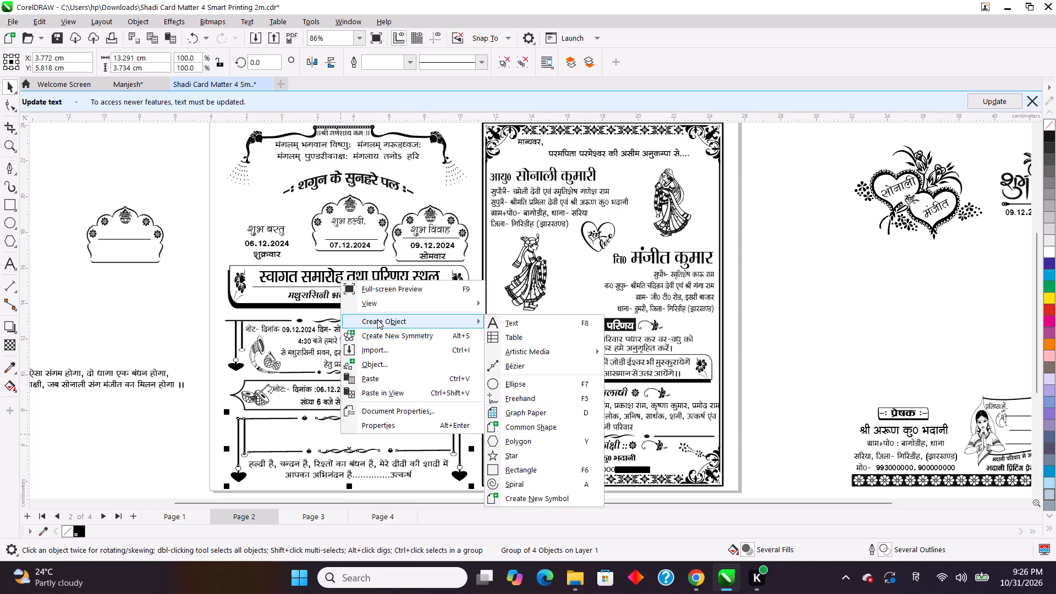
{"action": "left_click", "coordinate": [307, 426]}
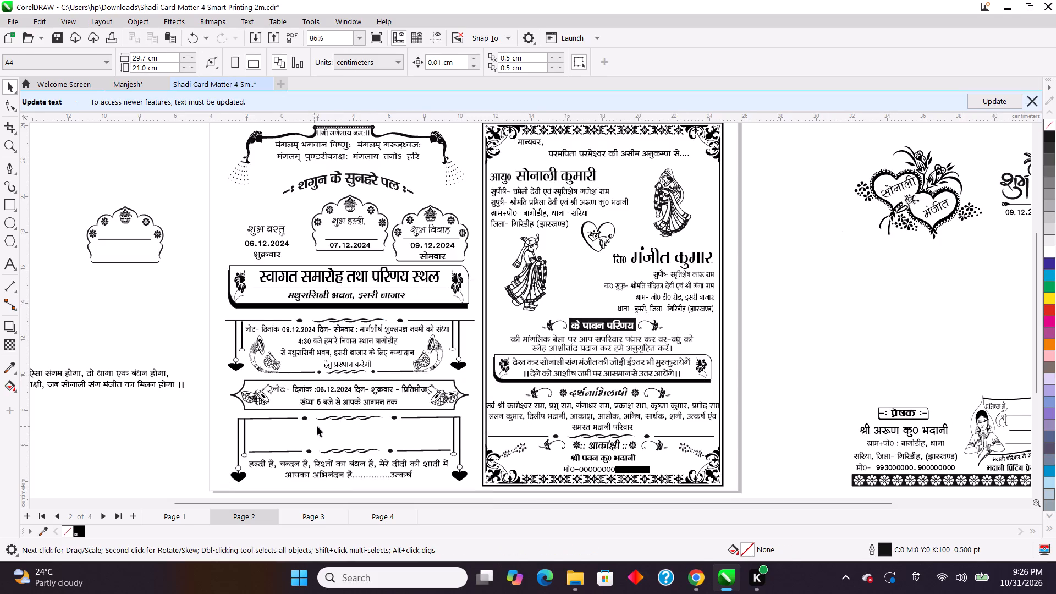
{"action": "left_click", "coordinate": [331, 417]}
{"action": "right_click", "coordinate": [343, 449]}
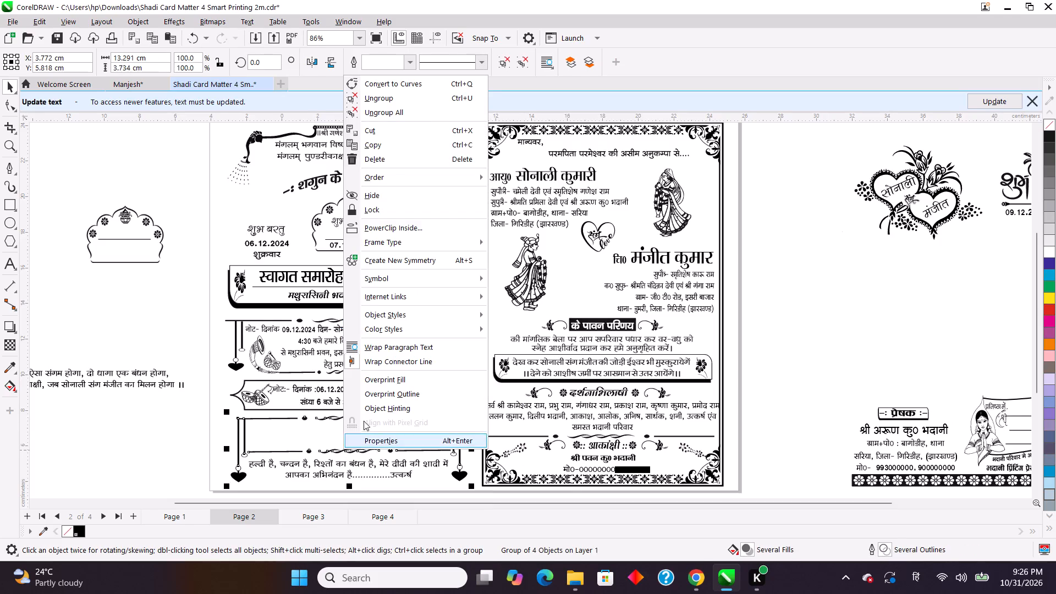
{"action": "left_click", "coordinate": [388, 145]}
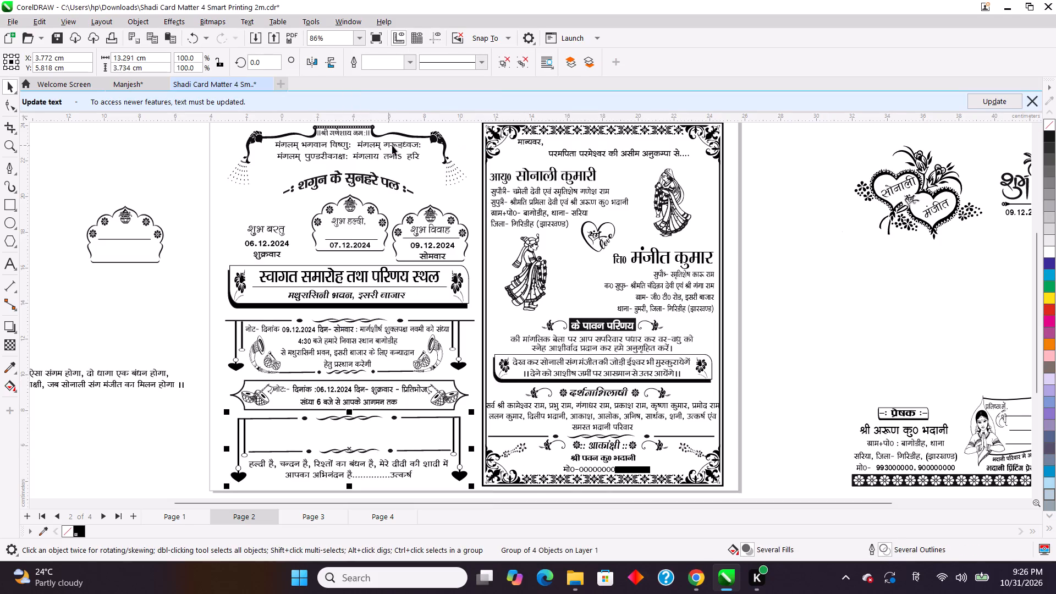
{"action": "left_click", "coordinate": [128, 79]}
{"action": "right_click", "coordinate": [183, 220]}
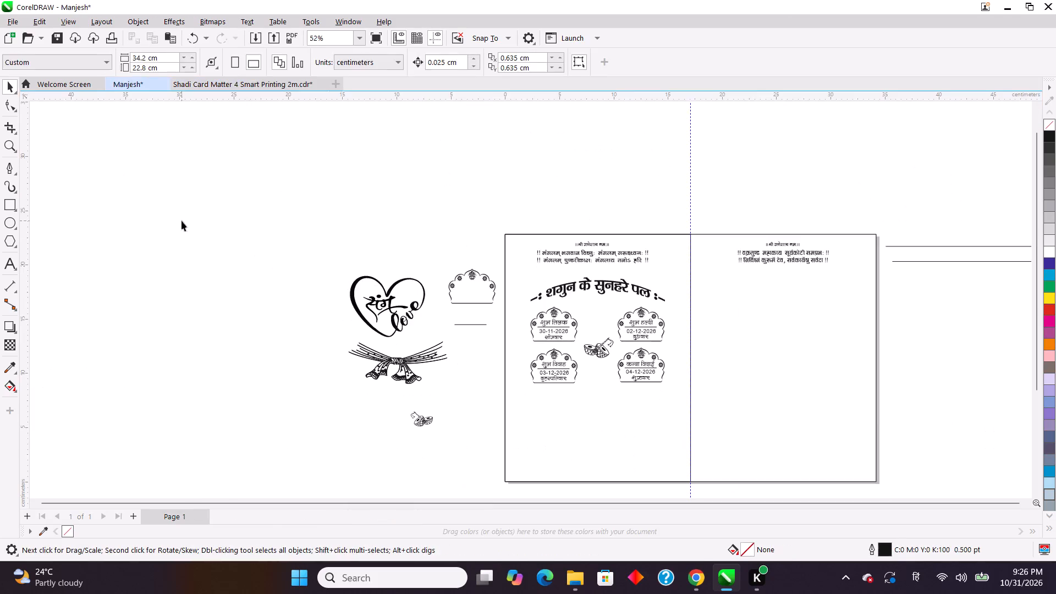
{"action": "left_click", "coordinate": [219, 320]}
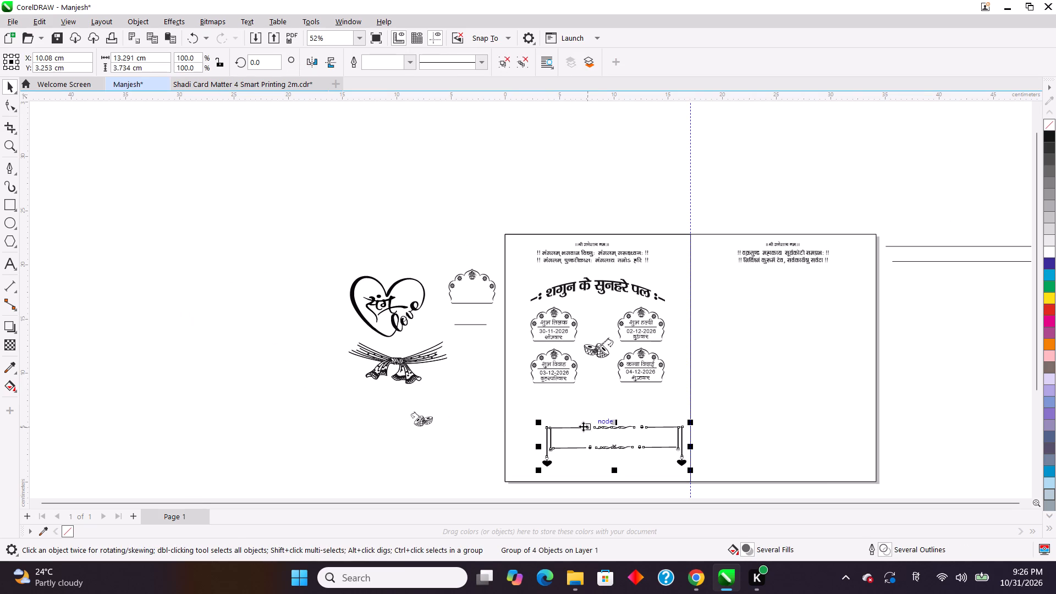
Place the hanging-heart frame below the four ceremony frames, centred horizontally on the left card half at about X 8.55 cm, Y 5.67 cm.
{"action": "left_click_drag", "start_coordinate": [611, 433], "coordinate": [596, 402]}
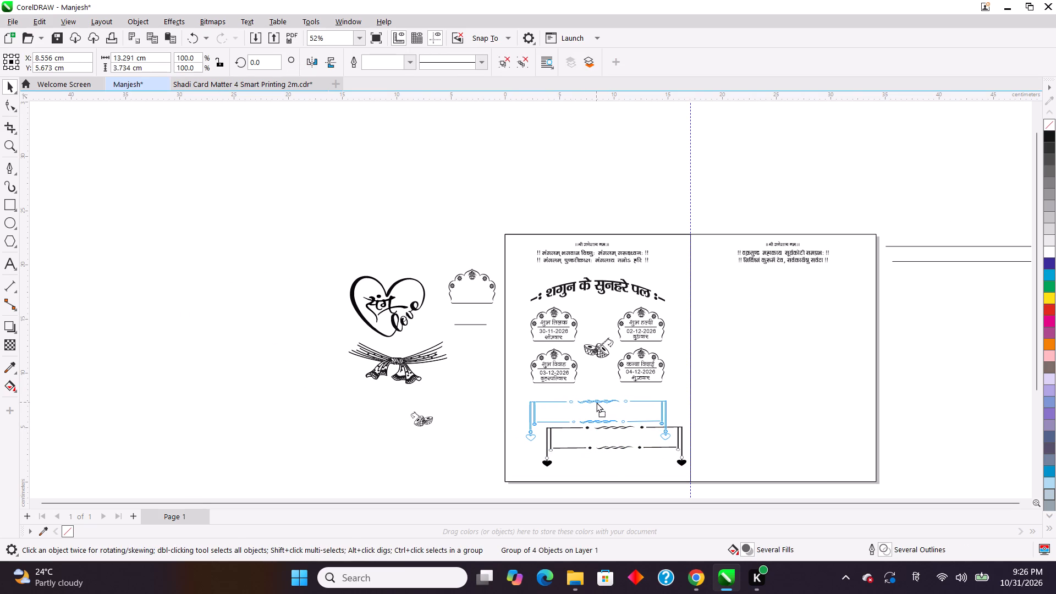
{"action": "left_click_drag", "start_coordinate": [596, 402], "coordinate": [598, 402]}
{"action": "left_click", "coordinate": [415, 445]}
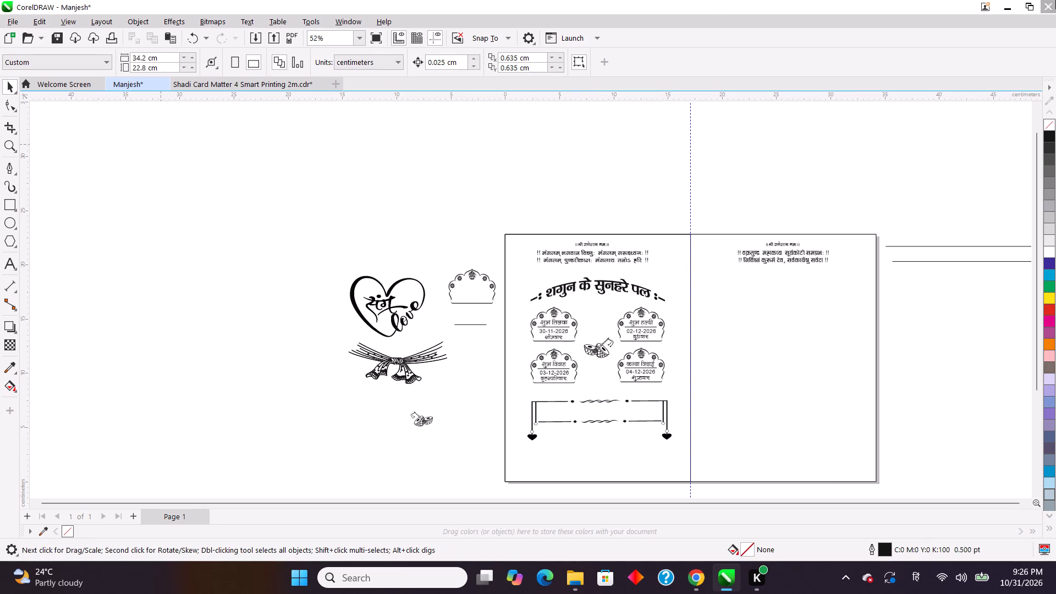
{"action": "left_click", "coordinate": [598, 401]}
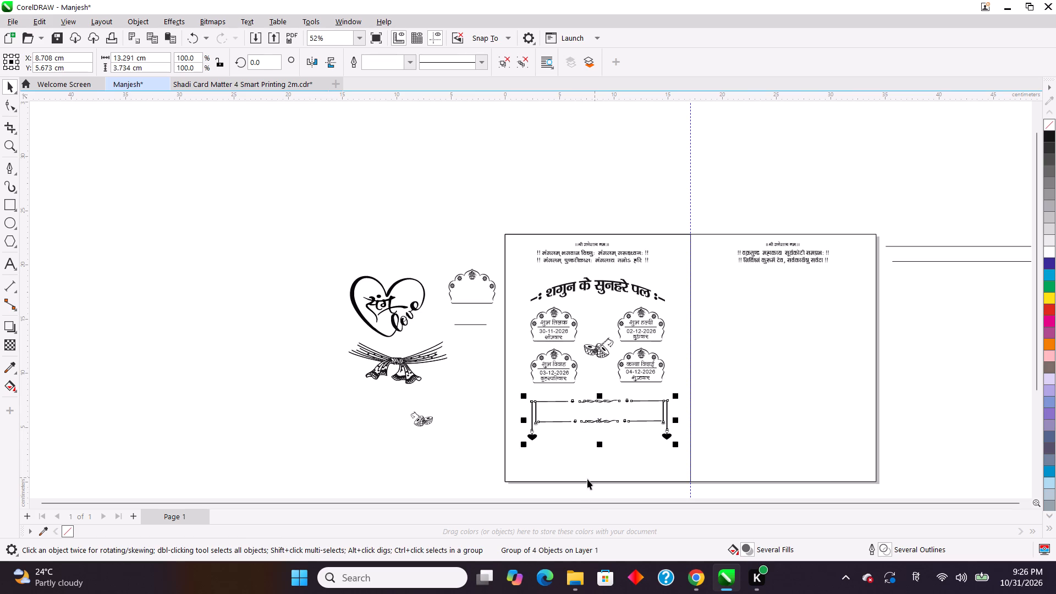
{"action": "left_click", "coordinate": [505, 443], "text": "shift"}
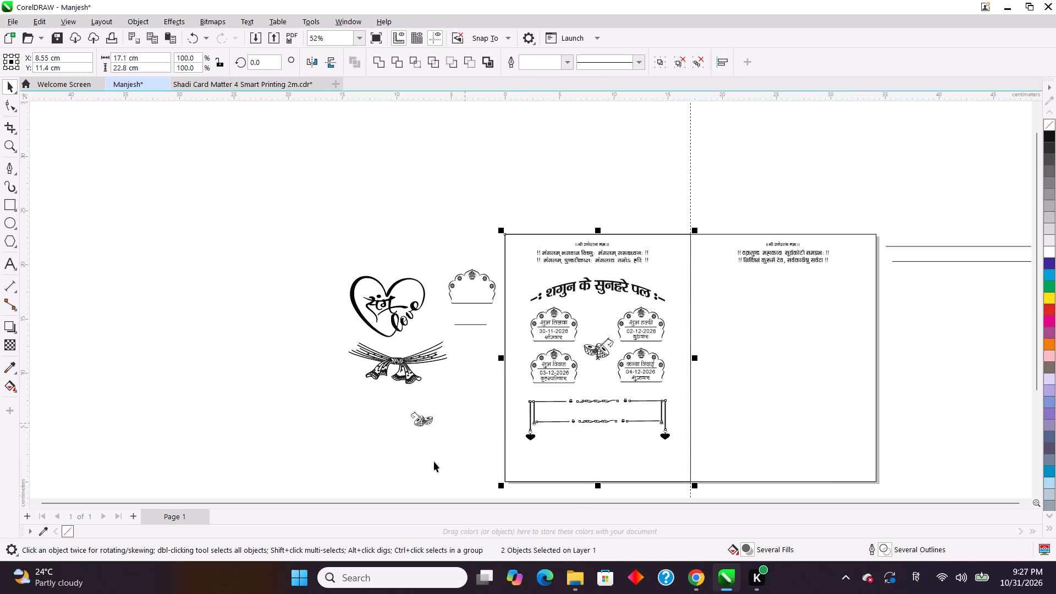
{"action": "left_click", "coordinate": [435, 460]}
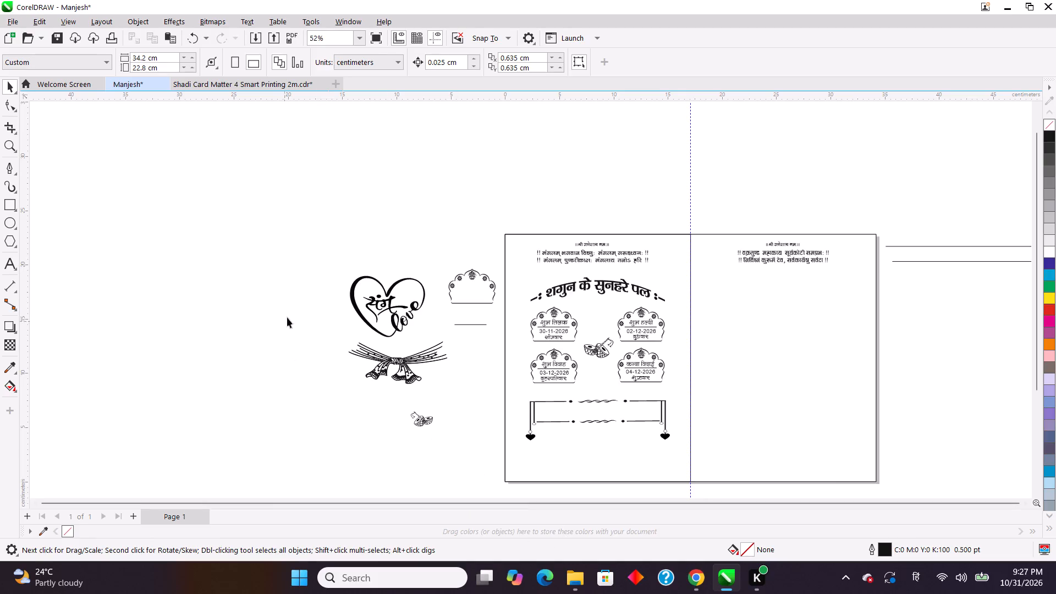
Copy the two-line haldi-chandan verse from the bottom of Shadi Card Matter 4 page 2 into the Manjesh card's hanging-heart frame.
{"action": "left_click", "coordinate": [235, 78]}
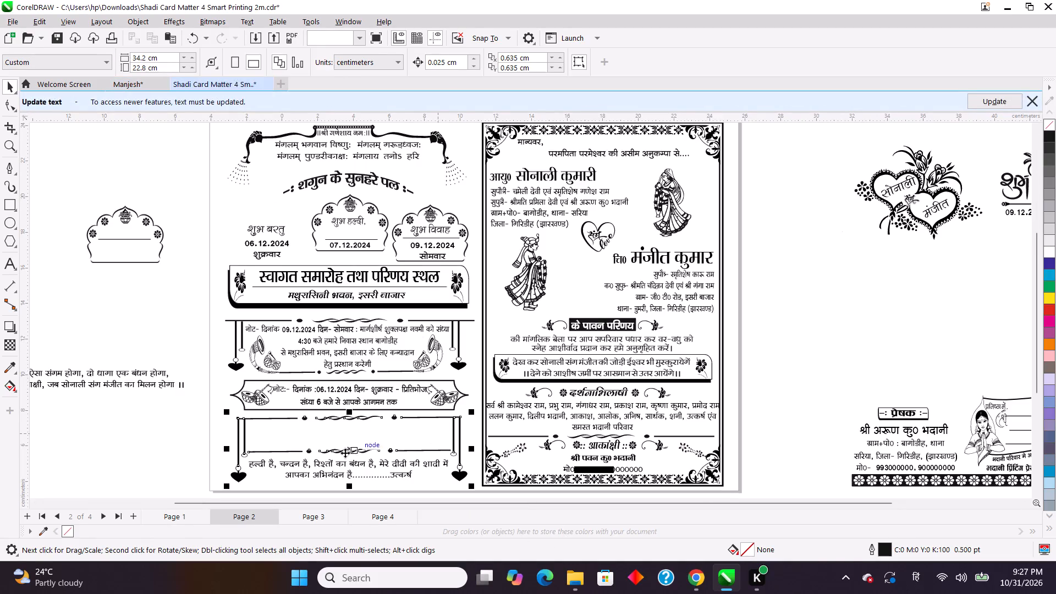
{"action": "left_click", "coordinate": [332, 464]}
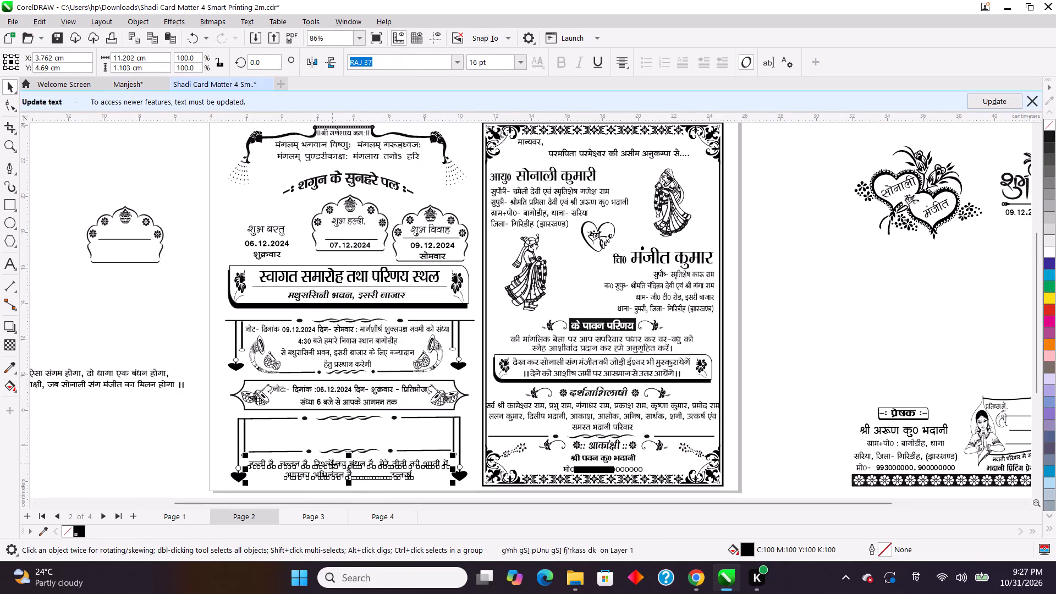
{"action": "right_click", "coordinate": [332, 464]}
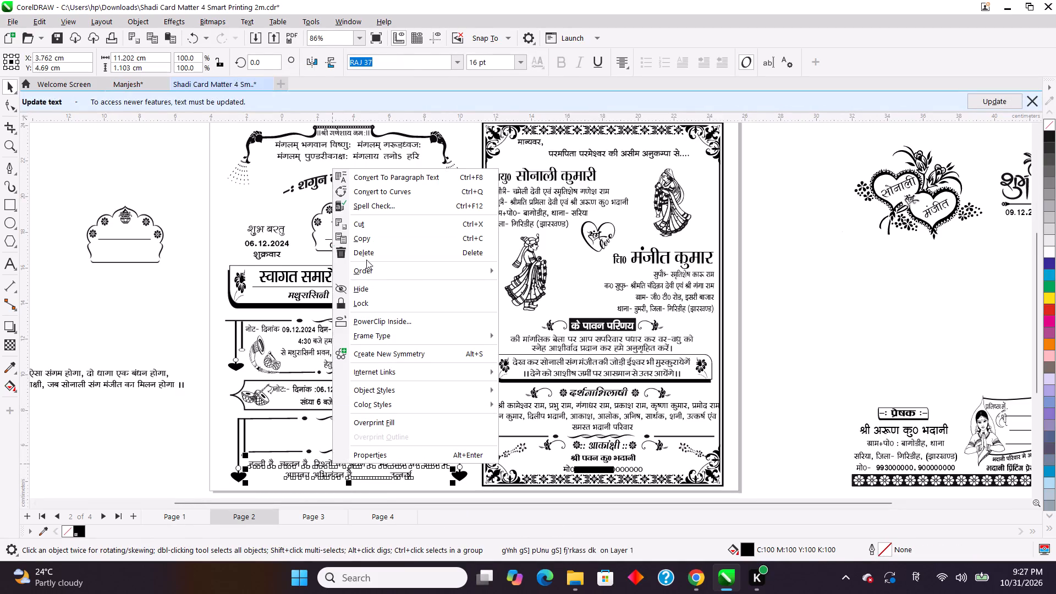
{"action": "left_click", "coordinate": [366, 239]}
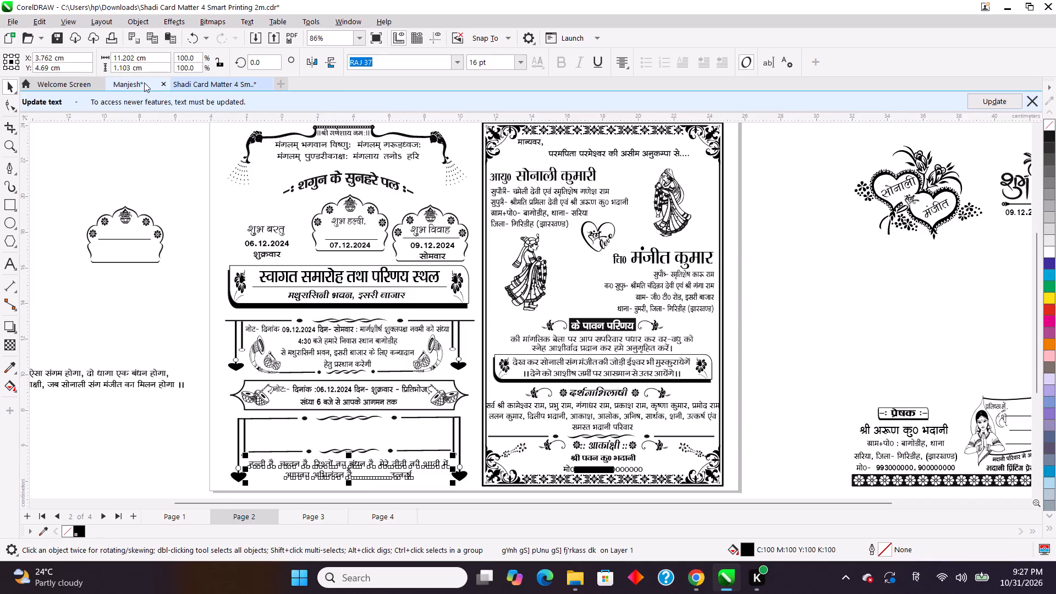
{"action": "left_click", "coordinate": [144, 82]}
{"action": "right_click", "coordinate": [265, 355]}
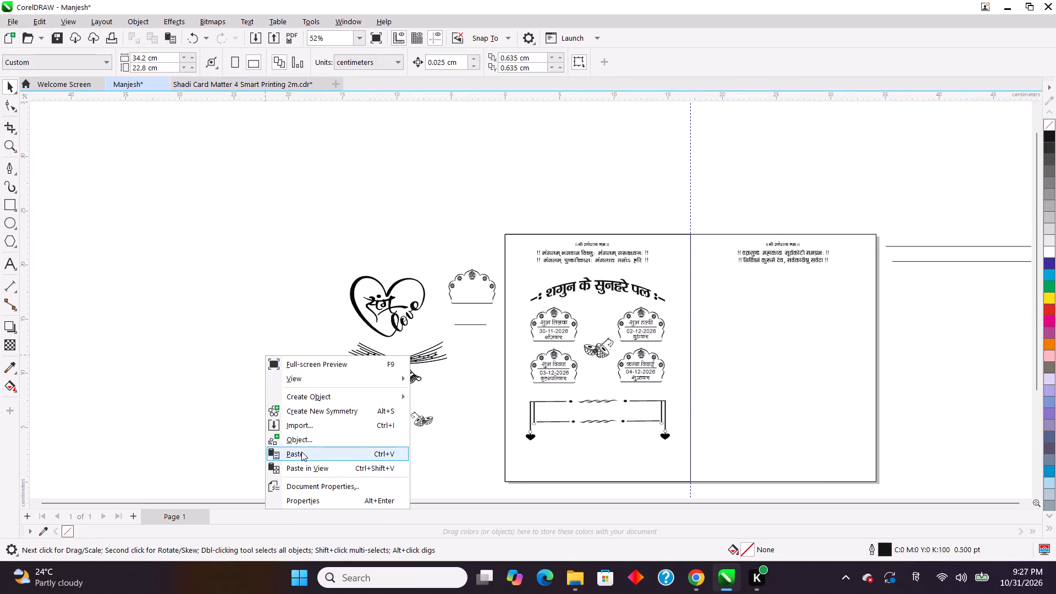
{"action": "left_click", "coordinate": [301, 452]}
{"action": "left_click_drag", "start_coordinate": [616, 458], "coordinate": [602, 411]}
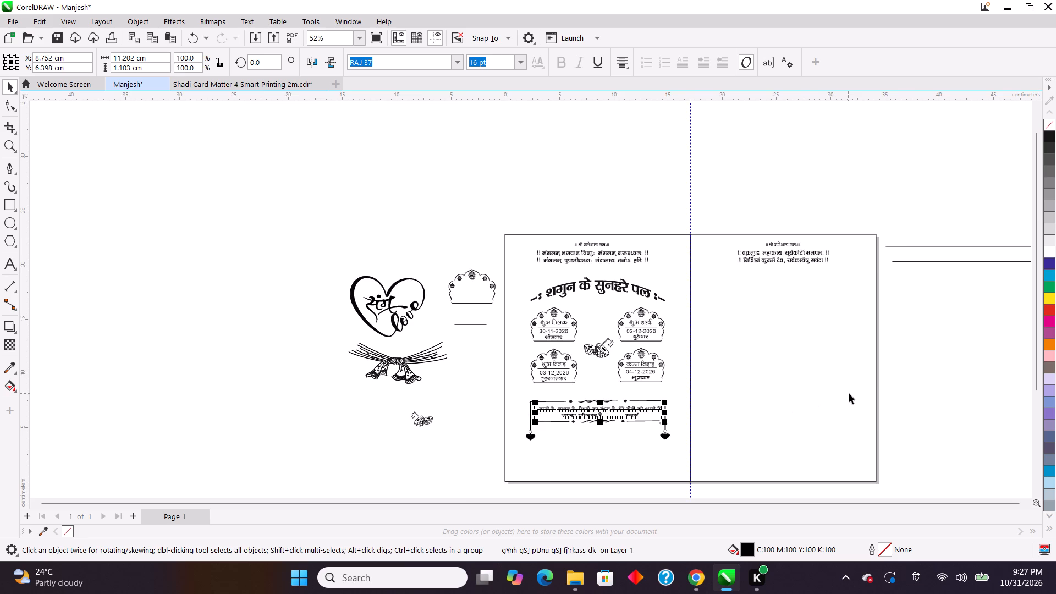
Enlarge the hanging-heart frame proportionally about its centre to about 14.3 cm wide and 4.0 cm high around the verse.
{"action": "key", "text": "ctrl+plus"}
{"action": "key", "text": "ctrl+plus"}
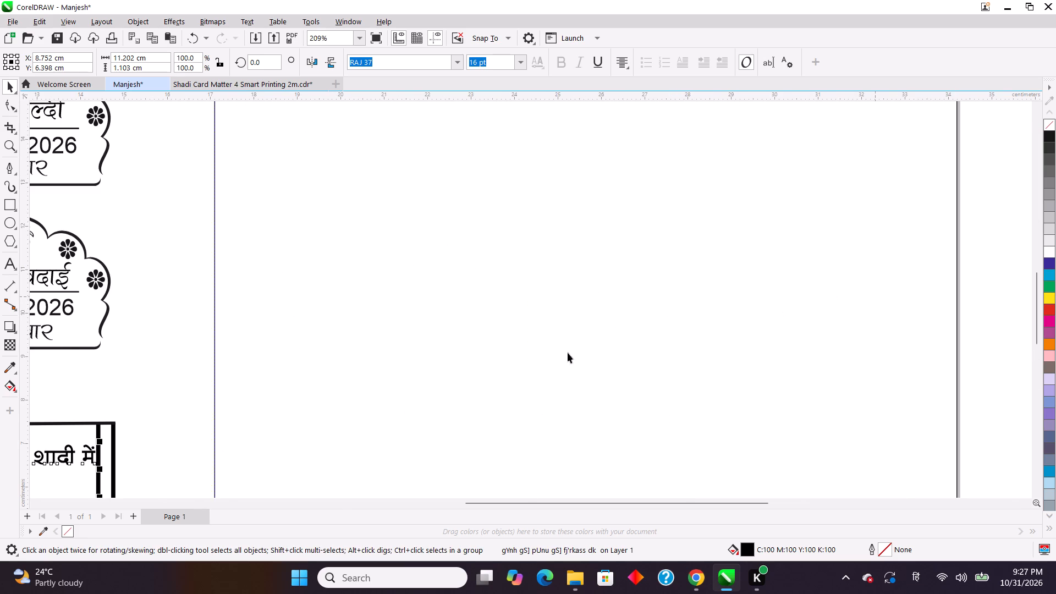
{"action": "scroll", "coordinate": [570, 351], "scroll_direction": "down", "scroll_amount": 7}
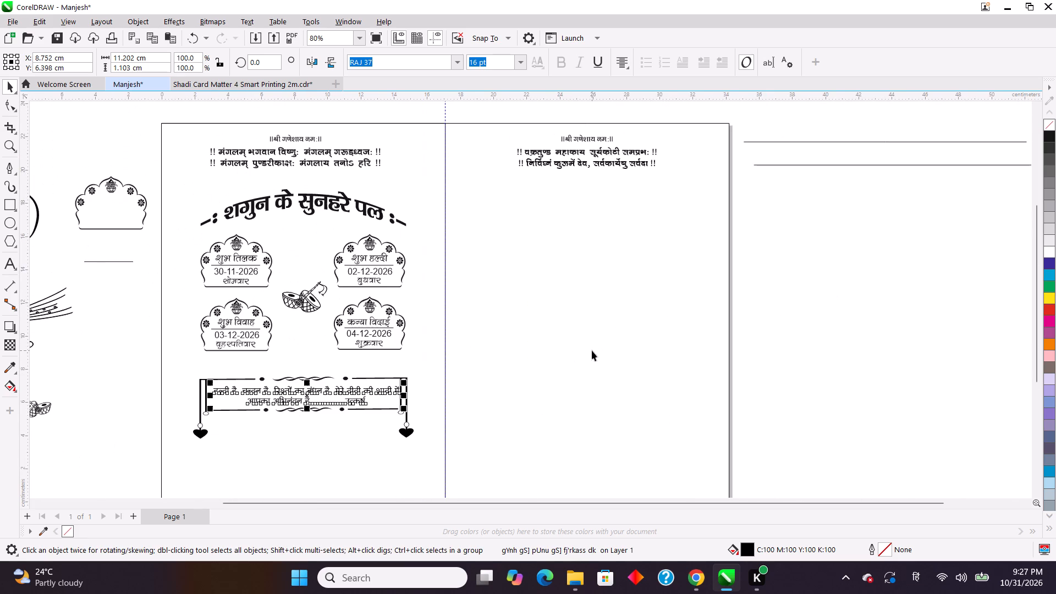
{"action": "left_click_drag", "start_coordinate": [492, 502], "coordinate": [401, 522]}
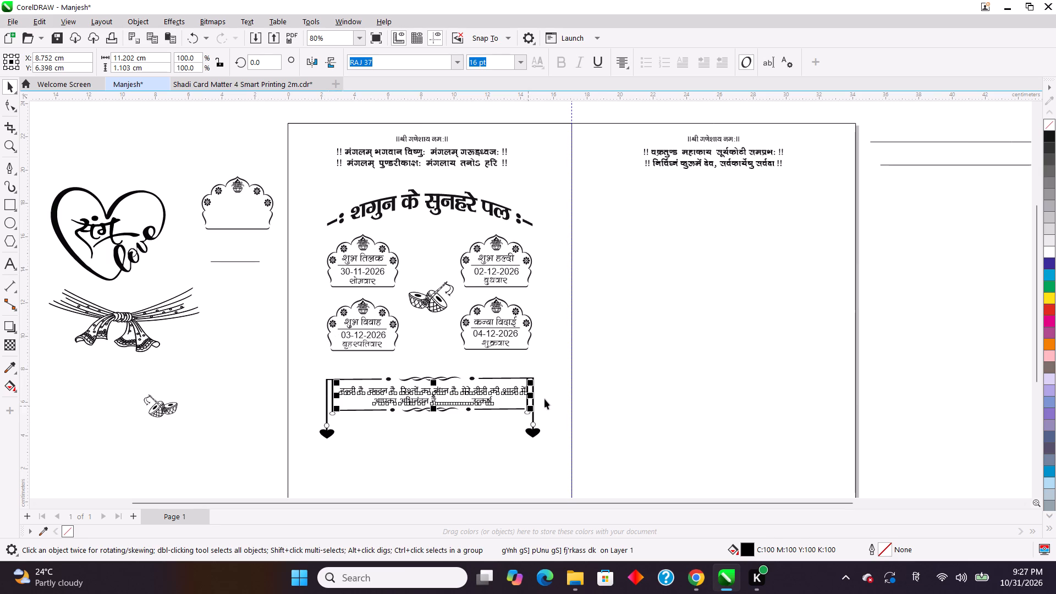
{"action": "left_click", "coordinate": [226, 444]}
{"action": "left_click", "coordinate": [329, 400]}
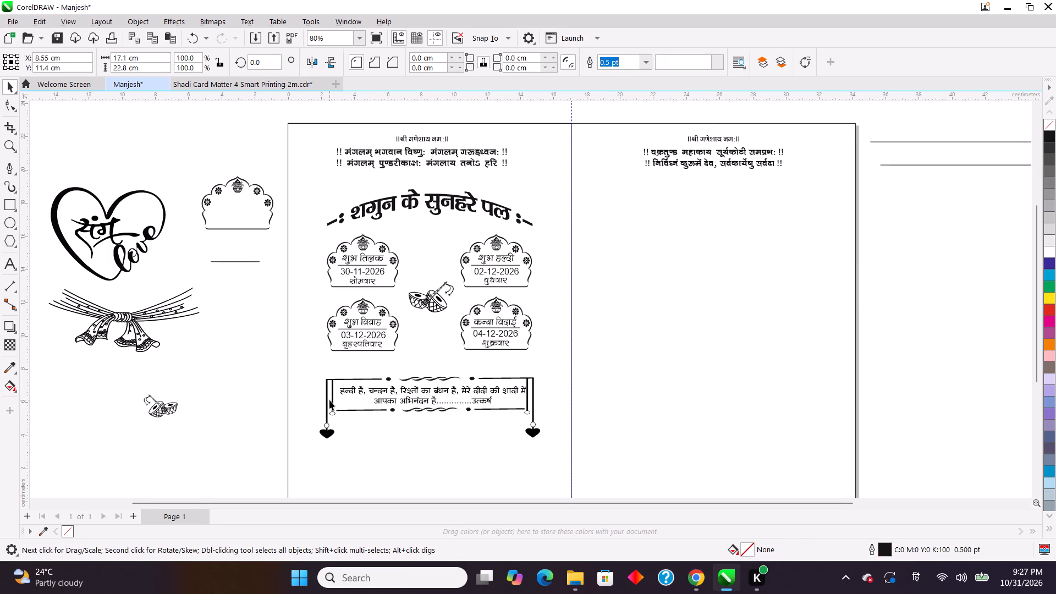
{"action": "left_click", "coordinate": [234, 430]}
{"action": "left_click", "coordinate": [327, 415]}
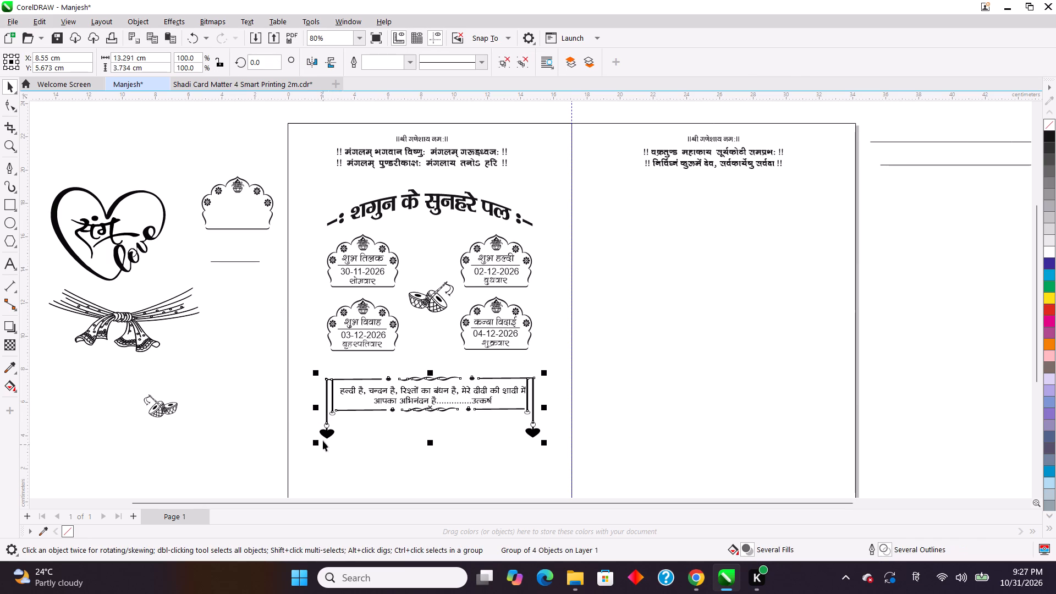
{"action": "left_click_drag", "start_coordinate": [315, 442], "coordinate": [309, 442], "text": "shift"}
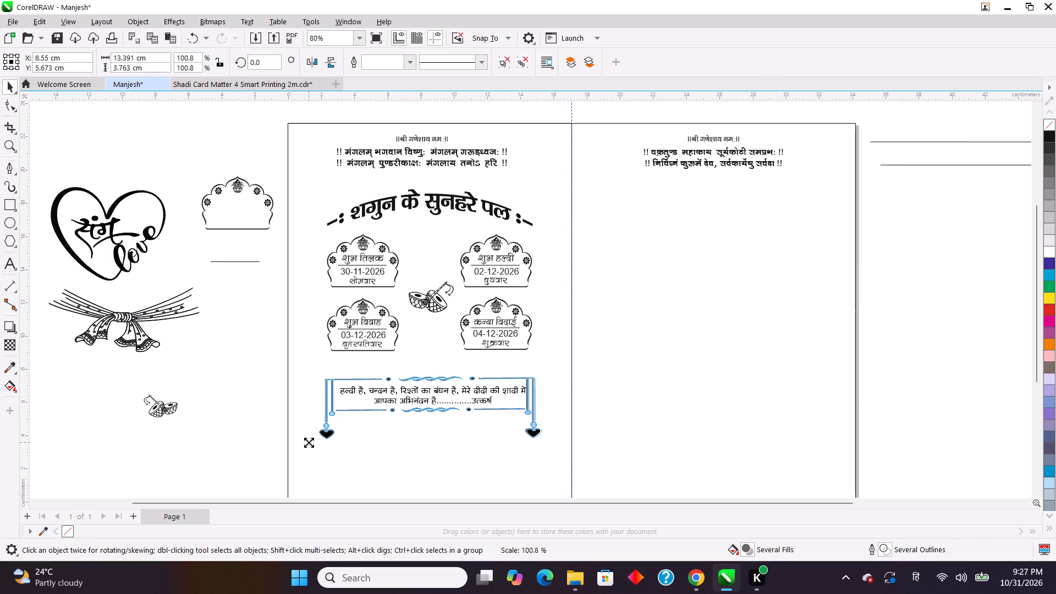
{"action": "left_click_drag", "start_coordinate": [309, 442], "coordinate": [304, 444], "text": "shift"}
{"action": "left_click", "coordinate": [248, 454]}
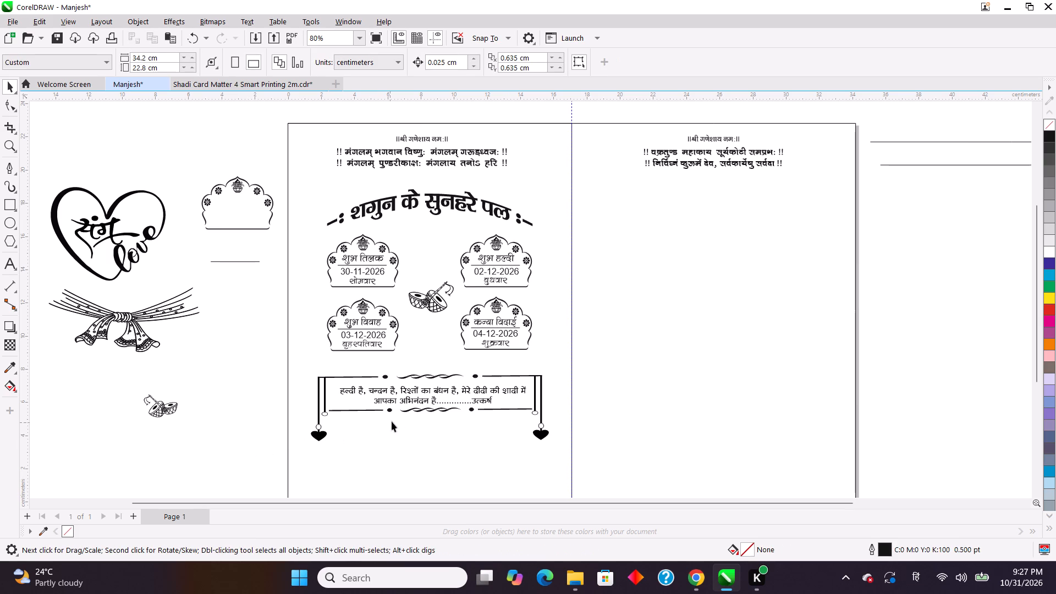
Centre the haldi-chandan verse horizontally in the hanging-heart frame and nudge it up to about X 8.55 cm, Y 6.45 cm.
{"action": "key", "text": "ctrl+plus"}
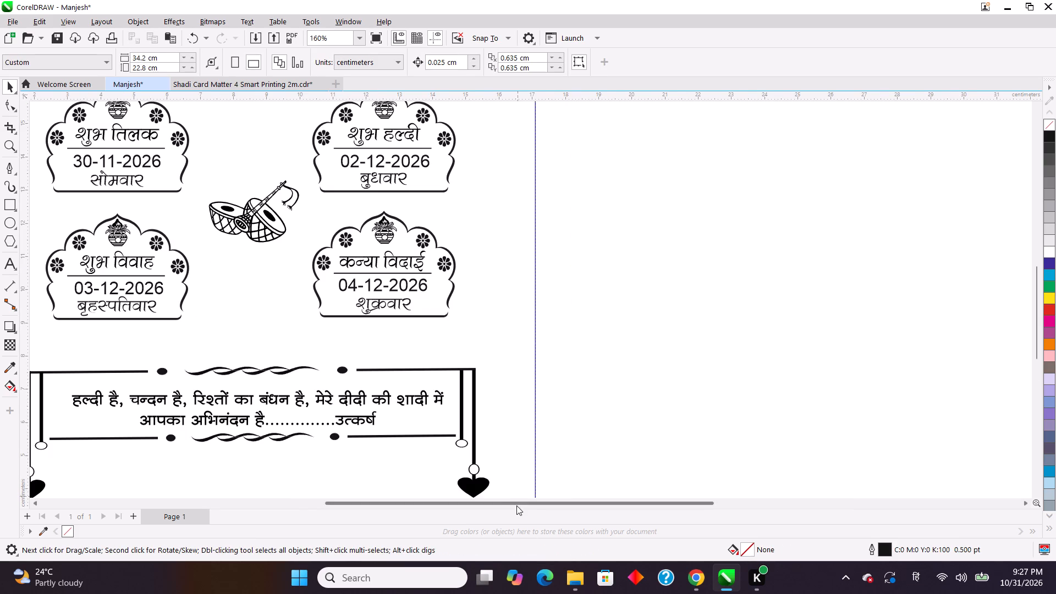
{"action": "left_click_drag", "start_coordinate": [516, 505], "coordinate": [402, 527]}
{"action": "left_click", "coordinate": [503, 402]}
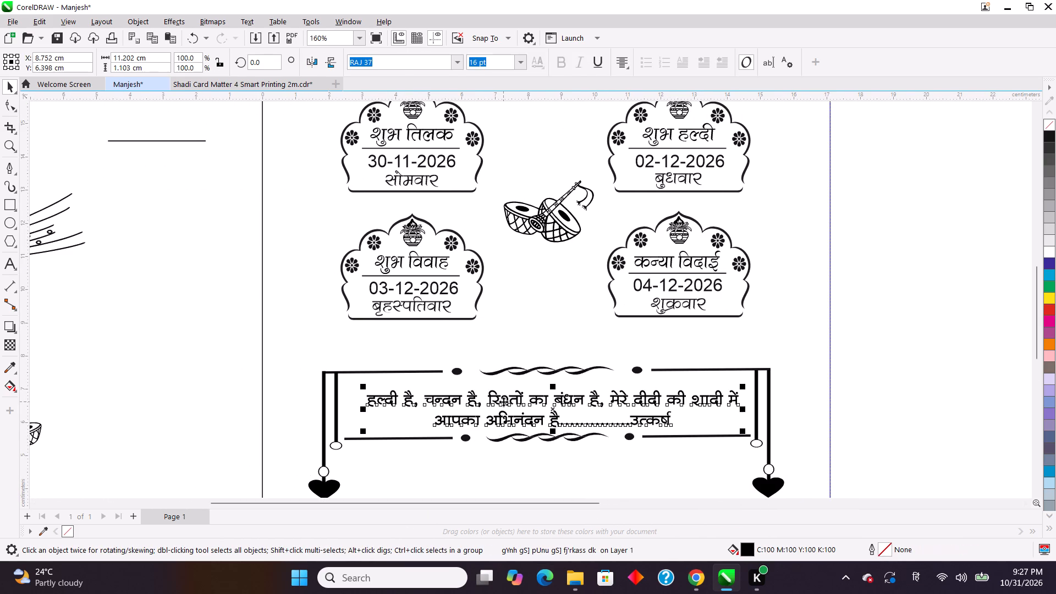
{"action": "left_click", "coordinate": [509, 370], "text": "shift"}
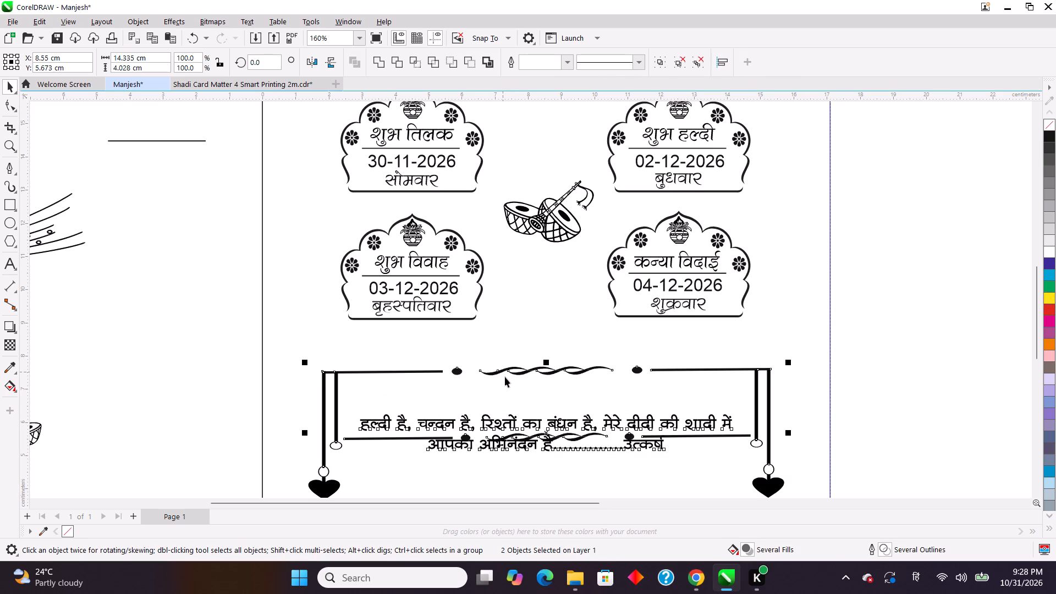
{"action": "key", "text": "ctrl+z"}
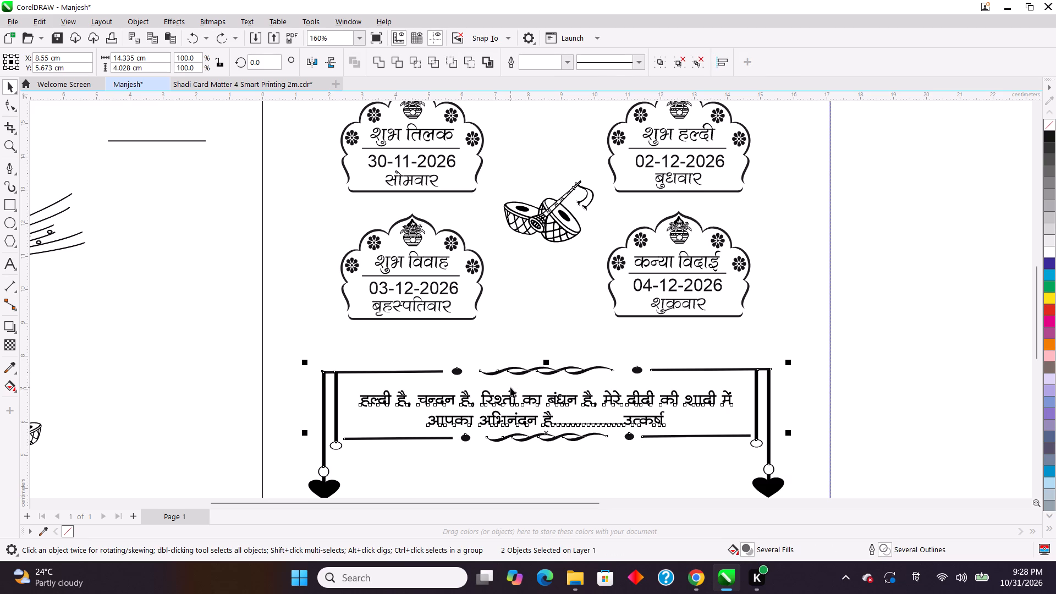
{"action": "left_click", "coordinate": [205, 416]}
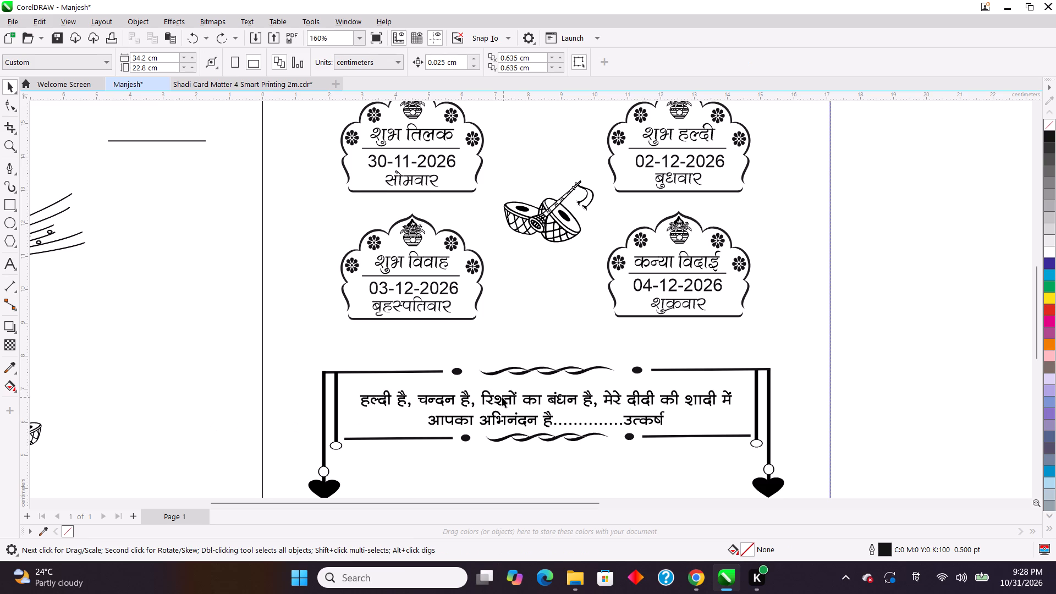
{"action": "left_click", "coordinate": [505, 395]}
{"action": "key", "text": "Up"}
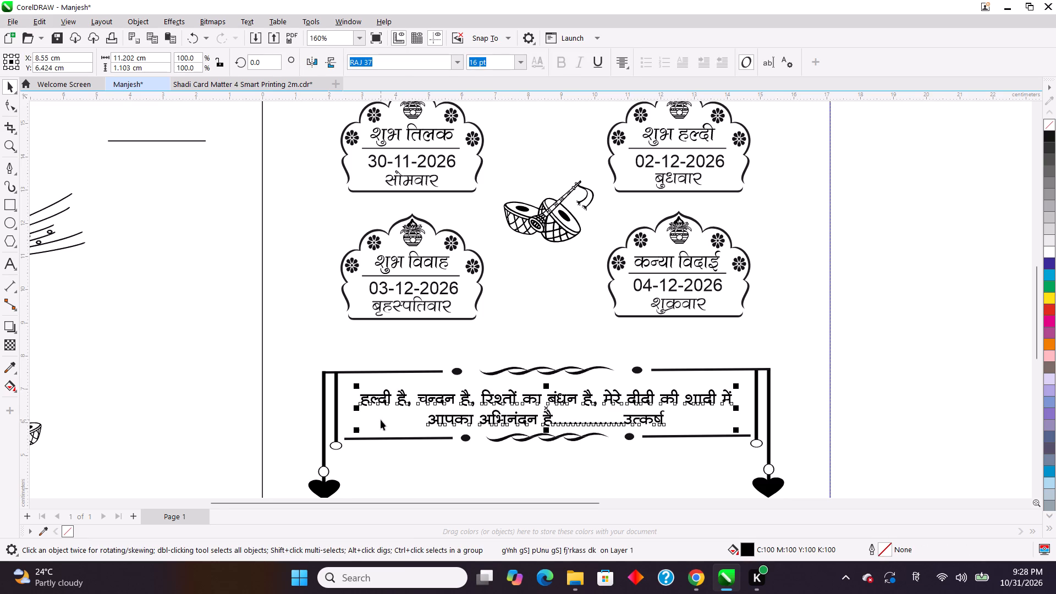
{"action": "key", "text": "Up"}
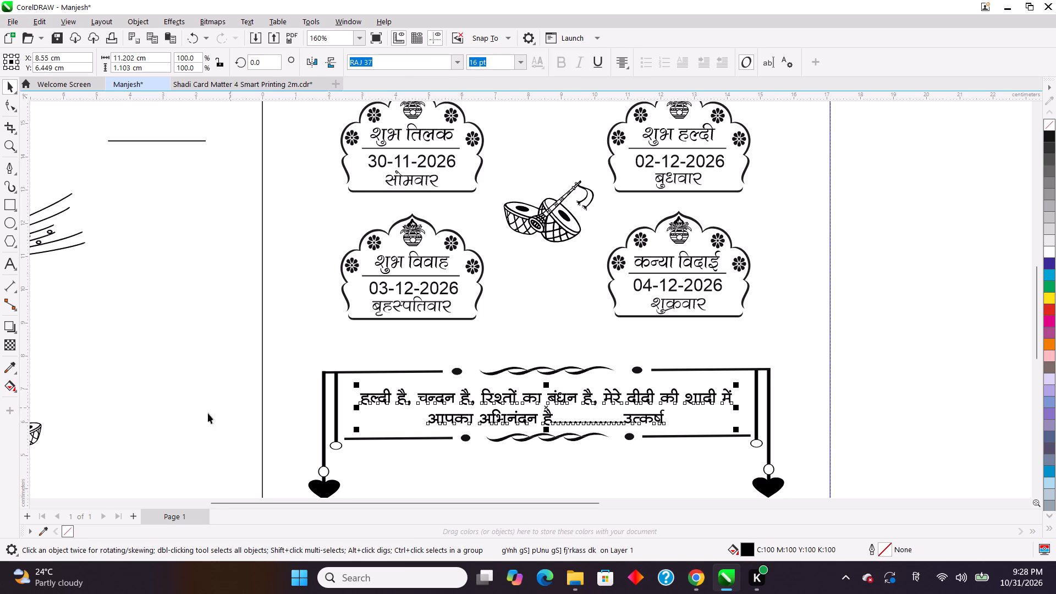
{"action": "left_click", "coordinate": [195, 417]}
In Chrome's Unicode to KrutiDev converter, replace the source text with मासी and copy the converted output.
{"action": "scroll", "coordinate": [685, 395], "scroll_direction": "down", "scroll_amount": 4}
{"action": "scroll", "coordinate": [799, 378], "scroll_direction": "down", "scroll_amount": 2}
{"action": "scroll", "coordinate": [805, 376], "scroll_direction": "up", "scroll_amount": 5}
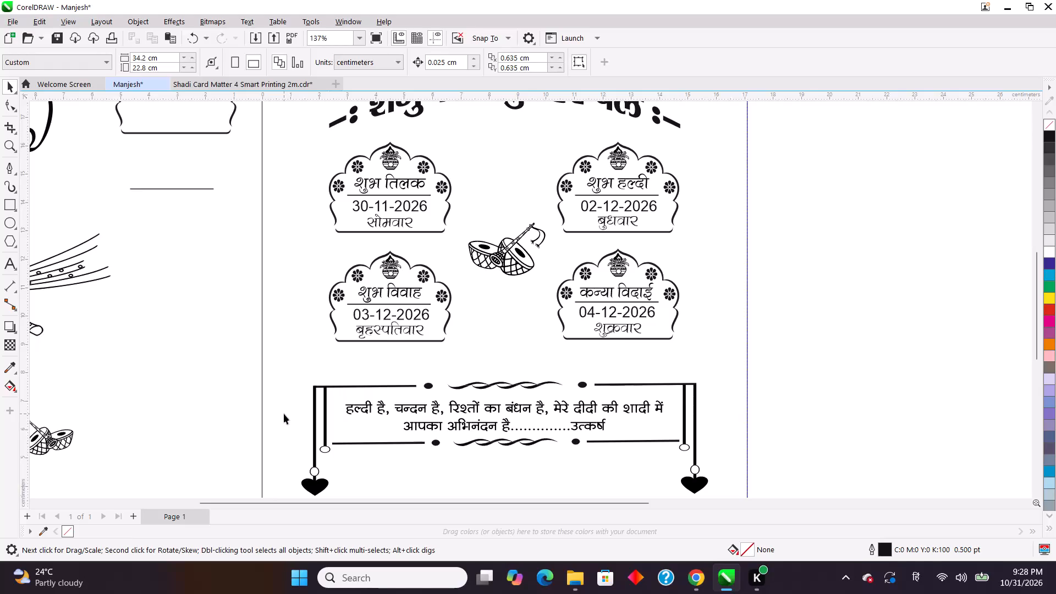
{"action": "left_click", "coordinate": [12, 263]}
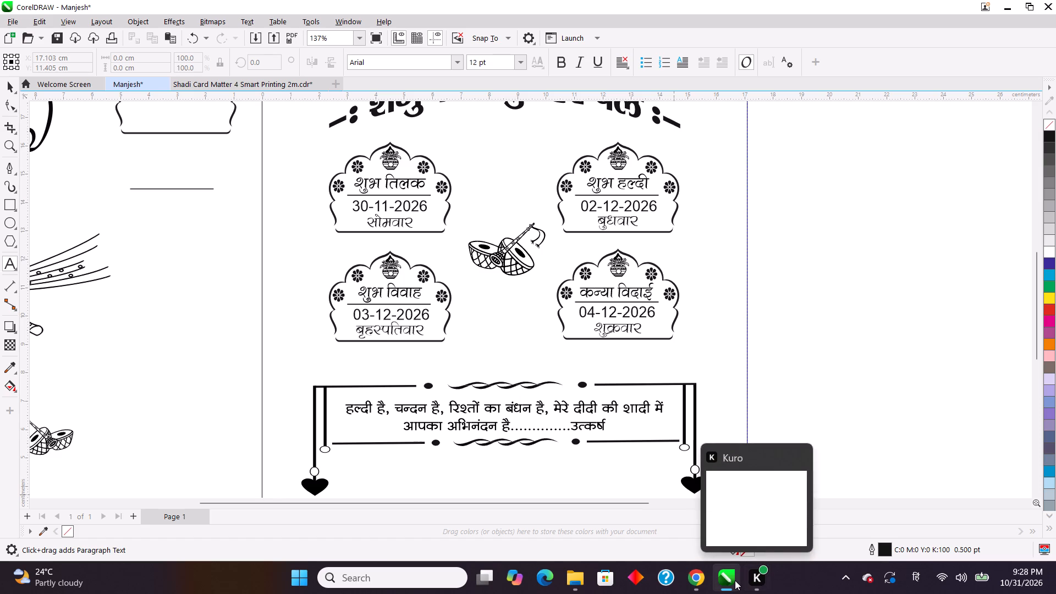
{"action": "left_click", "coordinate": [698, 579]}
{"action": "left_click_drag", "start_coordinate": [238, 346], "coordinate": [111, 362]}
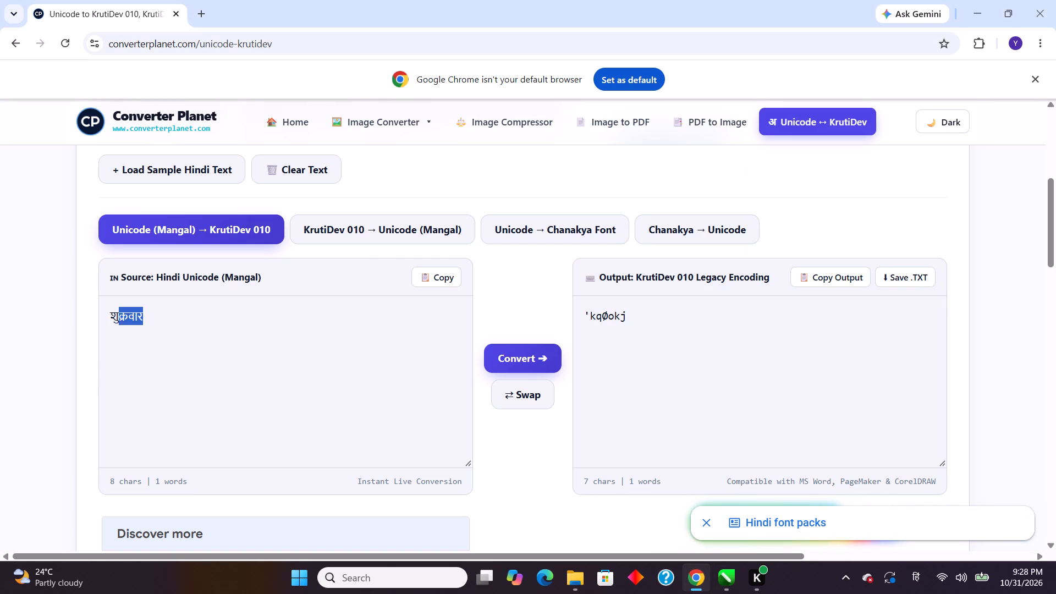
{"action": "left_click_drag", "start_coordinate": [111, 362], "coordinate": [77, 373]}
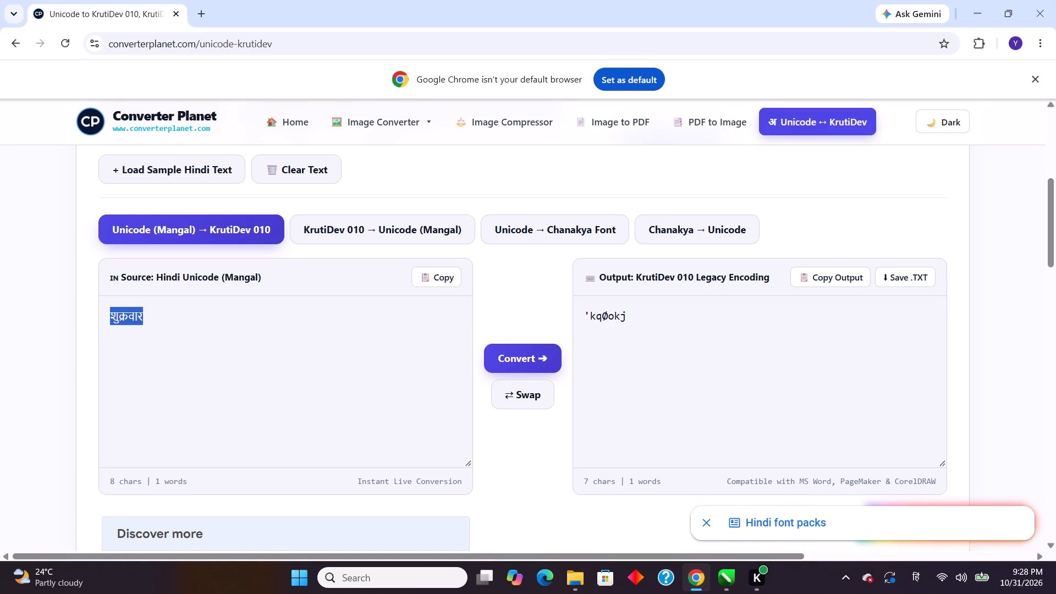
{"action": "type", "text": "मा"}
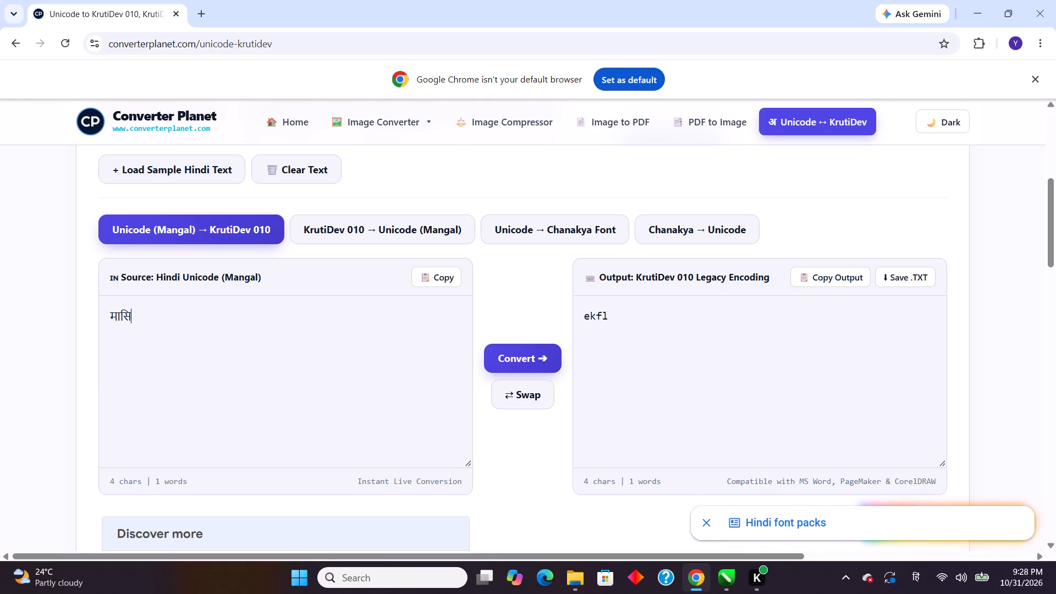
{"action": "key", "text": "BackSpace"}
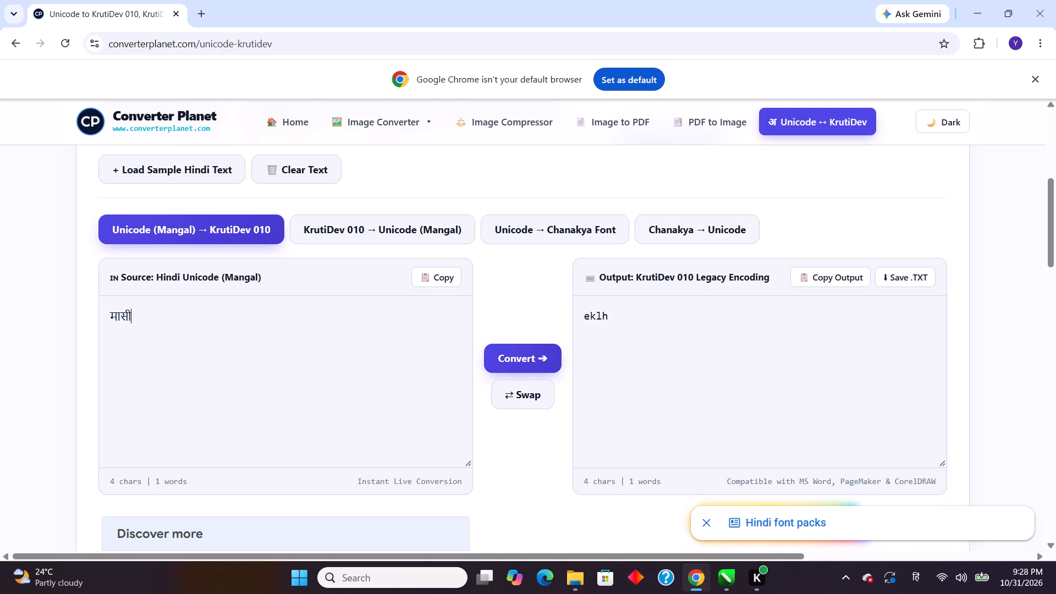
{"action": "left_click", "coordinate": [845, 280]}
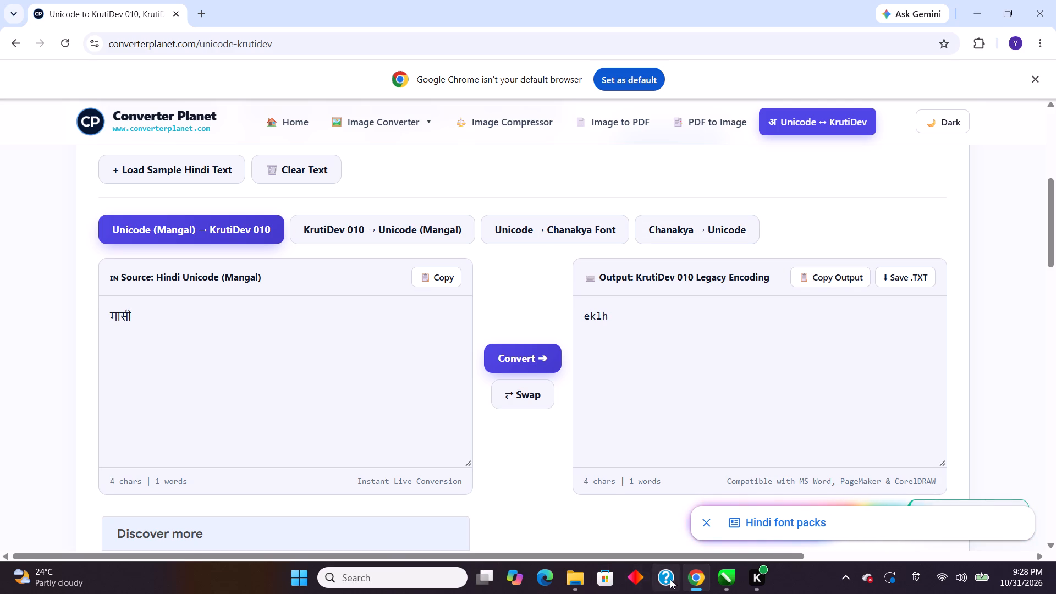
Back in CorelDRAW, replace the word दीदी in the verse's first line with the converted मासी.
{"action": "left_click", "coordinate": [730, 577]}
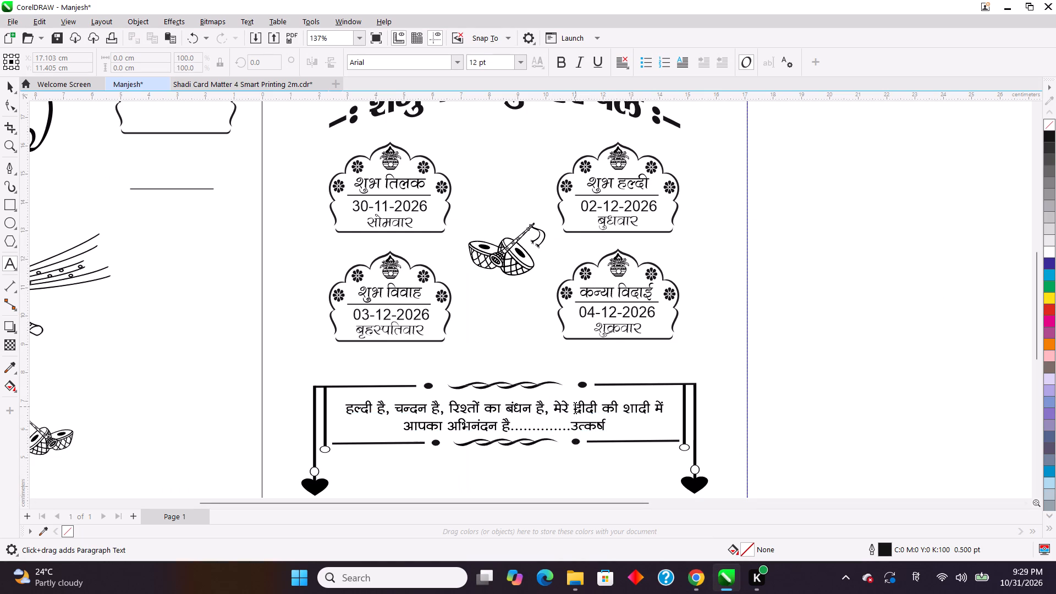
{"action": "left_click_drag", "start_coordinate": [575, 406], "coordinate": [598, 409]}
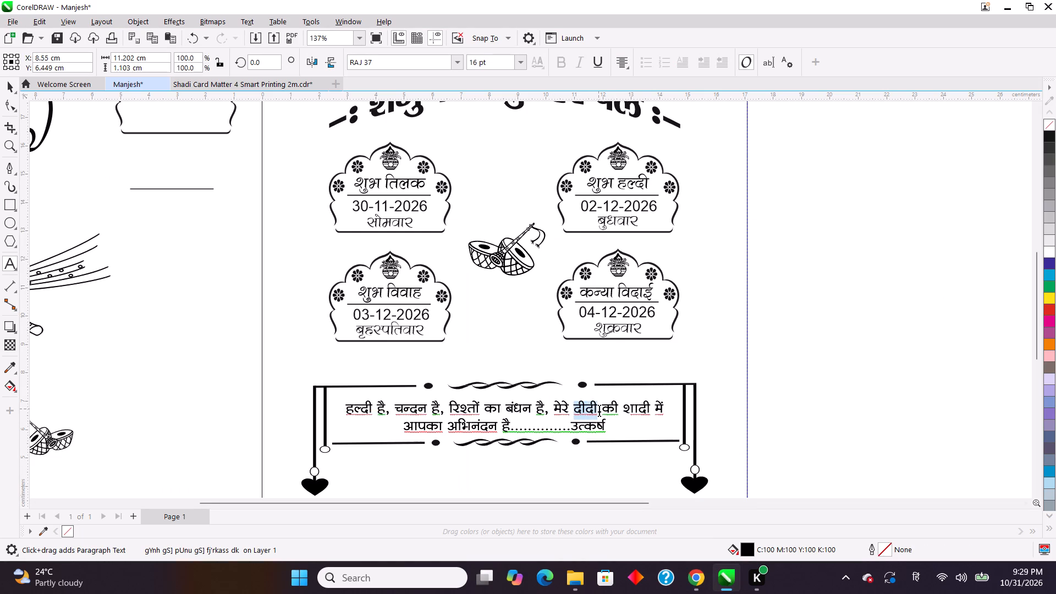
{"action": "key", "text": "ctrl+v"}
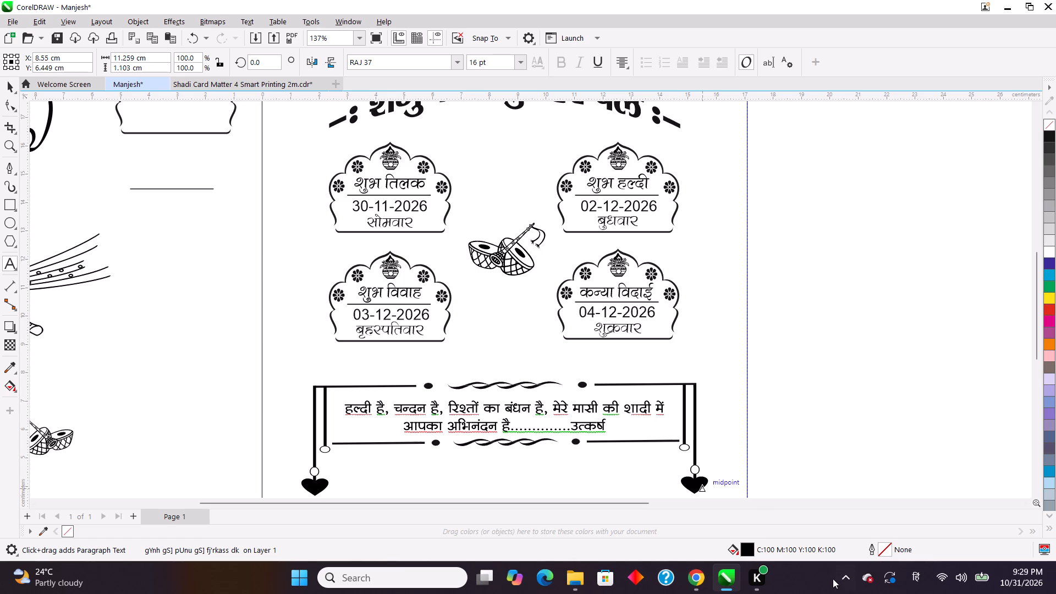
In Chrome's KrutiDev converter, replace the source text with "आरध्या, आन्नया" and copy the converted output.
{"action": "left_click", "coordinate": [697, 578]}
{"action": "left_click_drag", "start_coordinate": [177, 350], "coordinate": [100, 350]}
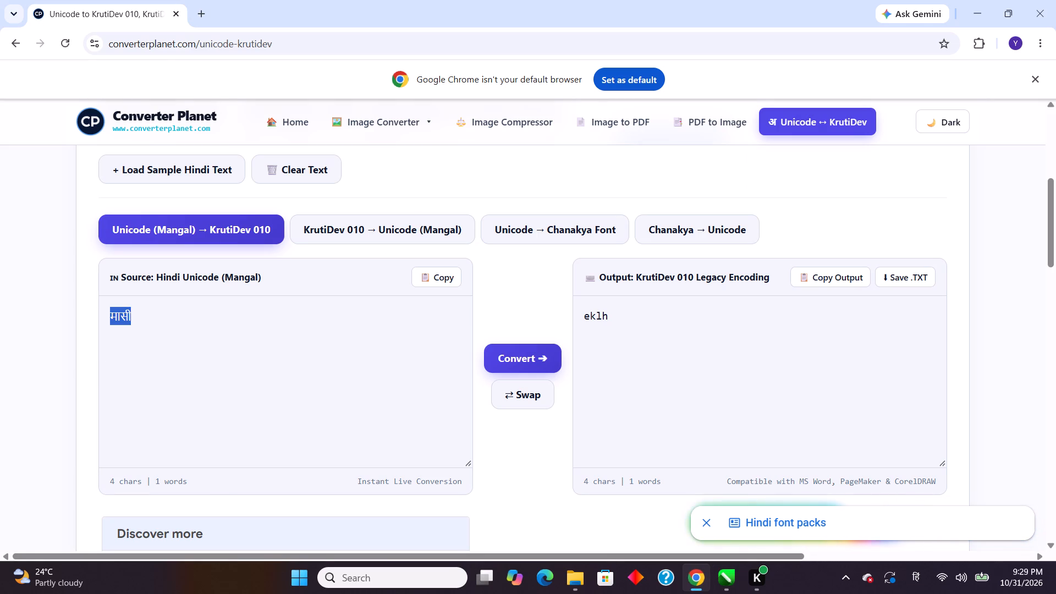
{"action": "left_click_drag", "start_coordinate": [100, 350], "coordinate": [96, 351]}
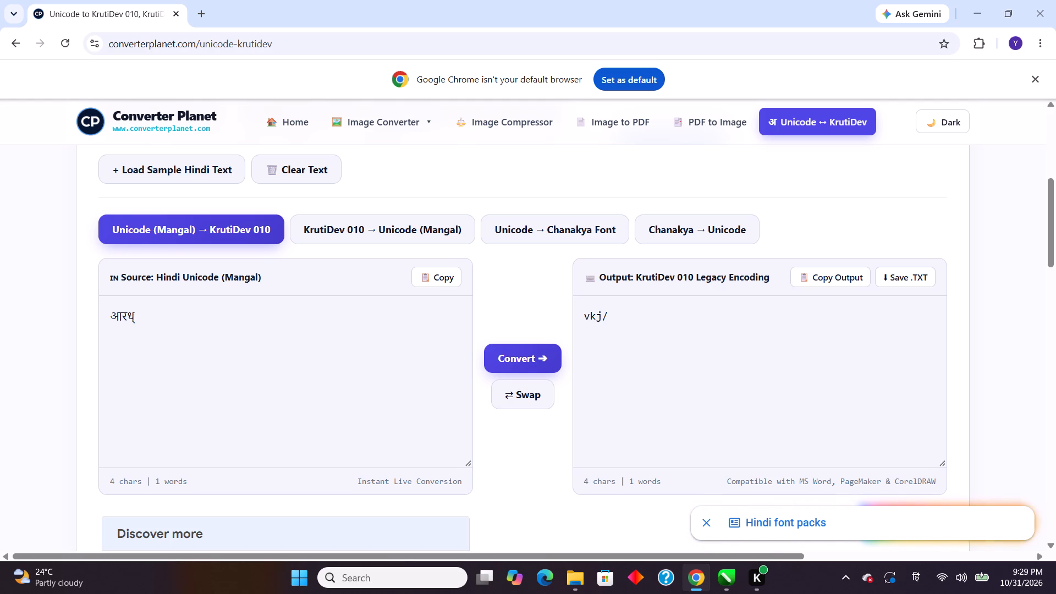
{"action": "type", "text": "या"}
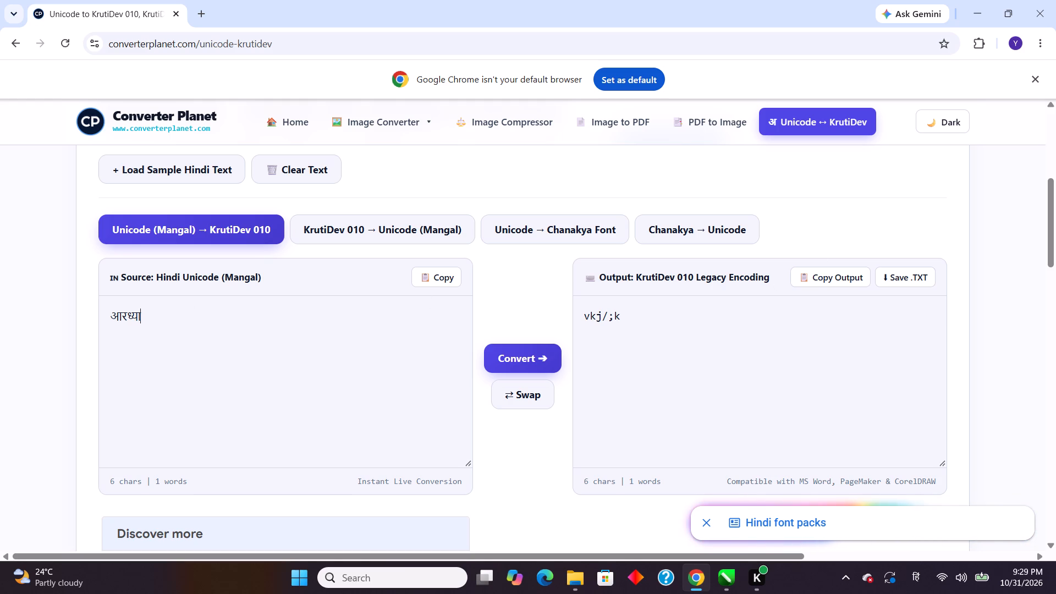
{"action": "key", "text": "comma"}
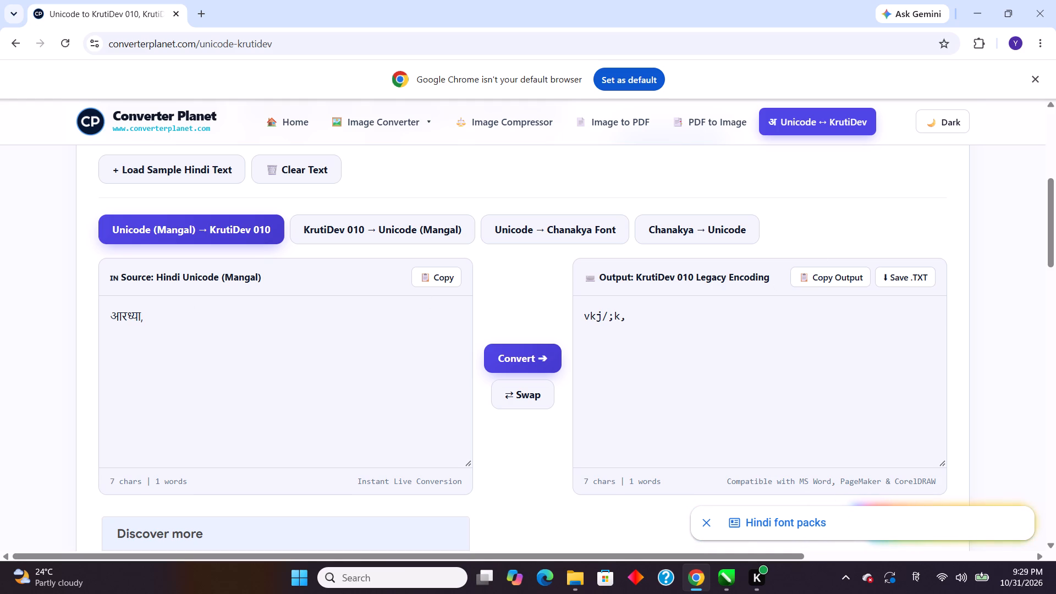
{"action": "key", "text": "space"}
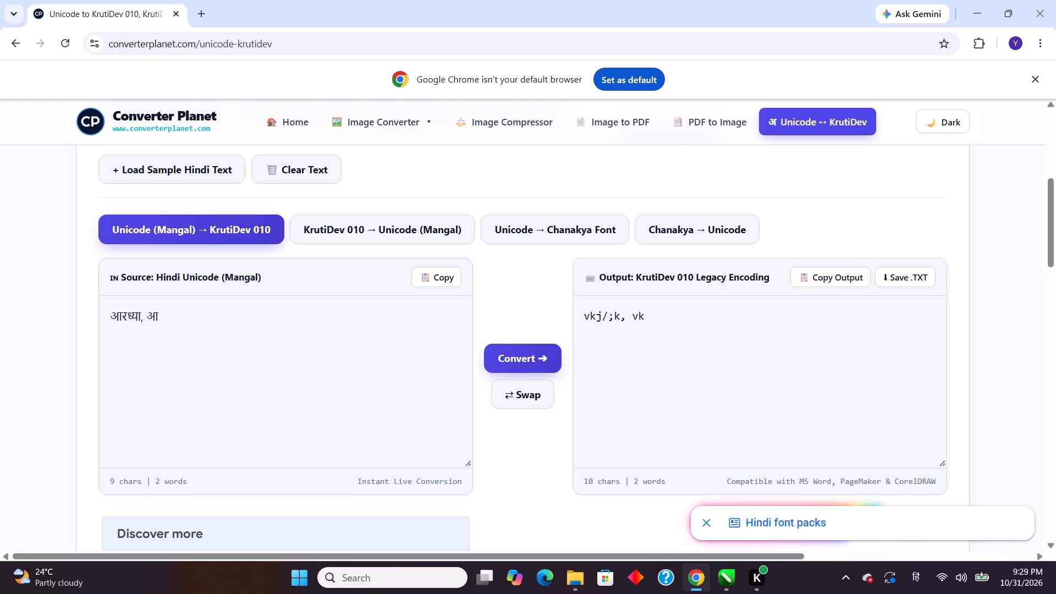
{"action": "key", "text": "BackSpace"}
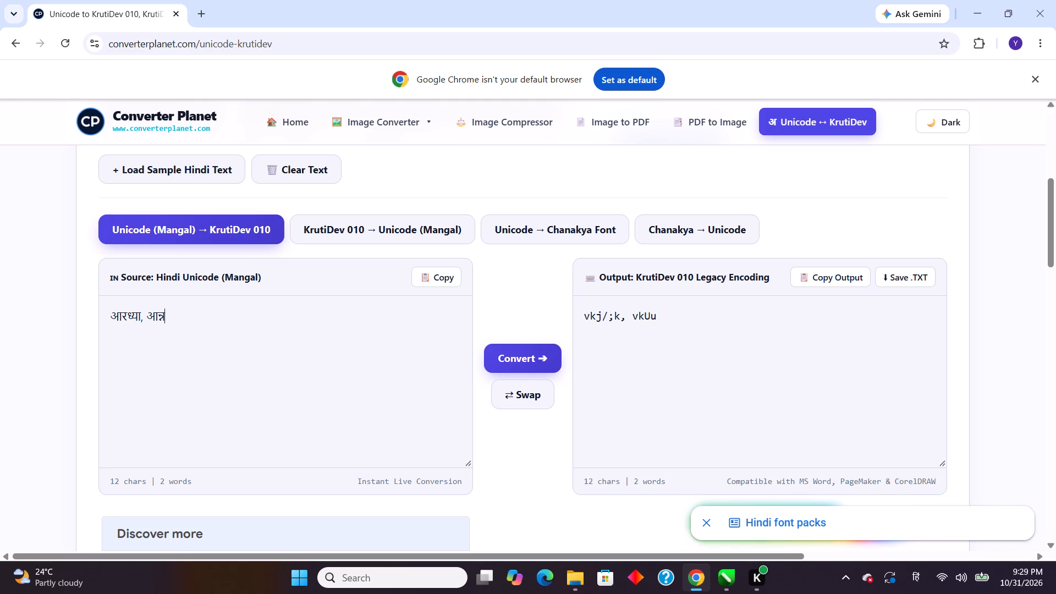
{"action": "type", "text": "या"}
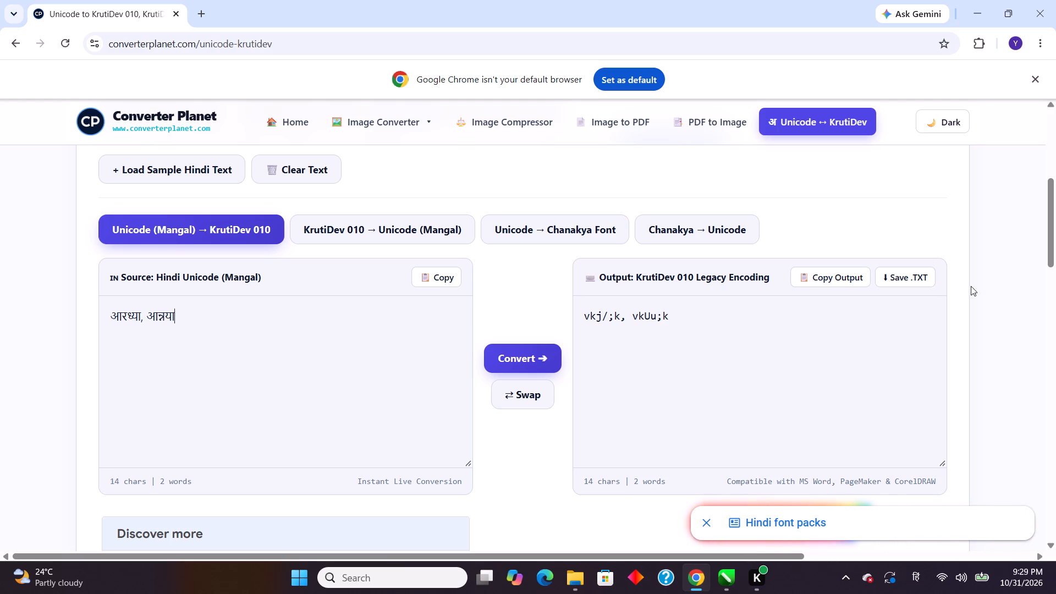
{"action": "left_click", "coordinate": [828, 275]}
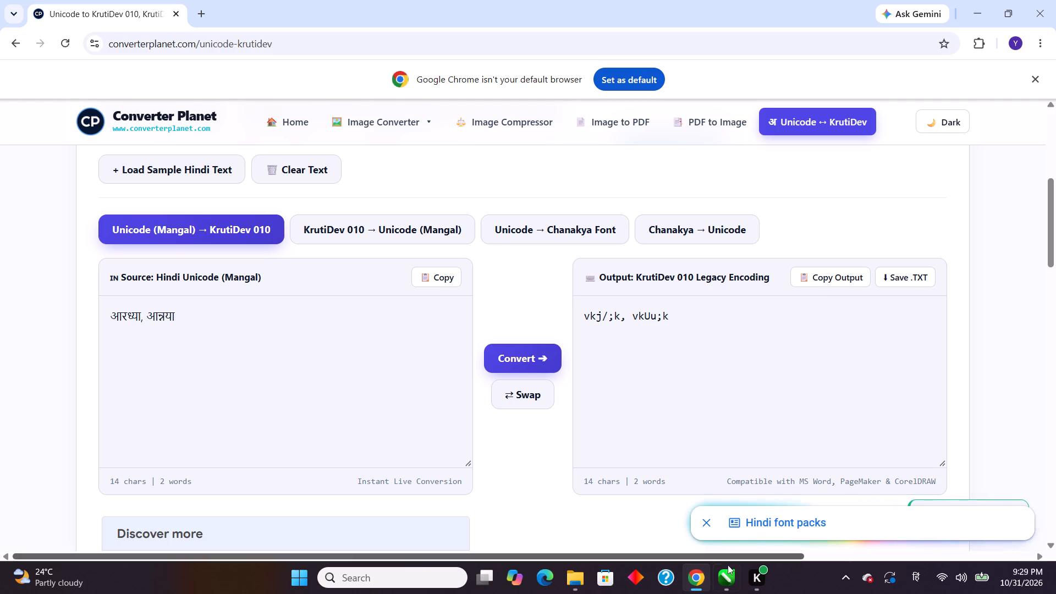
Back in CorelDRAW, replace उत्कर्ष at the verse's end with the converted names and delete the stray ए after आरध्या.
{"action": "left_click", "coordinate": [732, 581]}
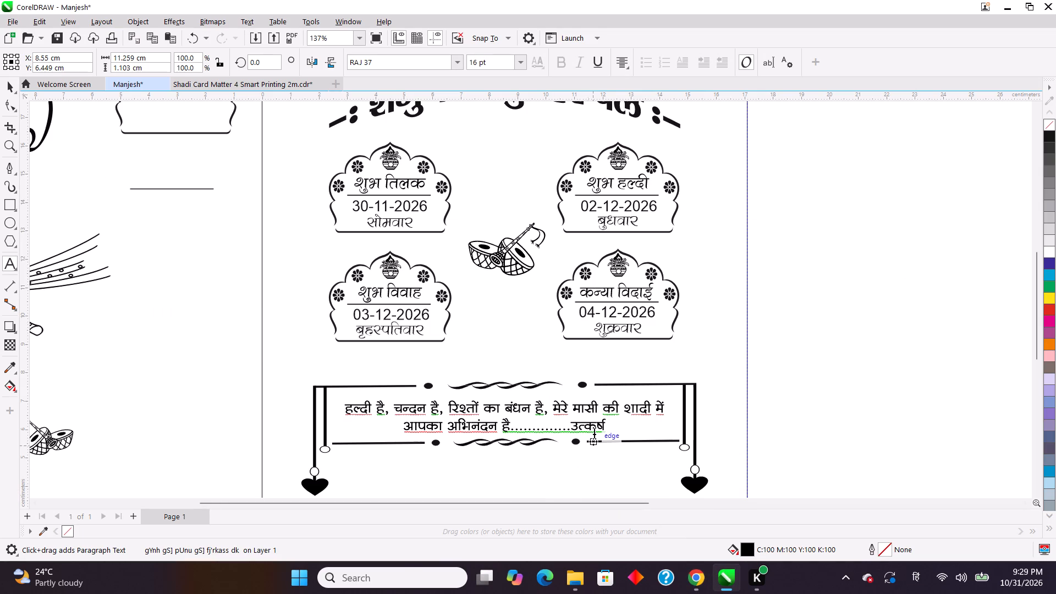
{"action": "left_click_drag", "start_coordinate": [573, 424], "coordinate": [602, 422]}
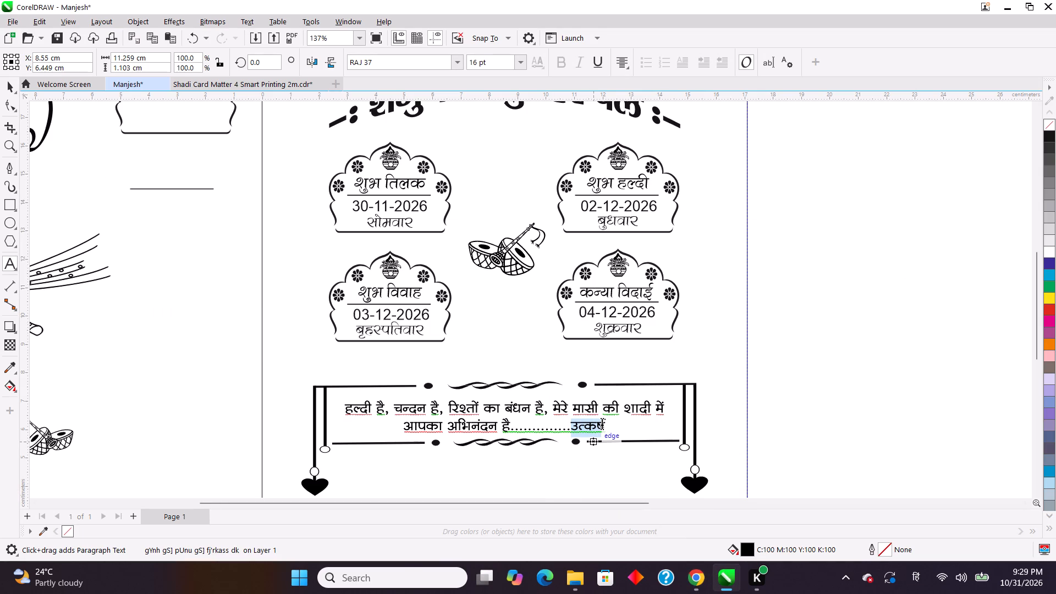
{"action": "left_click_drag", "start_coordinate": [602, 422], "coordinate": [609, 426]}
{"action": "key", "text": "ctrl+v"}
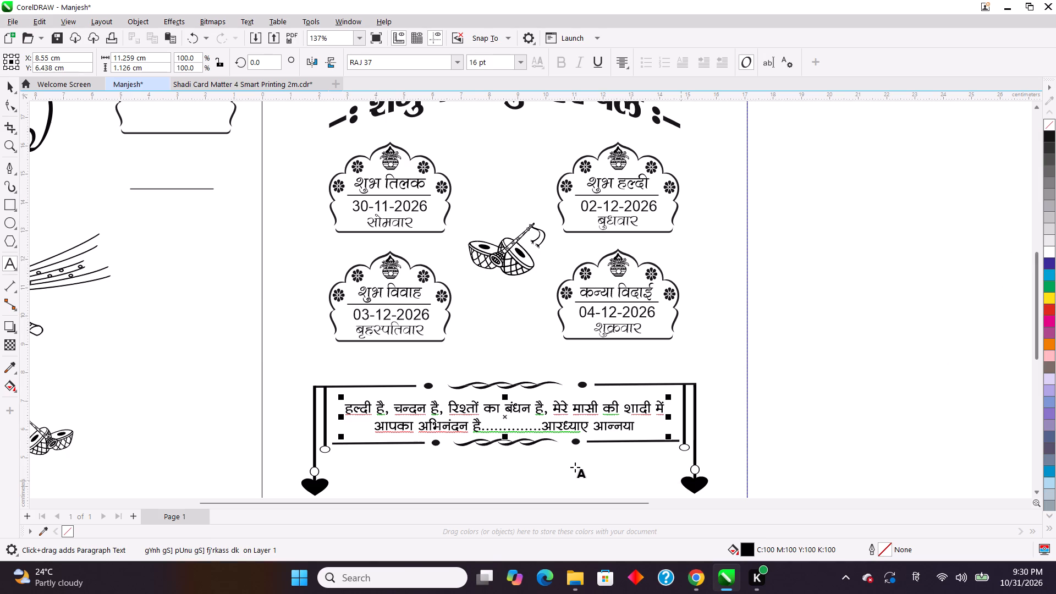
{"action": "left_click", "coordinate": [587, 428]}
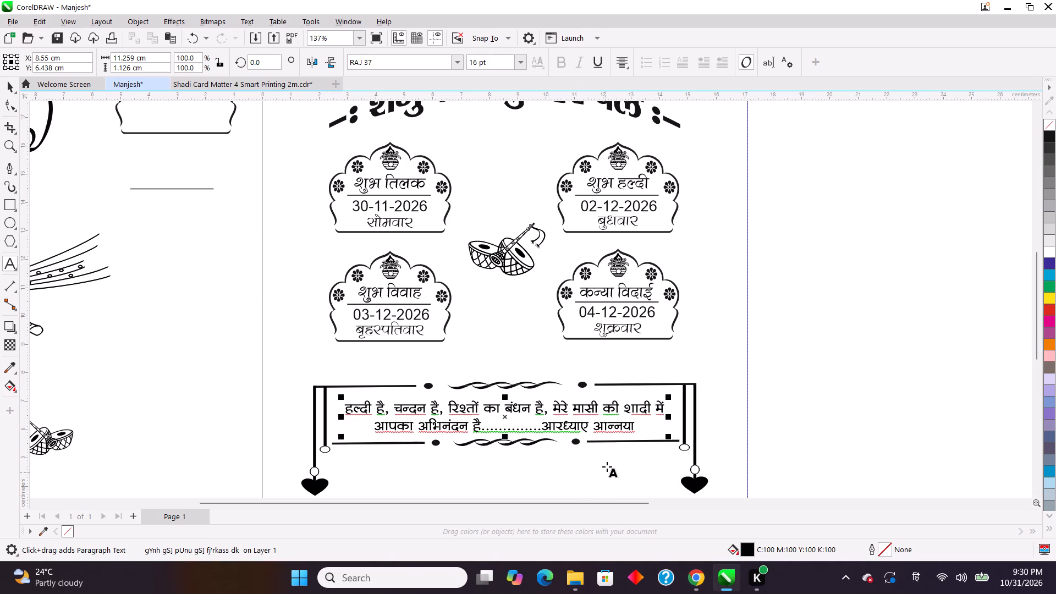
{"action": "key", "text": "BackSpace"}
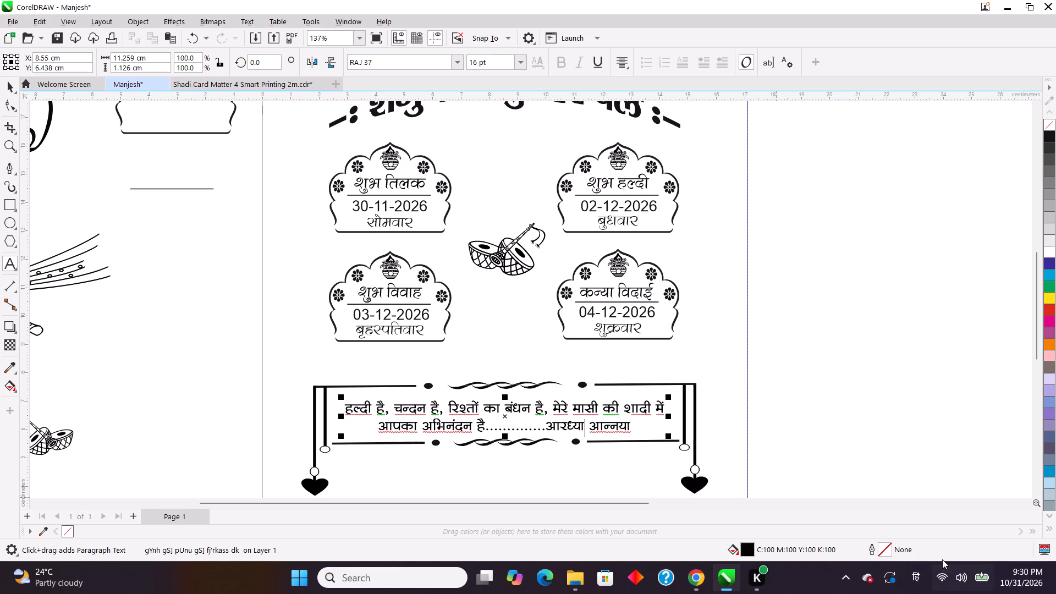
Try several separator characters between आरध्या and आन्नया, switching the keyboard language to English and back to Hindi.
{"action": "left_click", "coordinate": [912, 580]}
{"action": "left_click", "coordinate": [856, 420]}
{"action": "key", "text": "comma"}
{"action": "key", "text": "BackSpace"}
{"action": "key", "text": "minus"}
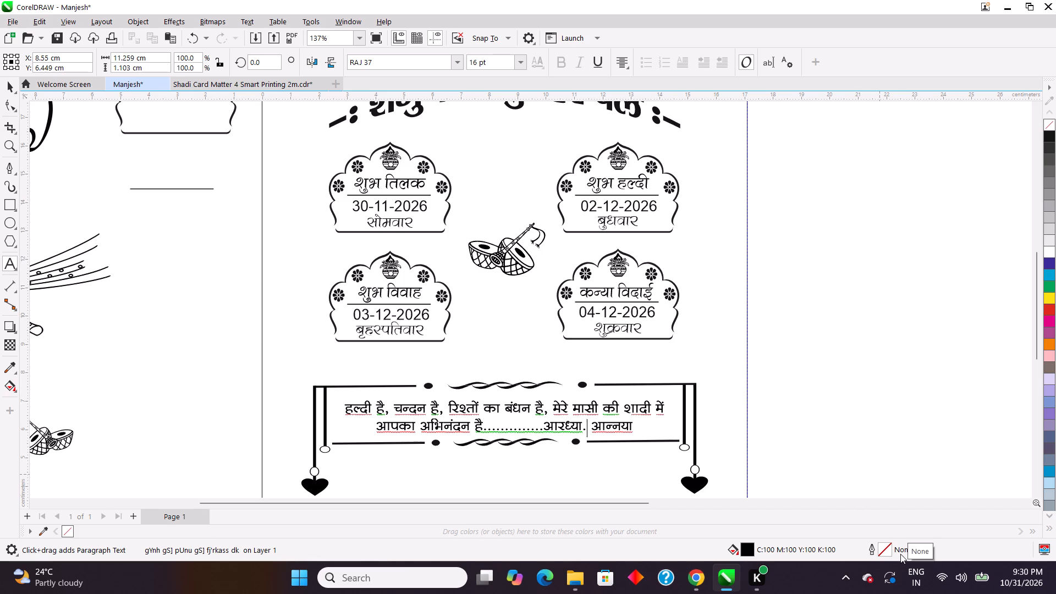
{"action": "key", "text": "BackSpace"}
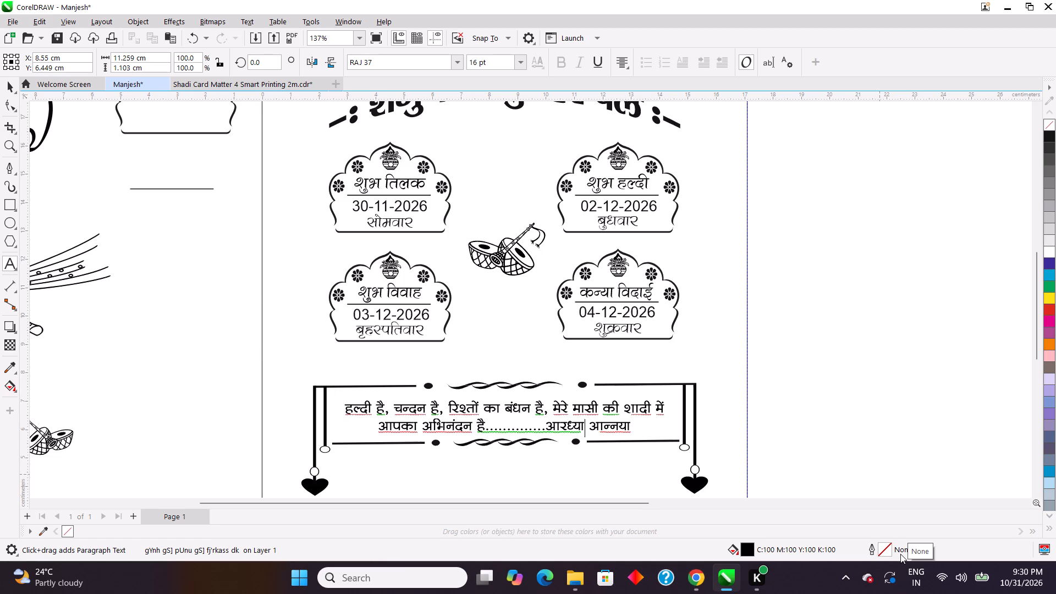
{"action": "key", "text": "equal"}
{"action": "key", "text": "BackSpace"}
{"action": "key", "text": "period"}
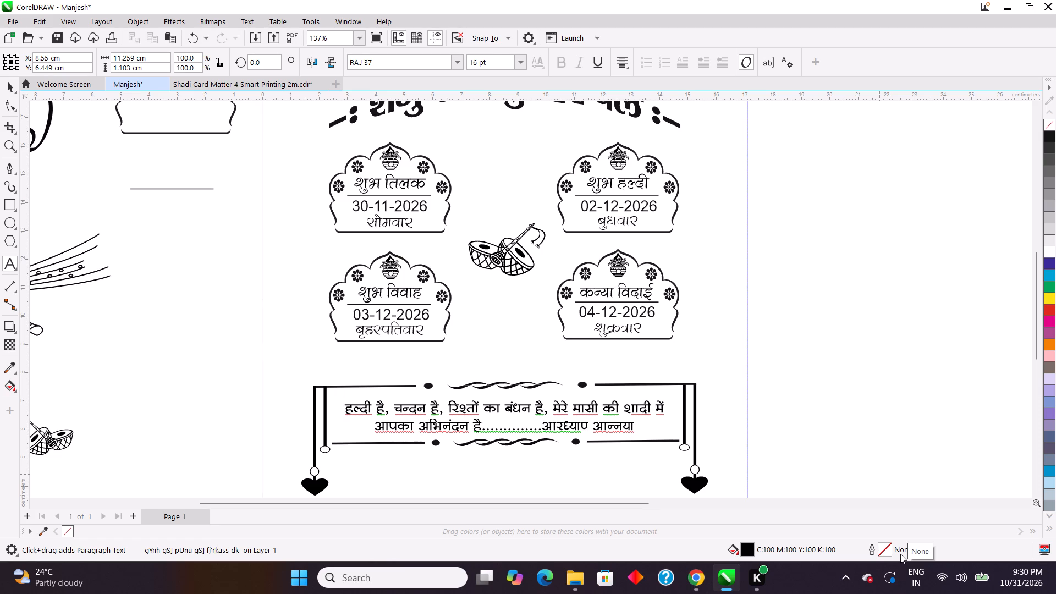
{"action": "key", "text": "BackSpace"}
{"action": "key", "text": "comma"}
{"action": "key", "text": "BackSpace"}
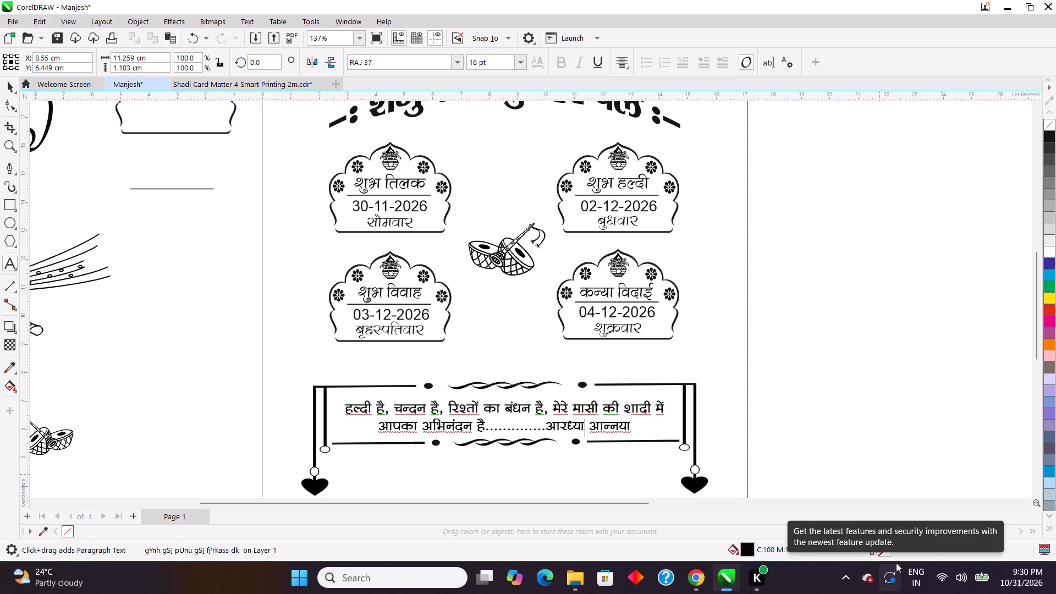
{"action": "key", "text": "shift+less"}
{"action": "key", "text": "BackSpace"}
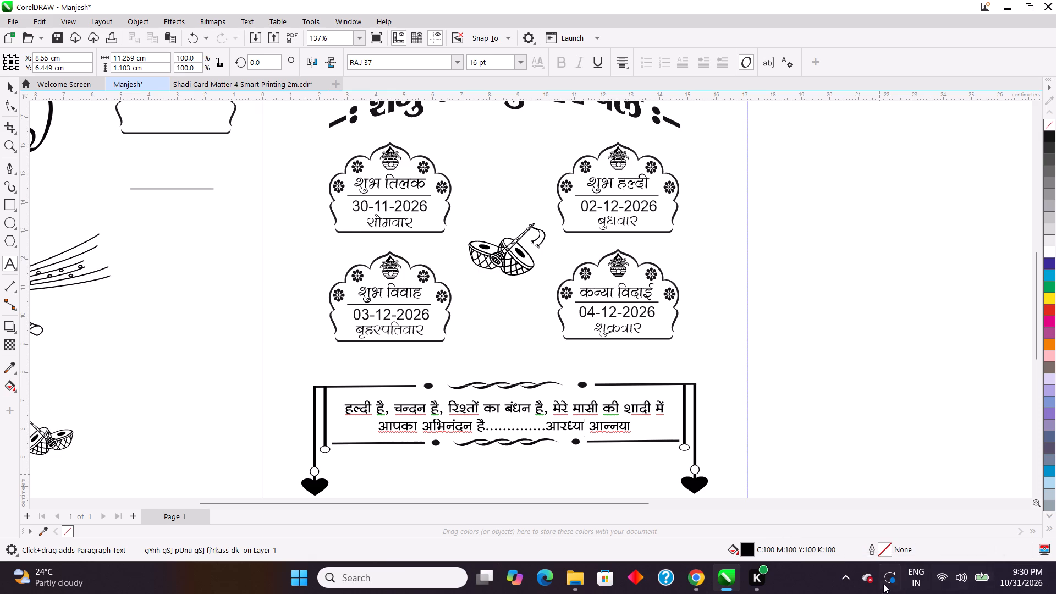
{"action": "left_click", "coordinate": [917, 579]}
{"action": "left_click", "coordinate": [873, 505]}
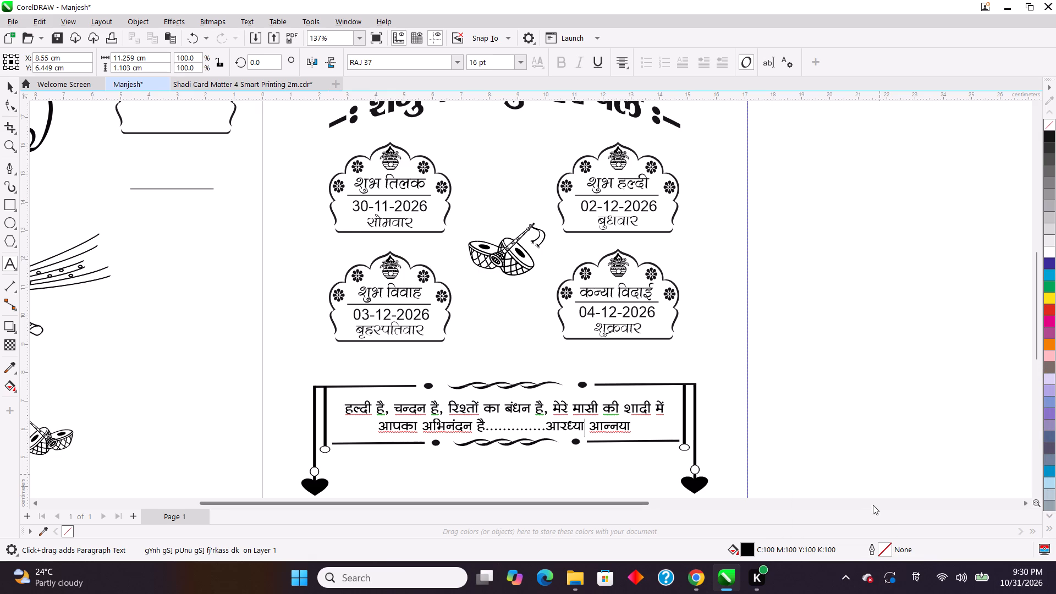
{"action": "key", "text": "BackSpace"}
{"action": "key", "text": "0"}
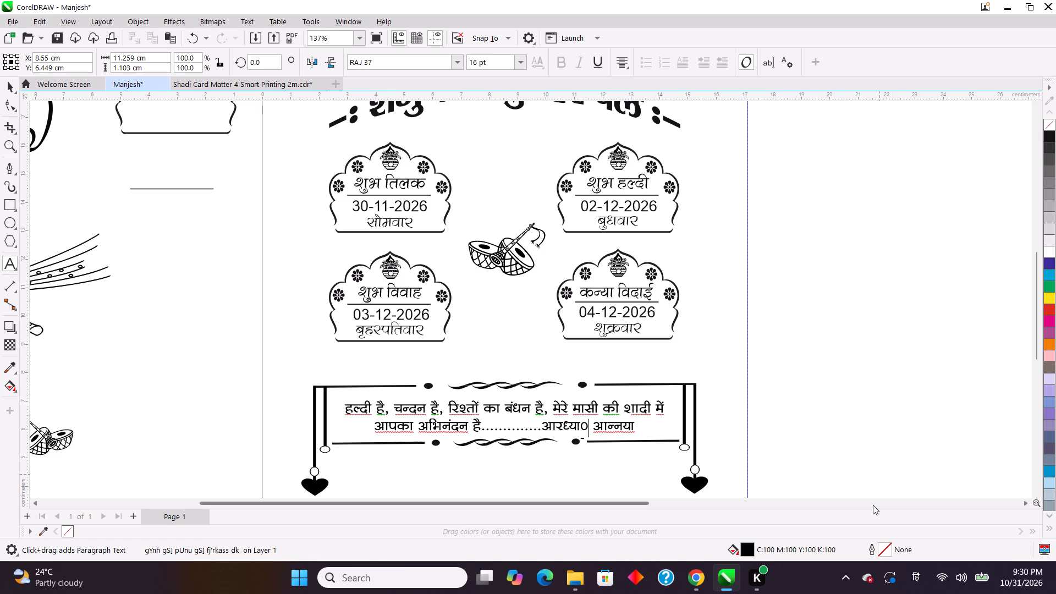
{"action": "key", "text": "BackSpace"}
Insert a full stop after आरध्या in the verse's second line and finish editing the text.
{"action": "key", "text": "minus"}
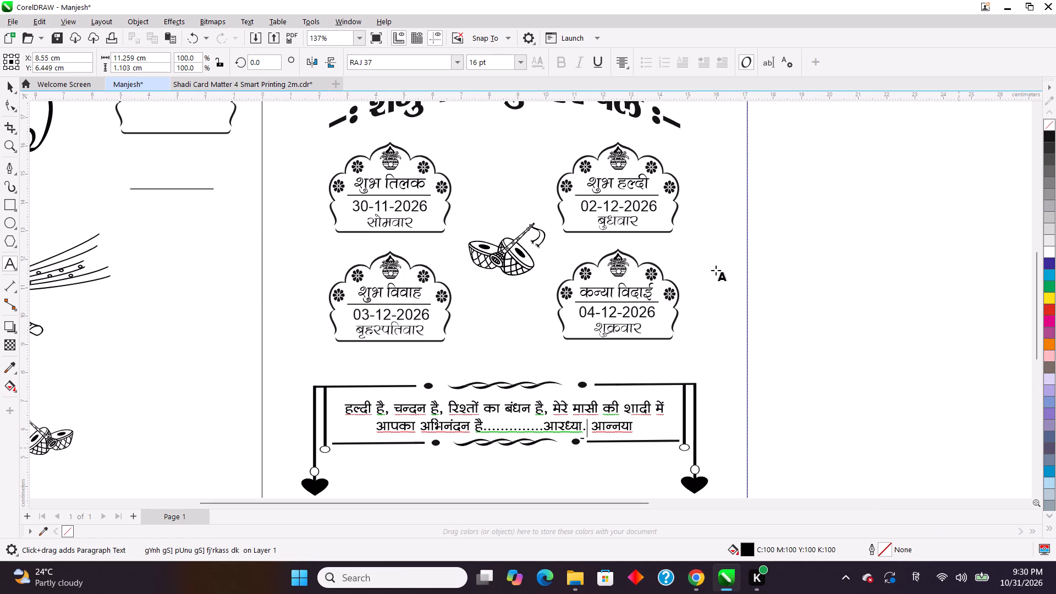
{"action": "scroll", "coordinate": [720, 277], "scroll_direction": "down", "scroll_amount": 2}
{"action": "left_click", "coordinate": [801, 359]}
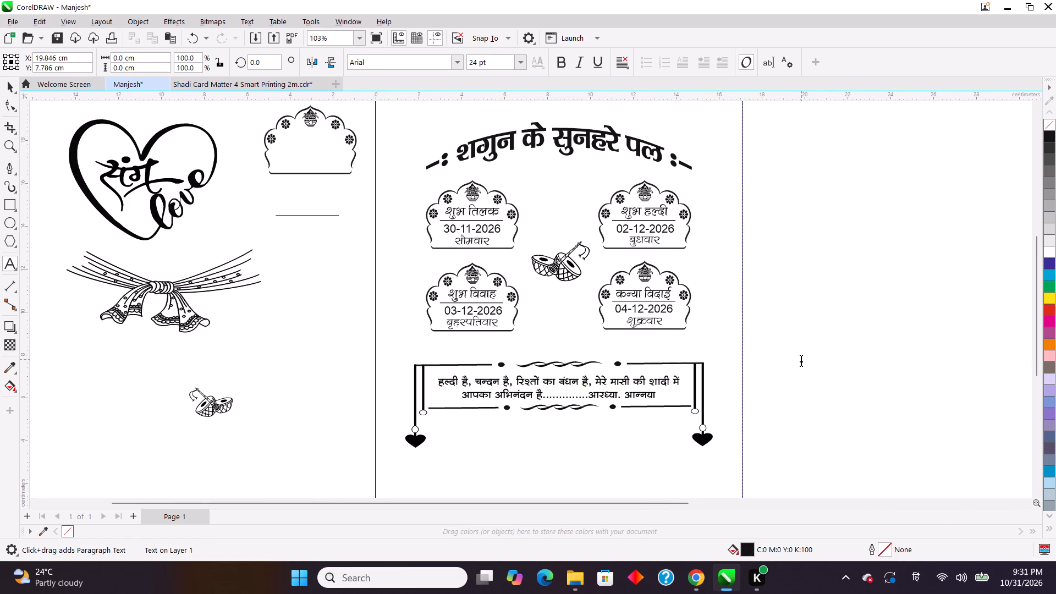
Copy the lower border with corner ornaments from page 2 of Shadi Card Matter 4 Smart Printing 2m and paste it into Manjesh.
{"action": "scroll", "coordinate": [799, 364], "scroll_direction": "down", "scroll_amount": 3}
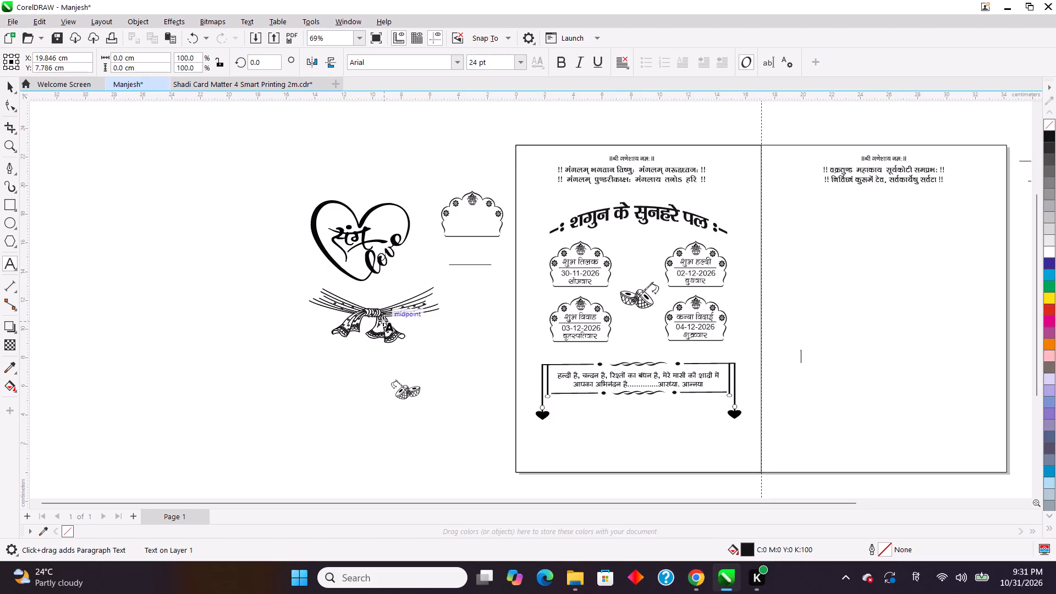
{"action": "left_click", "coordinate": [214, 82]}
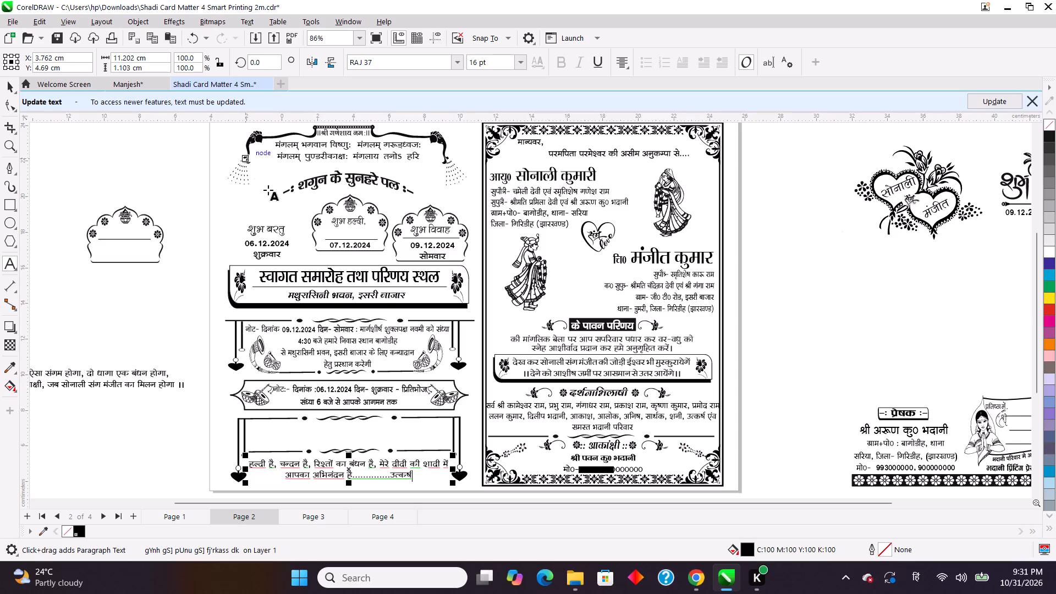
{"action": "left_click", "coordinate": [271, 363]}
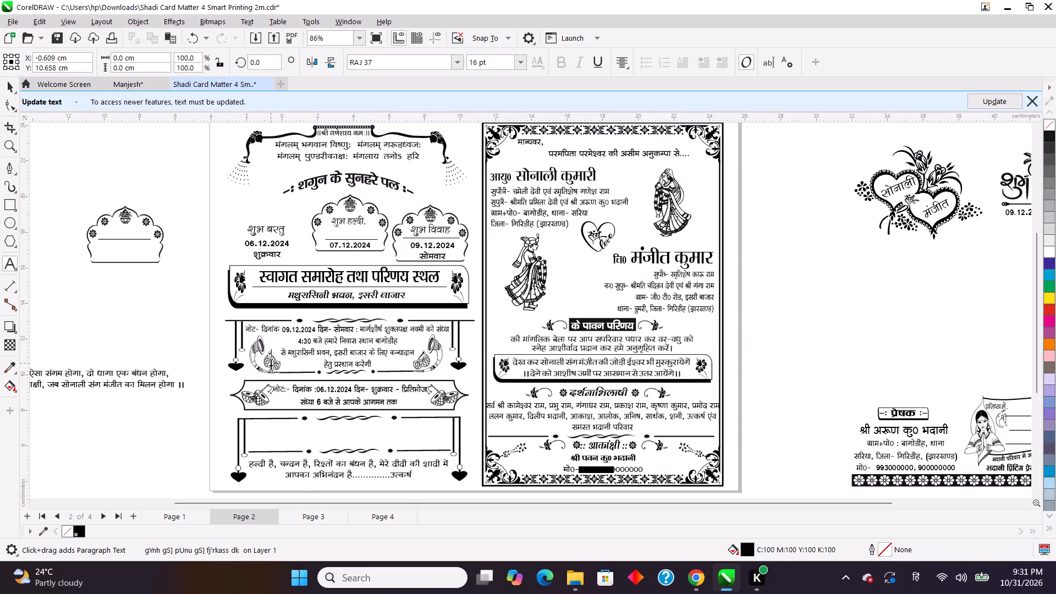
{"action": "left_click", "coordinate": [9, 86]}
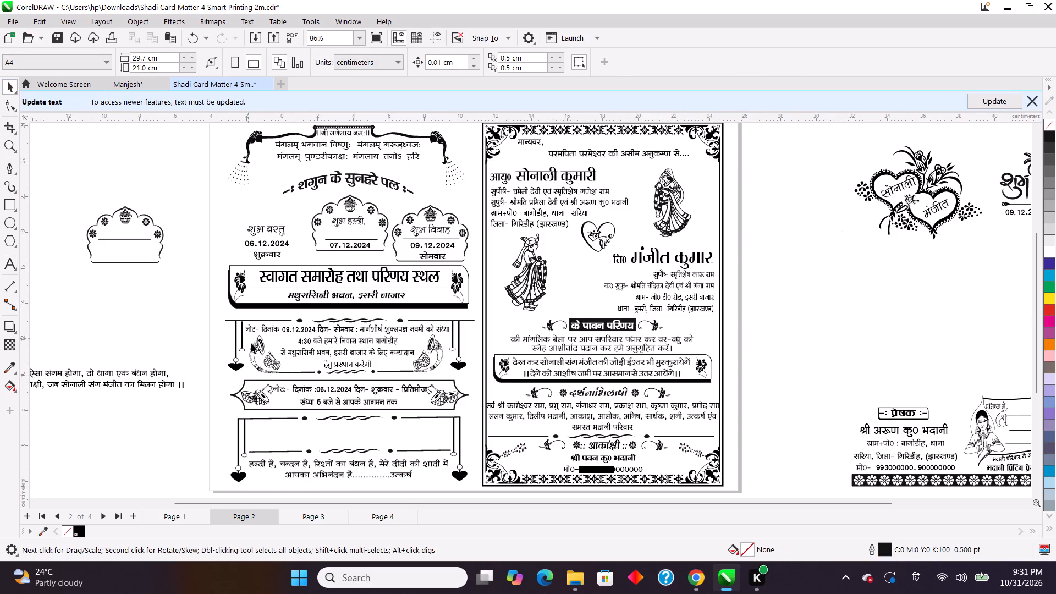
{"action": "left_click", "coordinate": [270, 365]}
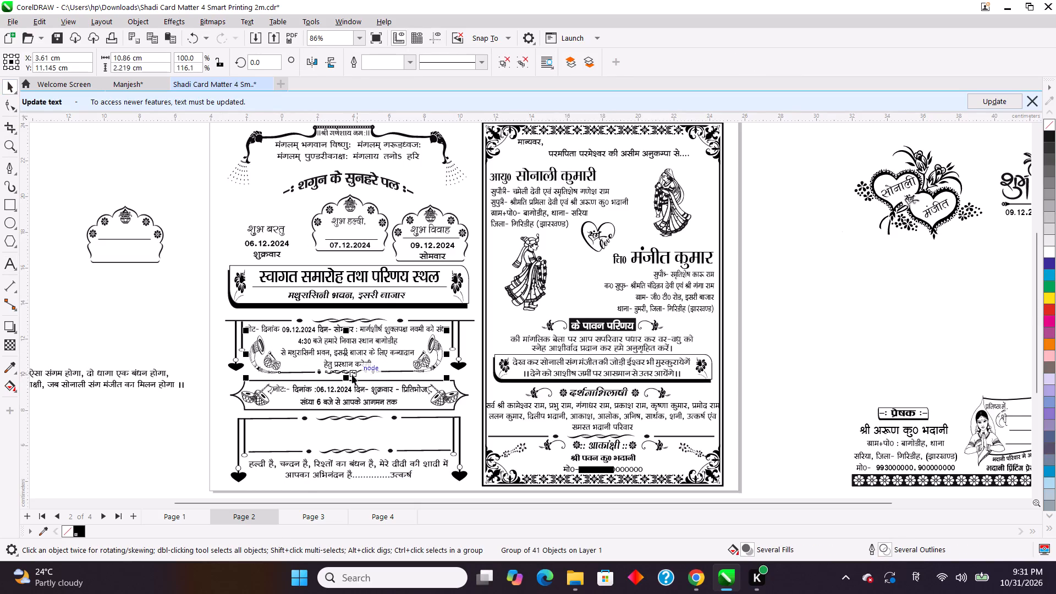
{"action": "left_click_drag", "start_coordinate": [348, 371], "coordinate": [338, 376]}
{"action": "right_click", "coordinate": [338, 376]}
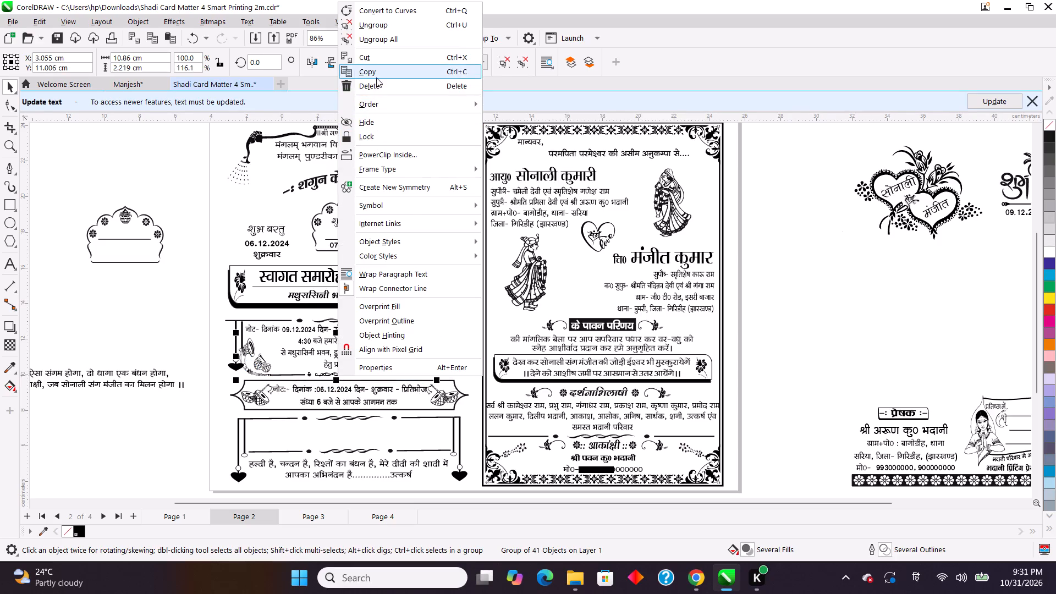
{"action": "left_click", "coordinate": [374, 72]}
{"action": "left_click", "coordinate": [137, 84]}
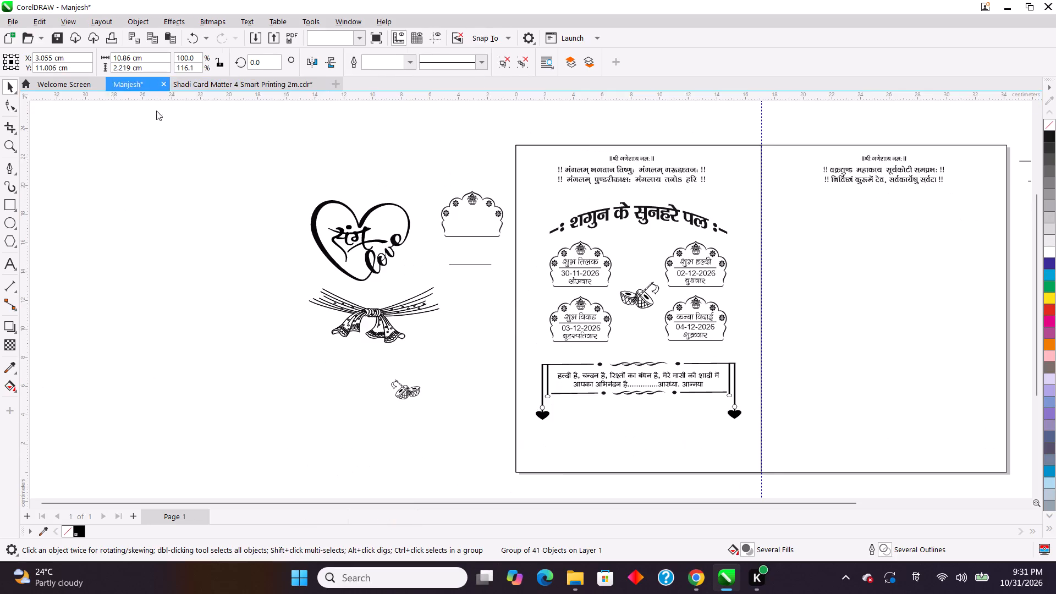
{"action": "right_click", "coordinate": [200, 338]}
{"action": "left_click", "coordinate": [236, 439]}
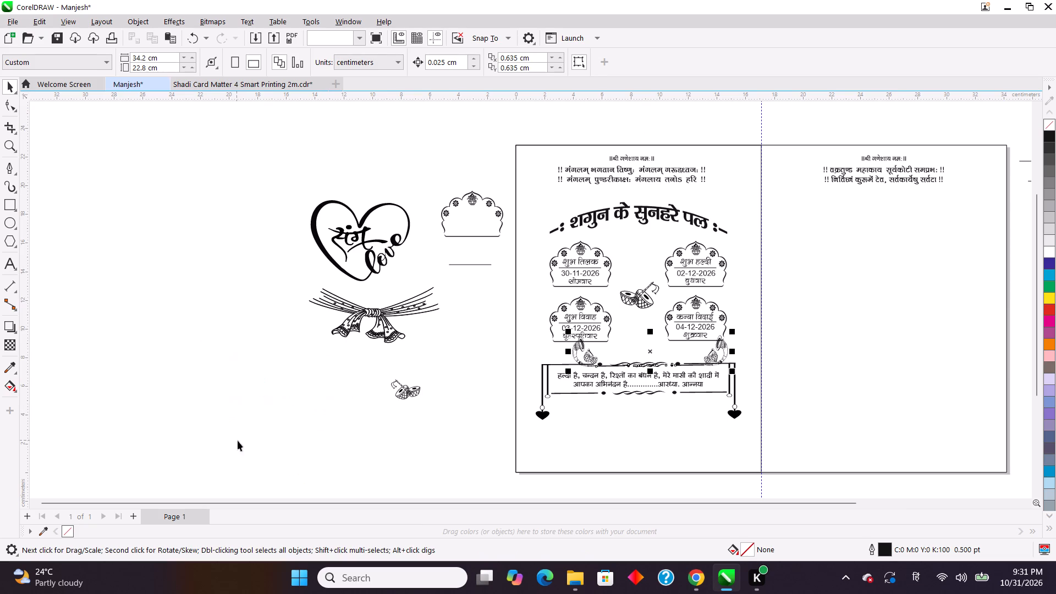
Move the pasted ornament border below the hanging-heart frame and enlarge it about its centre to about 14.32 × 2.93 cm.
{"action": "left_click_drag", "start_coordinate": [648, 350], "coordinate": [649, 357]}
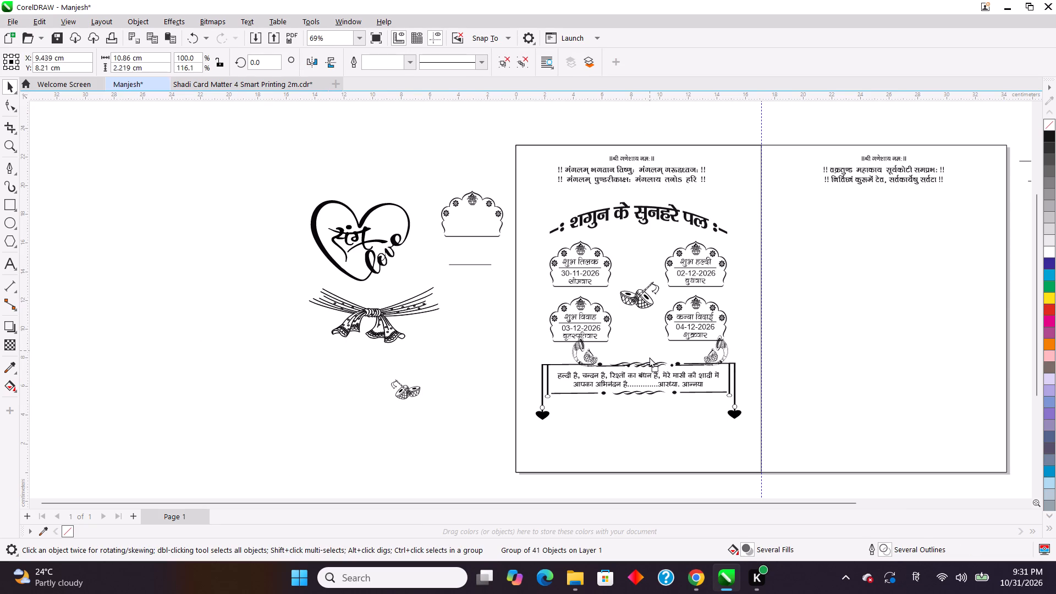
{"action": "left_click_drag", "start_coordinate": [649, 357], "coordinate": [632, 435]}
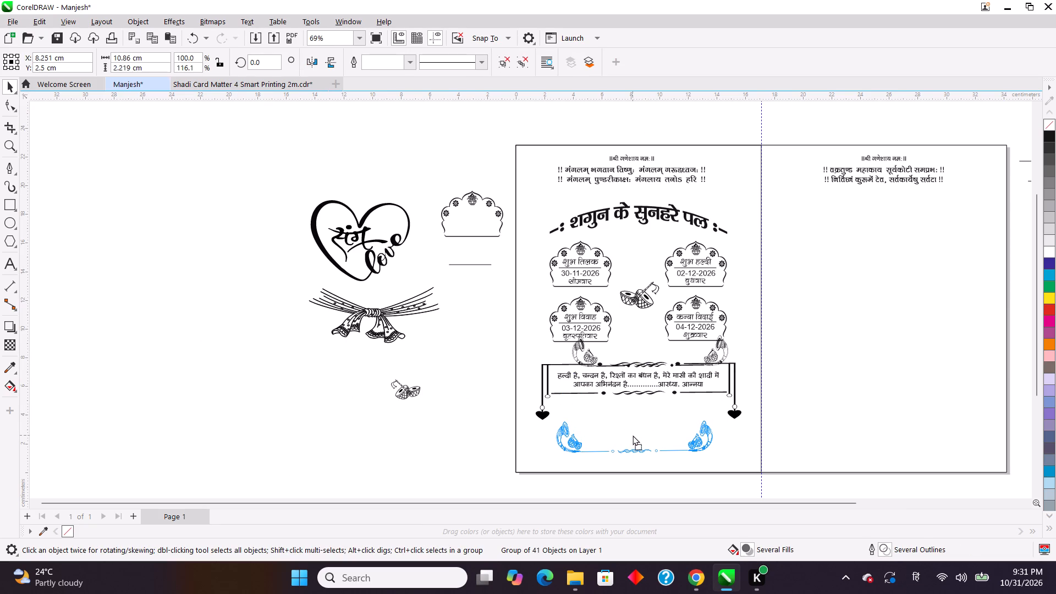
{"action": "left_click_drag", "start_coordinate": [632, 435], "coordinate": [632, 436]}
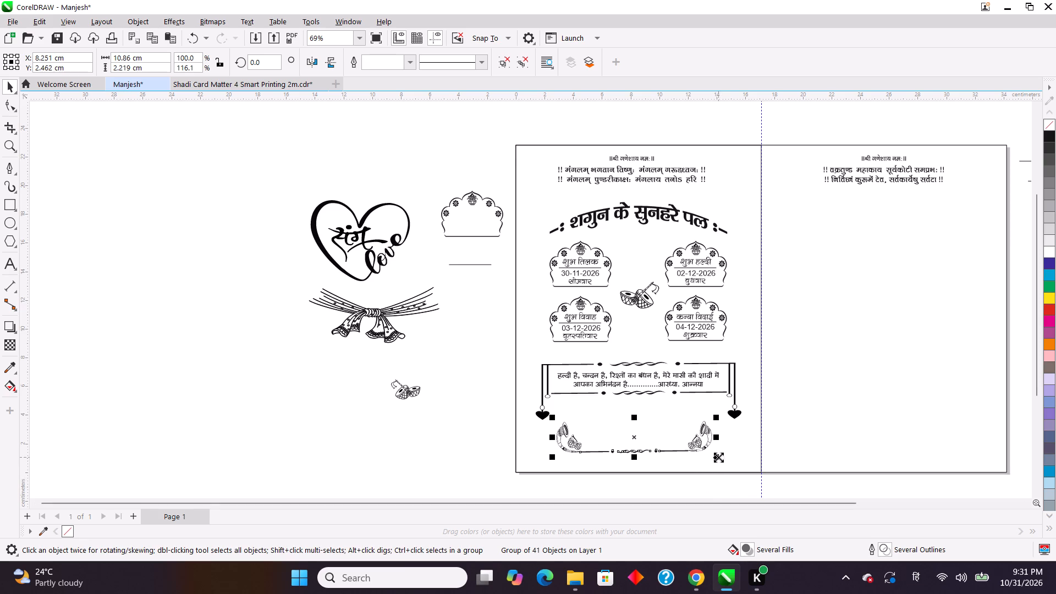
{"action": "left_click_drag", "start_coordinate": [718, 457], "coordinate": [747, 470], "text": "shift"}
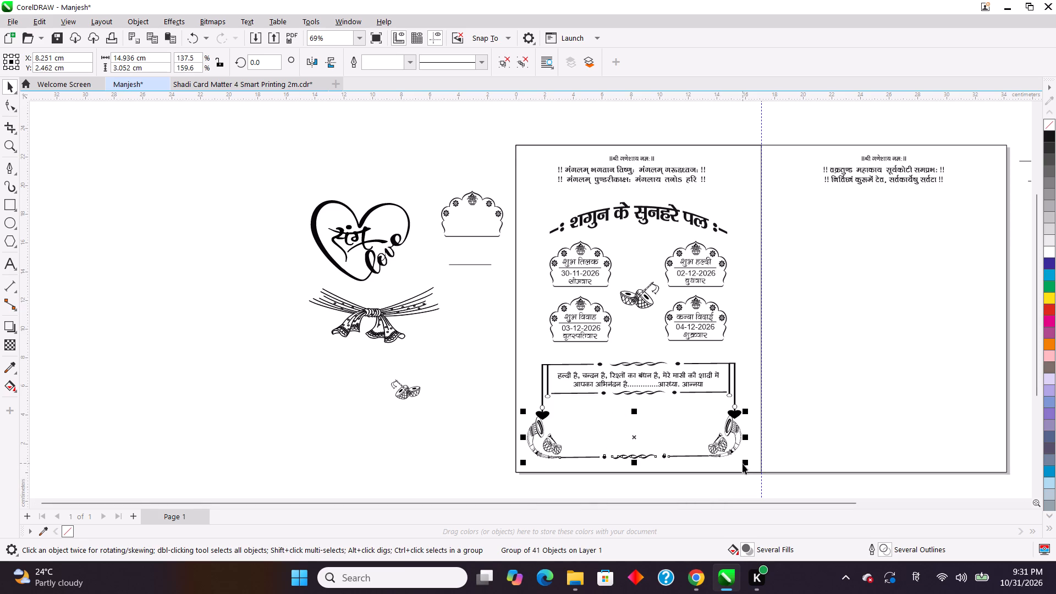
{"action": "left_click", "coordinate": [745, 463], "text": "shift"}
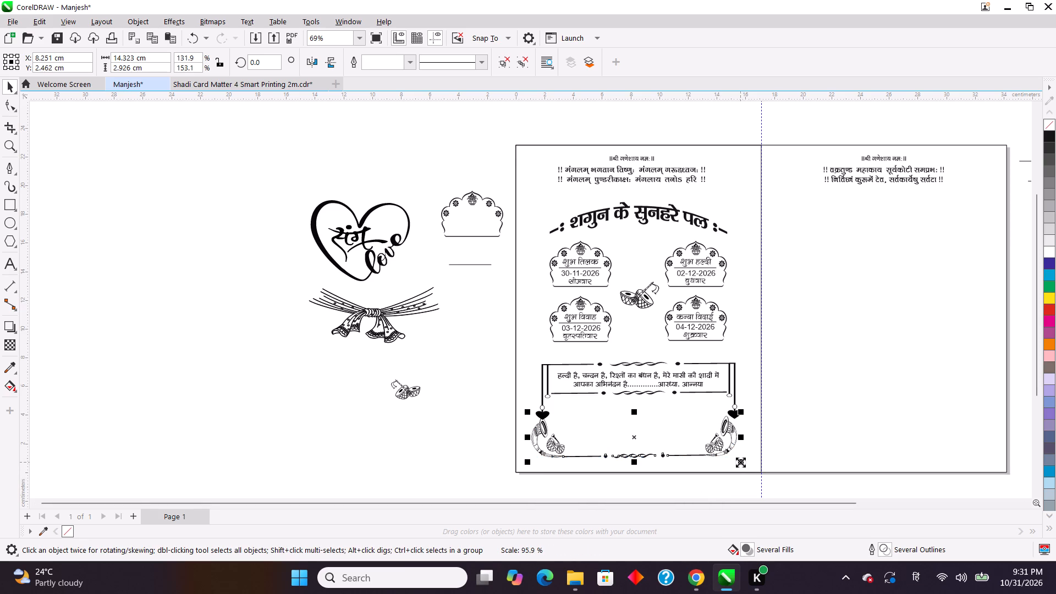
Nudge the ornament border slightly down and to the right, to about X 8.68 cm, Y 2.44 cm.
{"action": "key", "text": "Down"}
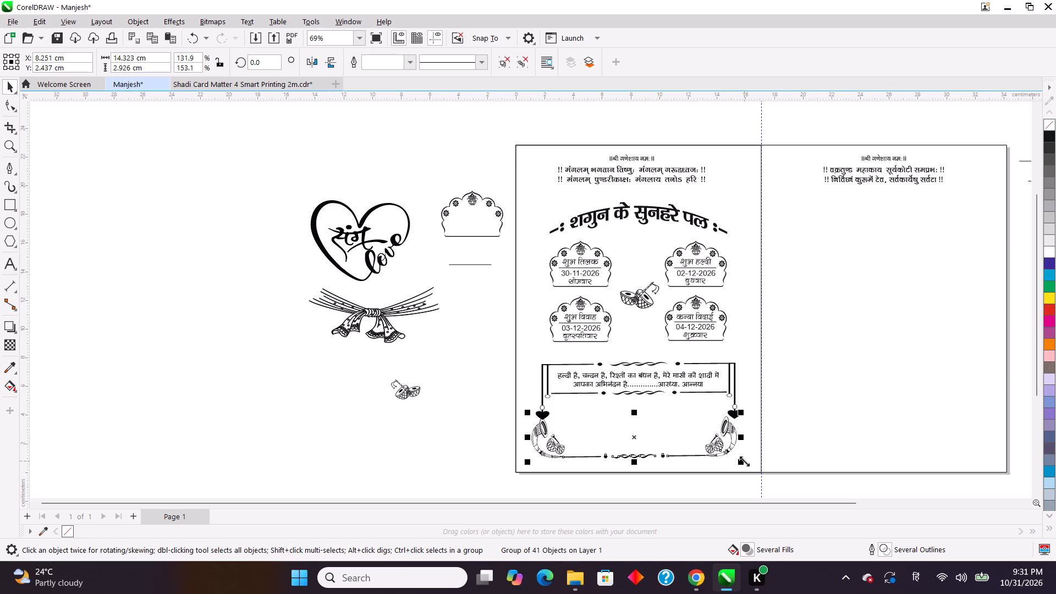
{"action": "key", "text": "Right"}
{"action": "key", "text": "Right"}
{"action": "key", "text": "Right"}
{"action": "key", "text": "Right"}
{"action": "key", "text": "Right"}
{"action": "key", "text": "Right"}
{"action": "key", "text": "Right"}
{"action": "key", "text": "Right"}
{"action": "key", "text": "Right"}
{"action": "key", "text": "Right"}
{"action": "key", "text": "Right"}
{"action": "key", "text": "Right"}
{"action": "key", "text": "Right"}
{"action": "key", "text": "Right"}
{"action": "key", "text": "Right"}
{"action": "key", "text": "Right"}
{"action": "key", "text": "Right"}
{"action": "key", "text": "Right"}
{"action": "key", "text": "Right"}
{"action": "key", "text": "Right"}
{"action": "key", "text": "Right"}
{"action": "key", "text": "Right"}
{"action": "key", "text": "Right"}
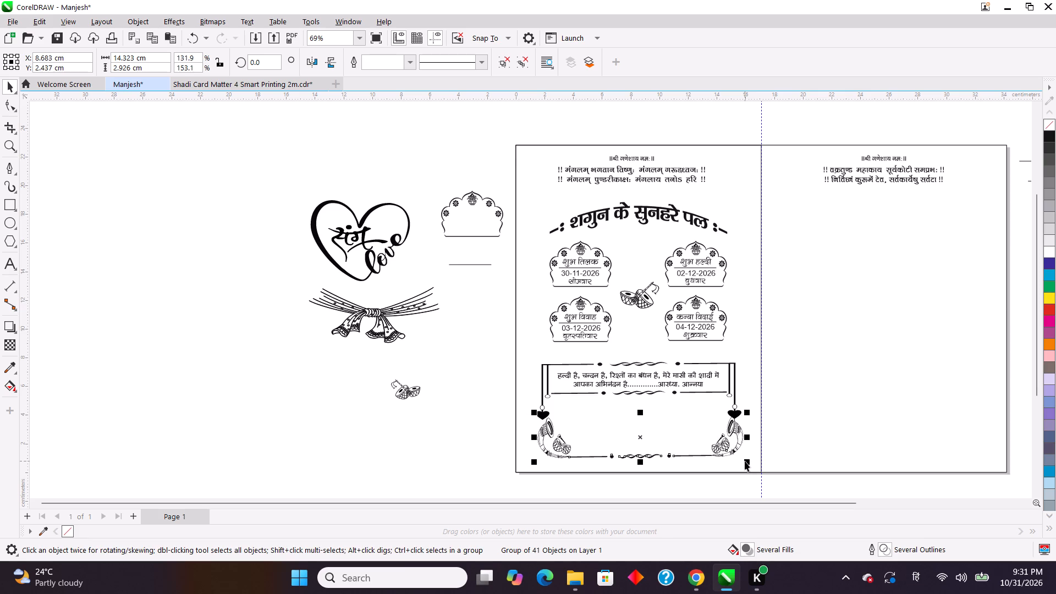
Nudge the ornament border left and down to about X 8.58 cm, Y 2.21 cm, and deselect it.
{"action": "key", "text": "Left"}
{"action": "key", "text": "Left"}
{"action": "key", "text": "Left"}
{"action": "key", "text": "Left"}
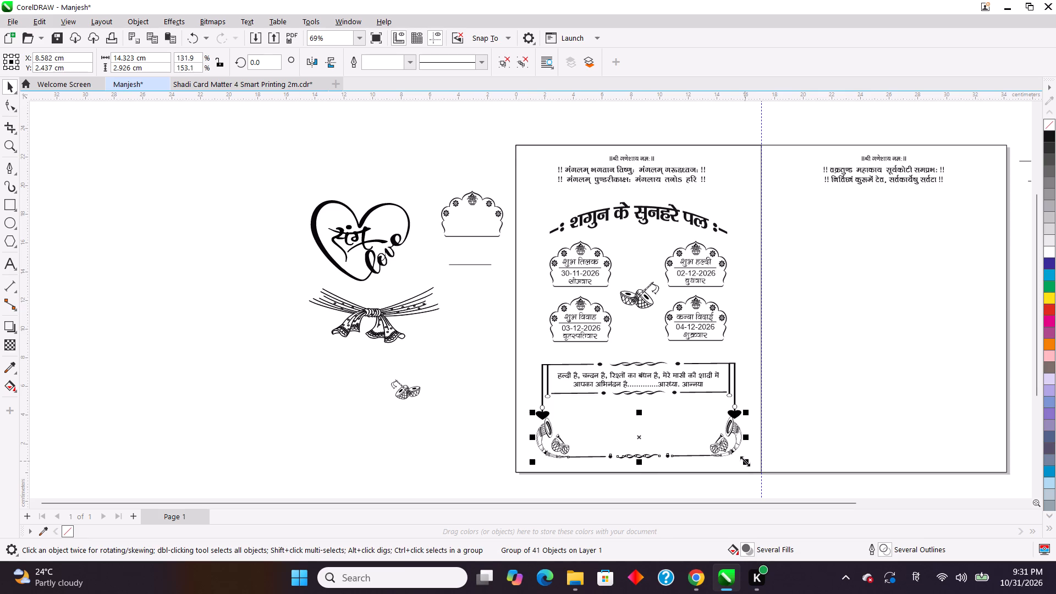
{"action": "key", "text": "Left"}
{"action": "key", "text": "Left"}
{"action": "key", "text": "Left"}
{"action": "key", "text": "Left"}
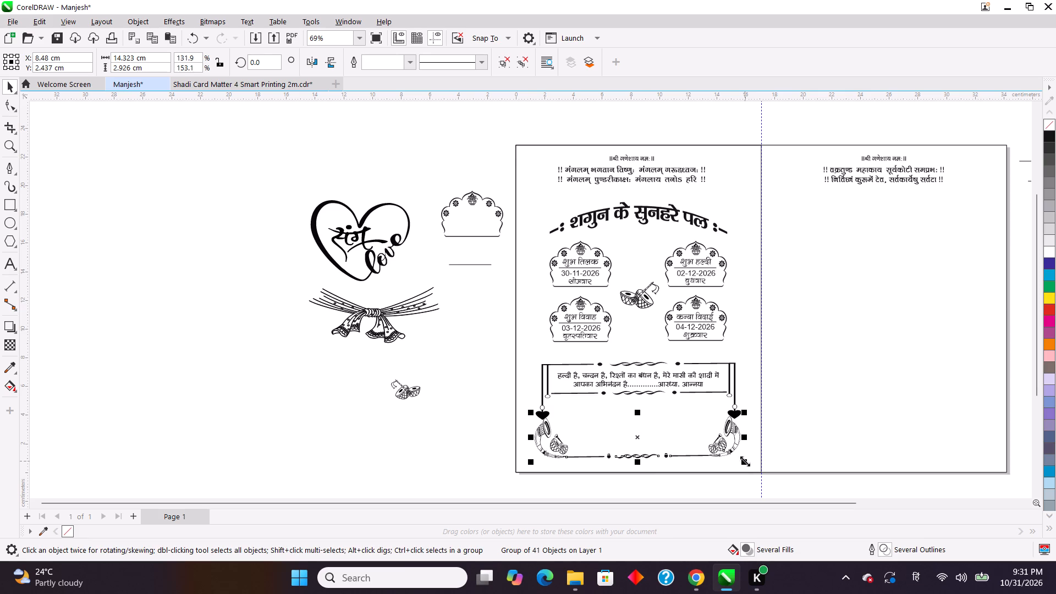
{"action": "key", "text": "Down"}
{"action": "key", "text": "Down"}
{"action": "key", "text": "Down"}
{"action": "key", "text": "Down"}
{"action": "key", "text": "Down"}
{"action": "key", "text": "Down"}
{"action": "key", "text": "Down"}
{"action": "key", "text": "Down"}
{"action": "key", "text": "Down"}
{"action": "key", "text": "Down"}
{"action": "key", "text": "Right"}
{"action": "key", "text": "Right"}
{"action": "key", "text": "Right"}
{"action": "key", "text": "Right"}
{"action": "key", "text": "Right"}
{"action": "key", "text": "Right"}
{"action": "key", "text": "Right"}
{"action": "key", "text": "Right"}
{"action": "key", "text": "Right"}
{"action": "key", "text": "Right"}
{"action": "key", "text": "Right"}
{"action": "key", "text": "Right"}
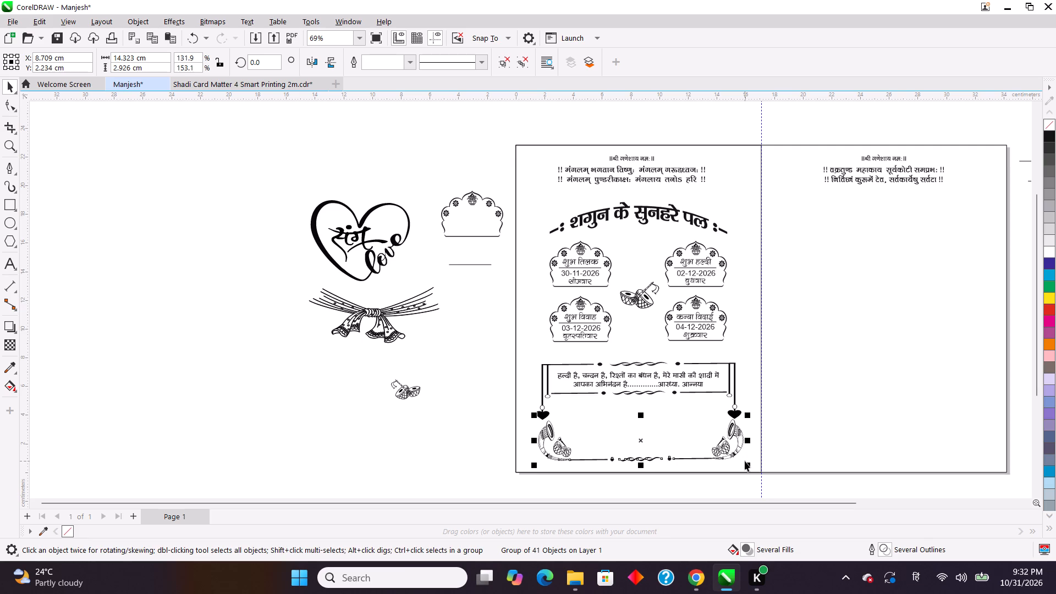
{"action": "key", "text": "Left"}
{"action": "key", "text": "Left"}
{"action": "key", "text": "Left"}
{"action": "key", "text": "Left"}
{"action": "key", "text": "Left"}
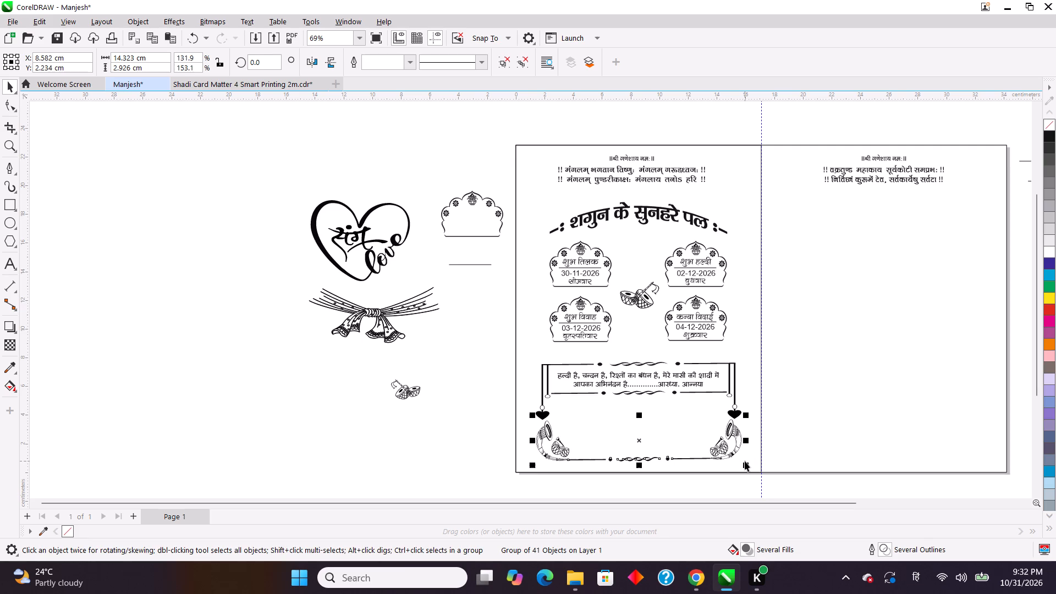
{"action": "key", "text": "Down"}
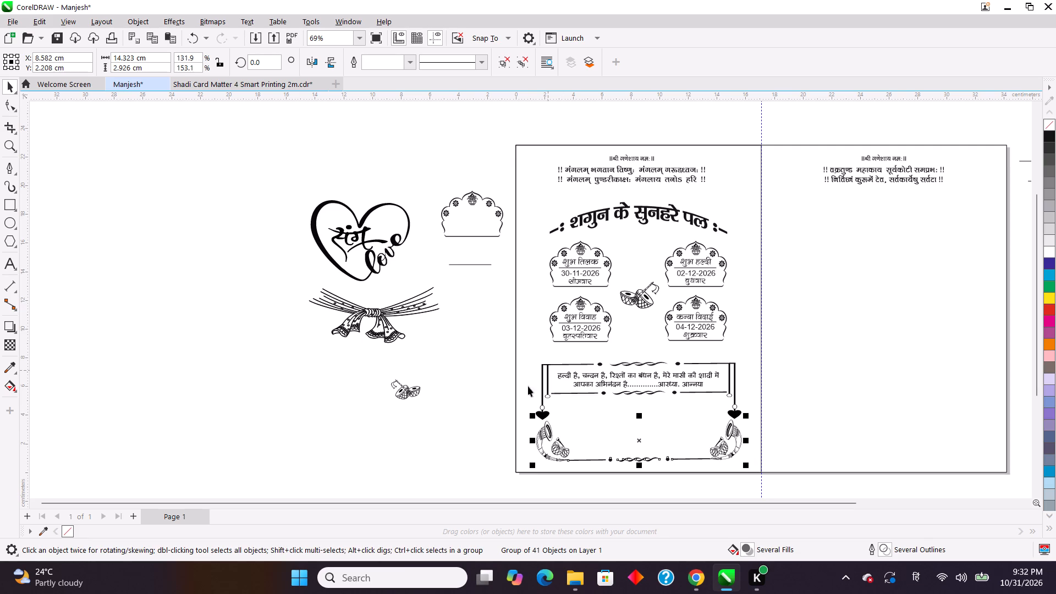
{"action": "left_click", "coordinate": [378, 439]}
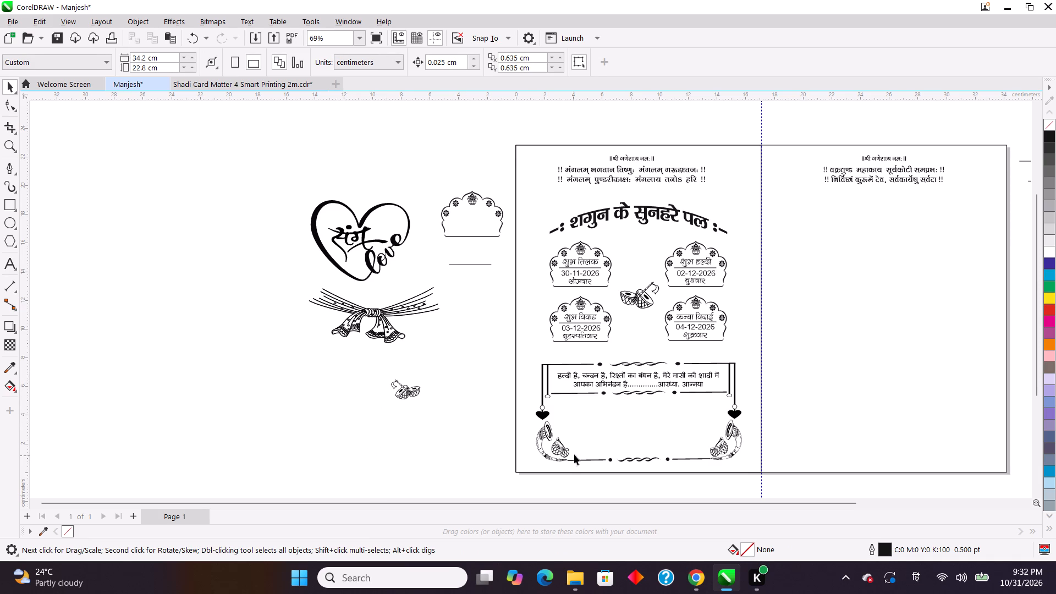
Examine up close how the horn-and-drum corner ornaments sit beneath the hanging hearts of the verse frame.
{"action": "scroll", "coordinate": [574, 453], "scroll_direction": "up", "scroll_amount": 16}
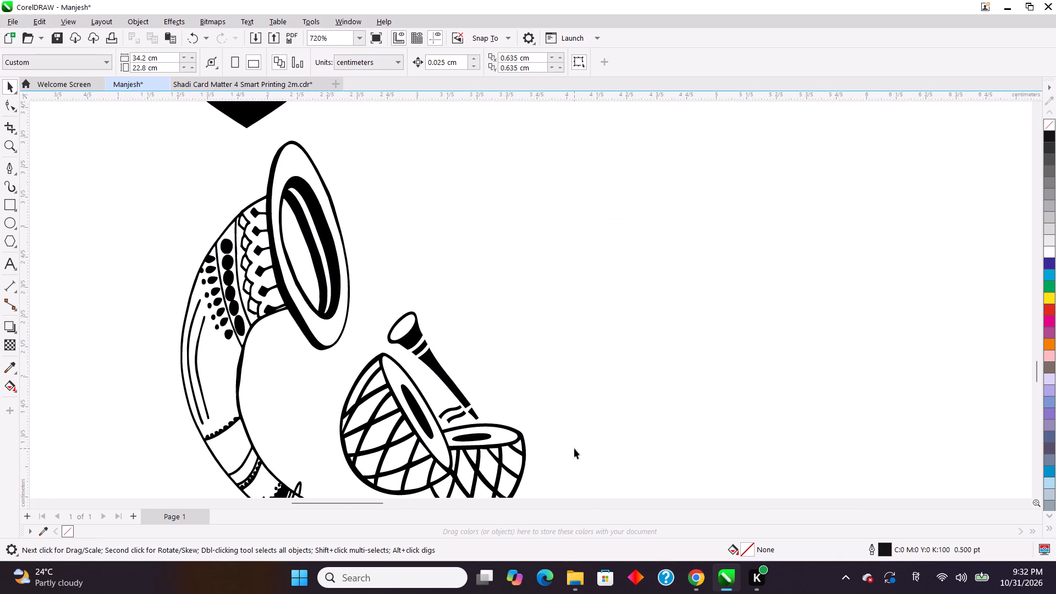
{"action": "scroll", "coordinate": [574, 448], "scroll_direction": "down", "scroll_amount": 14}
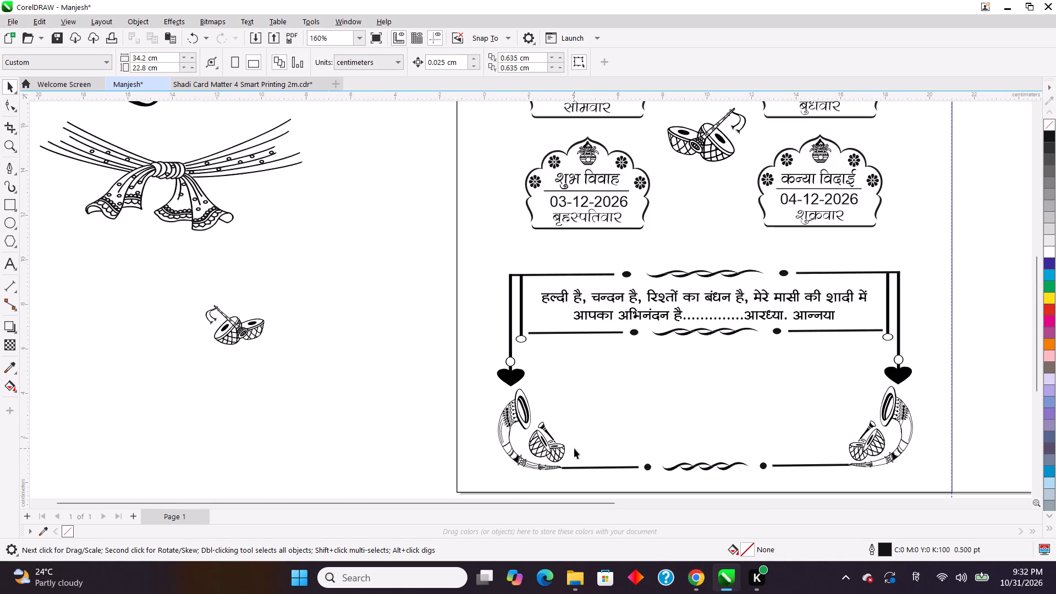
{"action": "scroll", "coordinate": [574, 448], "scroll_direction": "down", "scroll_amount": 4}
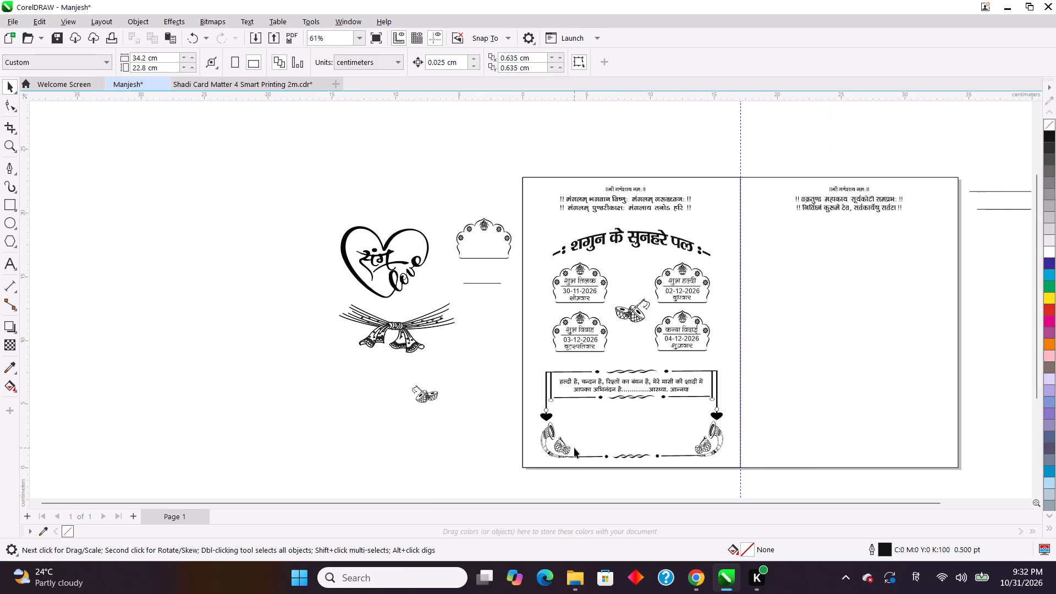
Switch to Chrome and open a new tab ready for a Google search.
{"action": "left_click", "coordinate": [696, 577]}
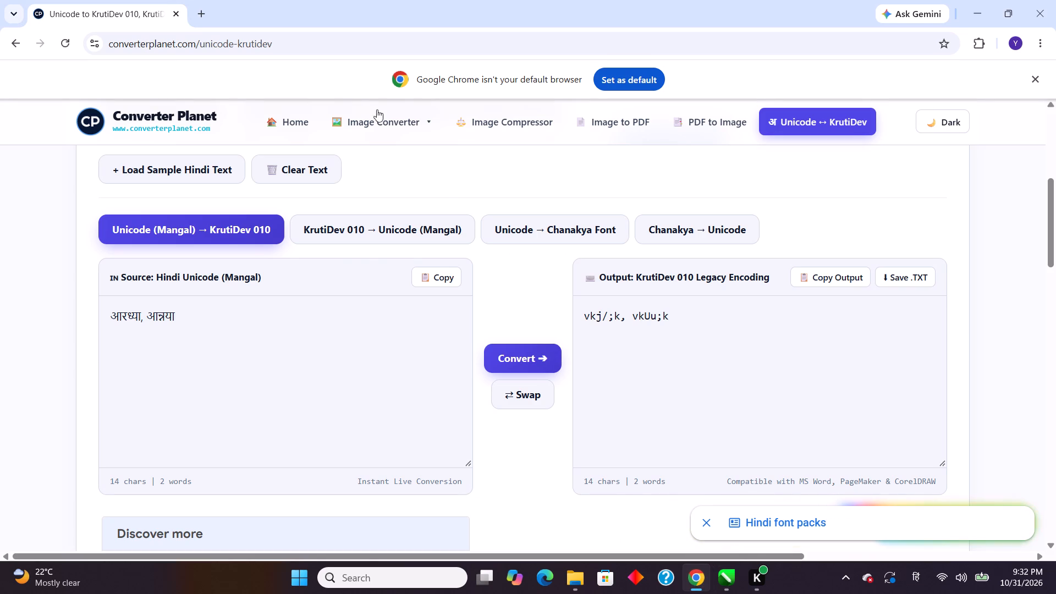
{"action": "left_click", "coordinate": [202, 13]}
{"action": "left_click", "coordinate": [463, 297]}
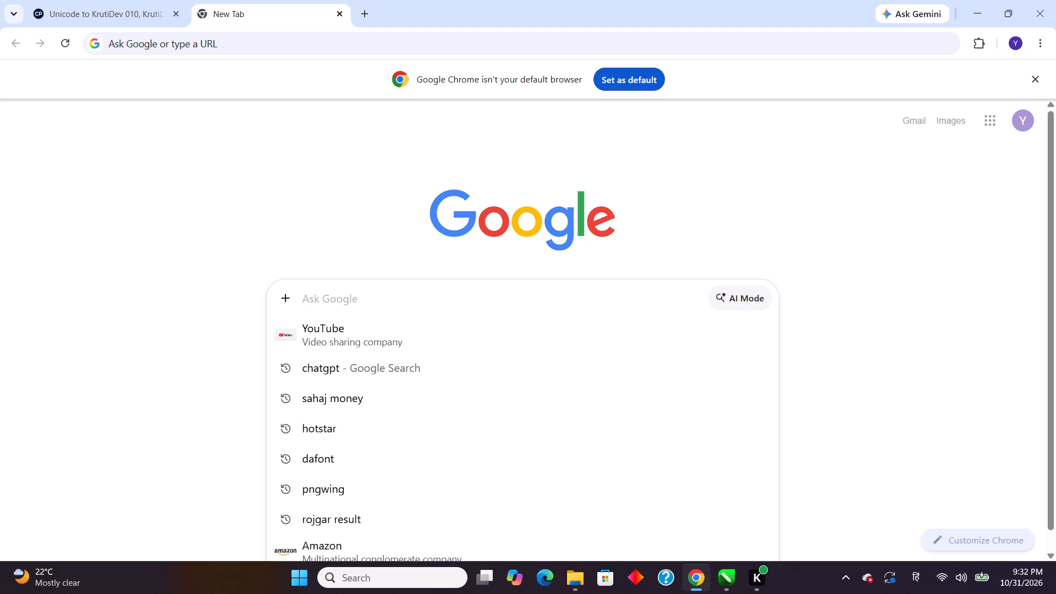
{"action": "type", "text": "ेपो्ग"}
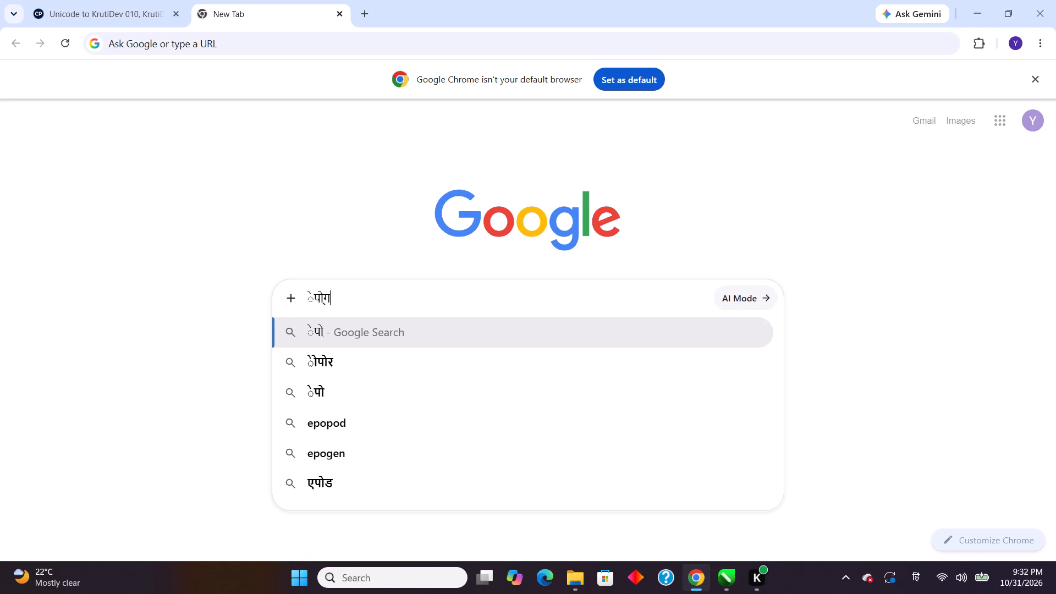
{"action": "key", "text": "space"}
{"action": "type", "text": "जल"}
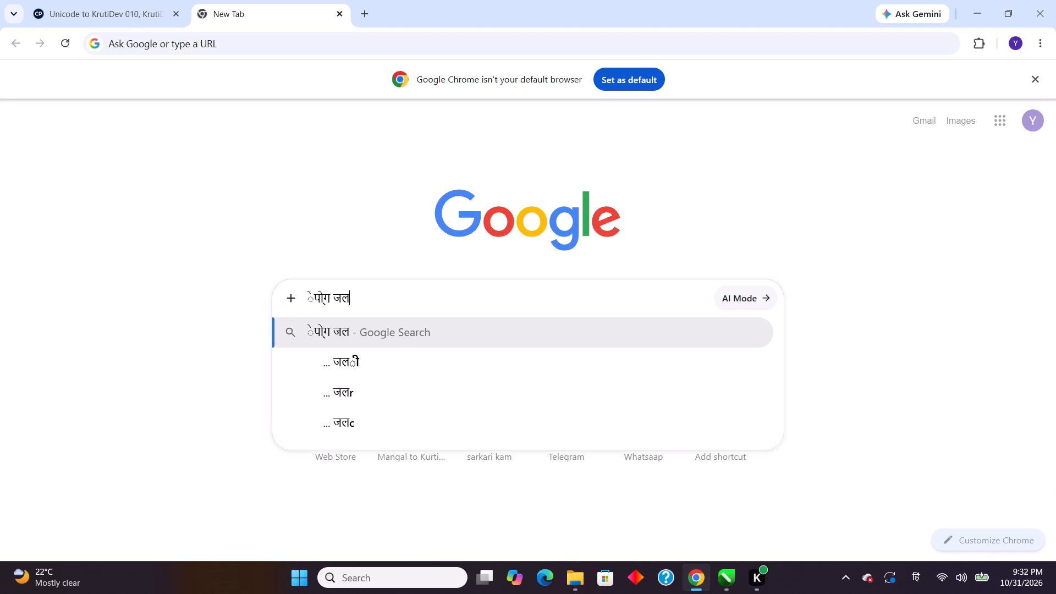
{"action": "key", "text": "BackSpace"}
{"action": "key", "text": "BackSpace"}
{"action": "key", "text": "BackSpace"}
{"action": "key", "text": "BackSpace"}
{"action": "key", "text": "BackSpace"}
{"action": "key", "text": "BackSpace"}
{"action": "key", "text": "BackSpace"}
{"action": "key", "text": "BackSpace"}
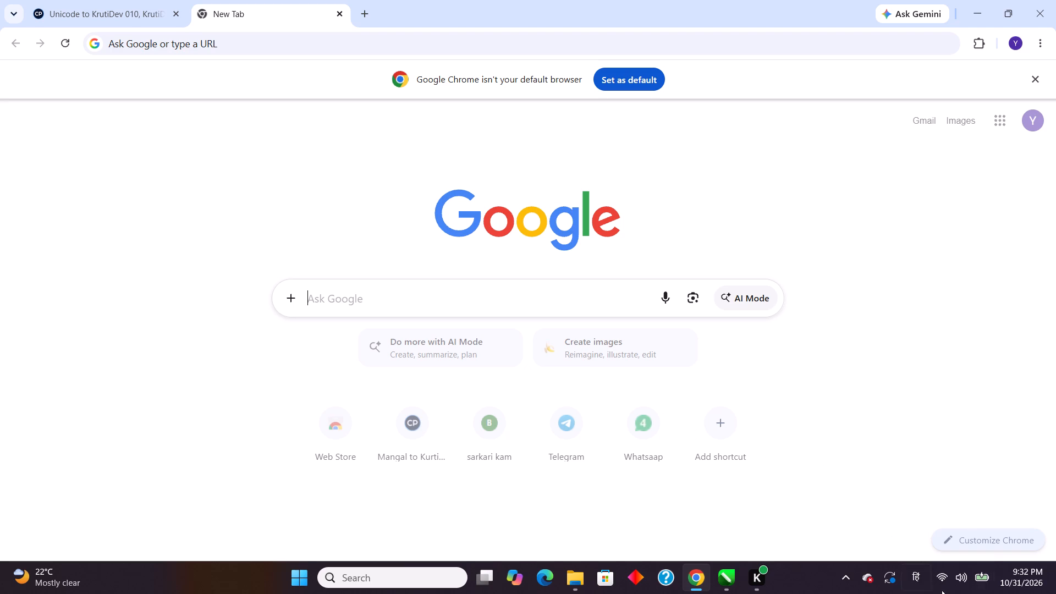
Switch the keyboard layout to English (United States) and search Google for "shadi png", showing image results.
{"action": "left_click", "coordinate": [922, 584]}
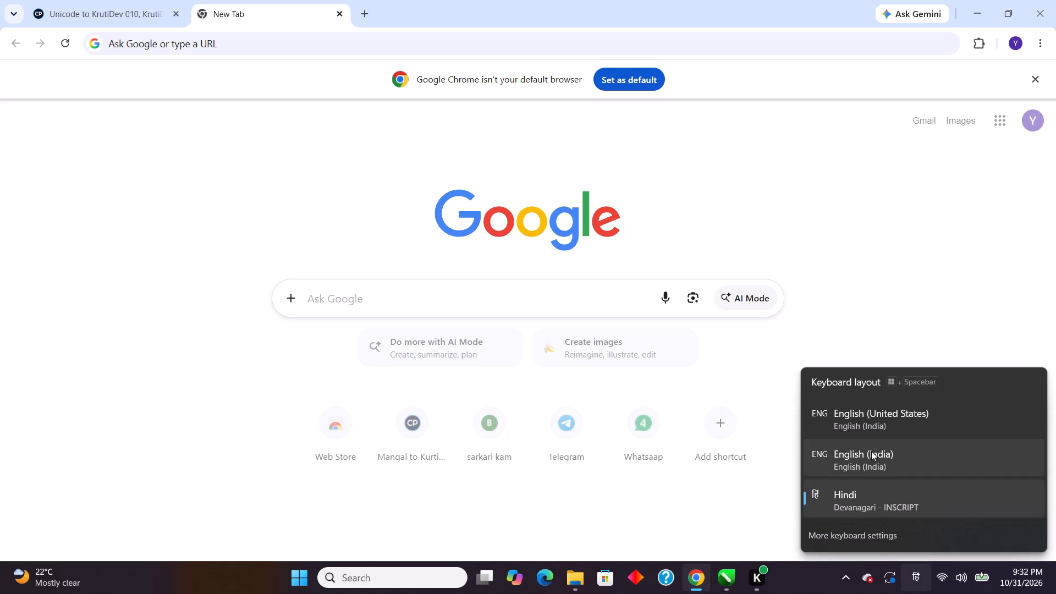
{"action": "left_click", "coordinate": [856, 420]}
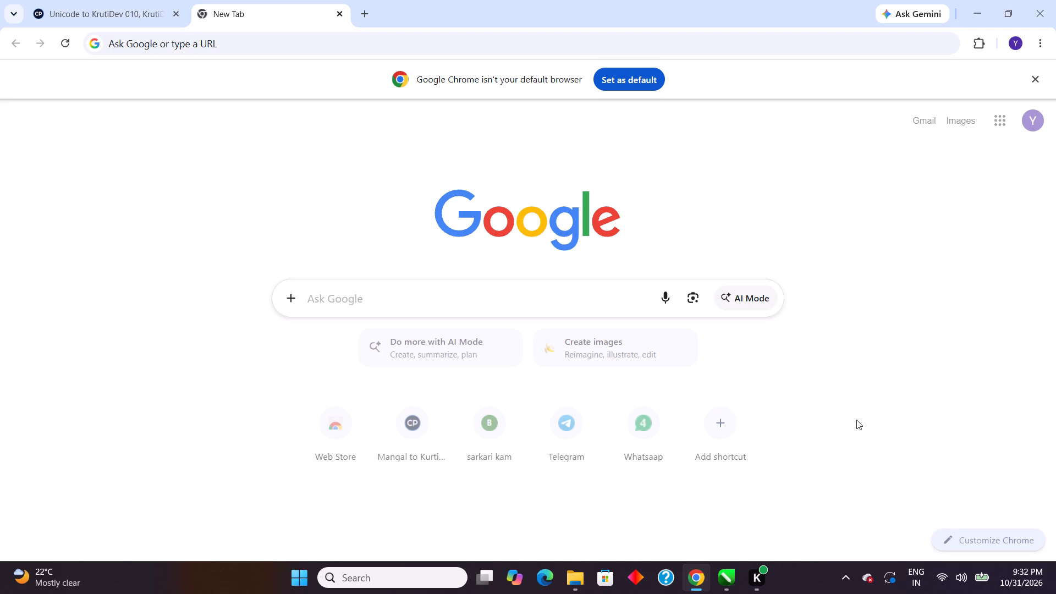
{"action": "key", "text": "shift+s"}
{"action": "type", "text": "HADI PNG"}
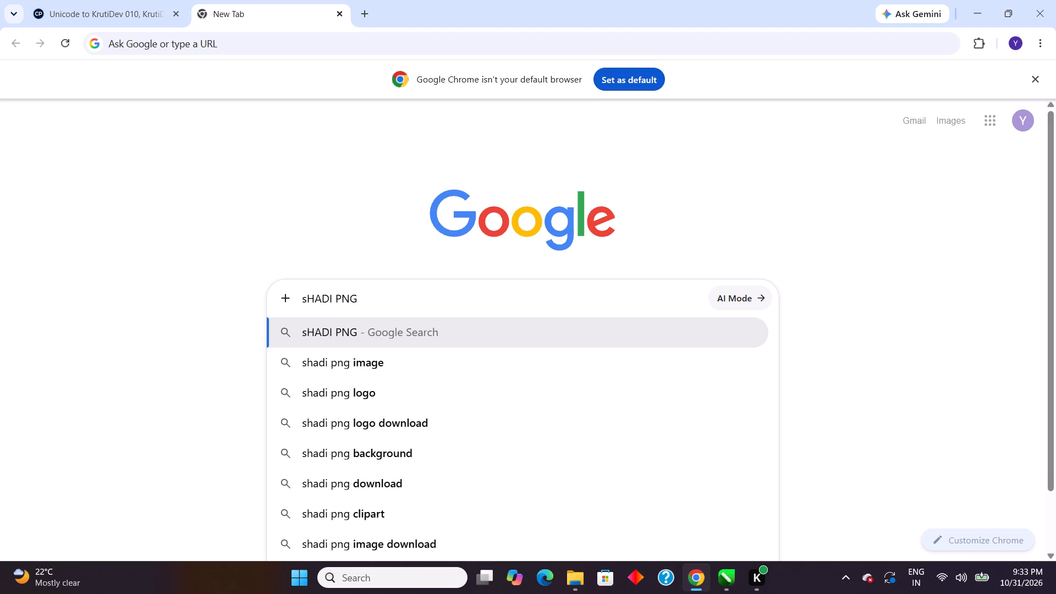
{"action": "key", "text": "Return"}
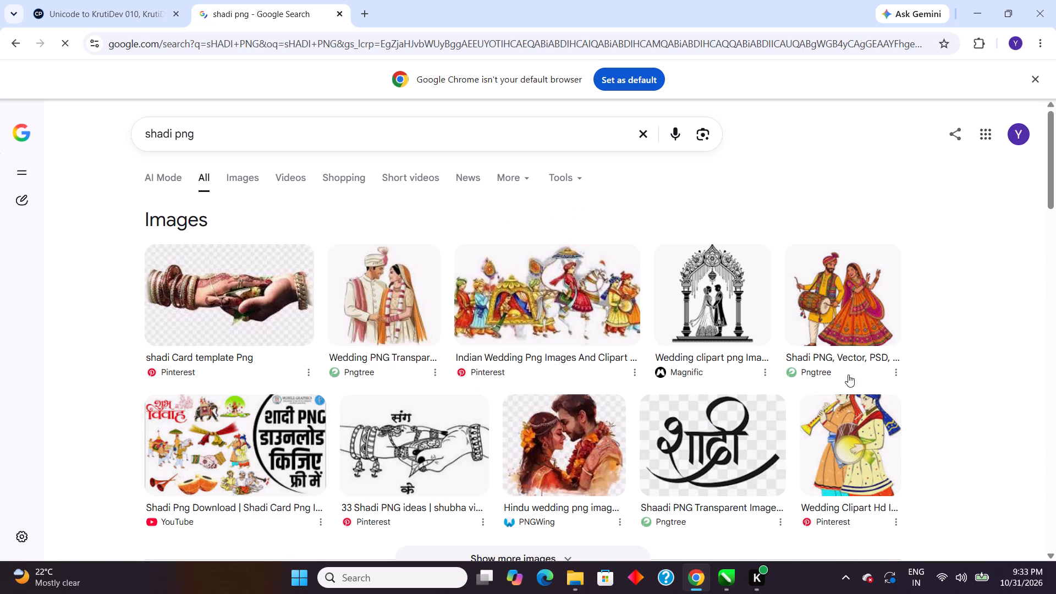
{"action": "left_click", "coordinate": [239, 175]}
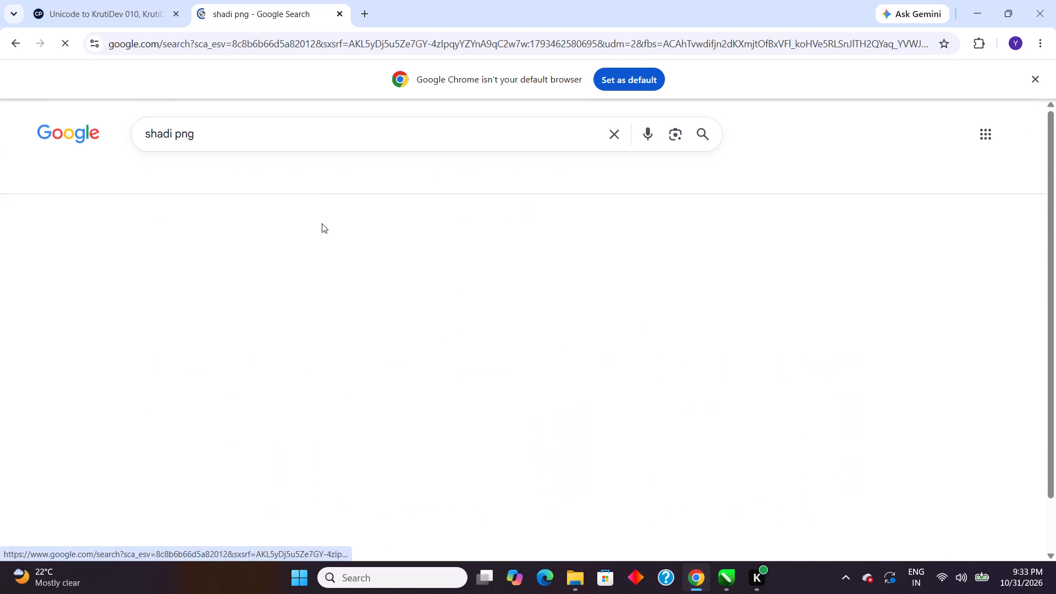
Refine the image search to the suggested query "shadi png black and white".
{"action": "left_click", "coordinate": [215, 132]}
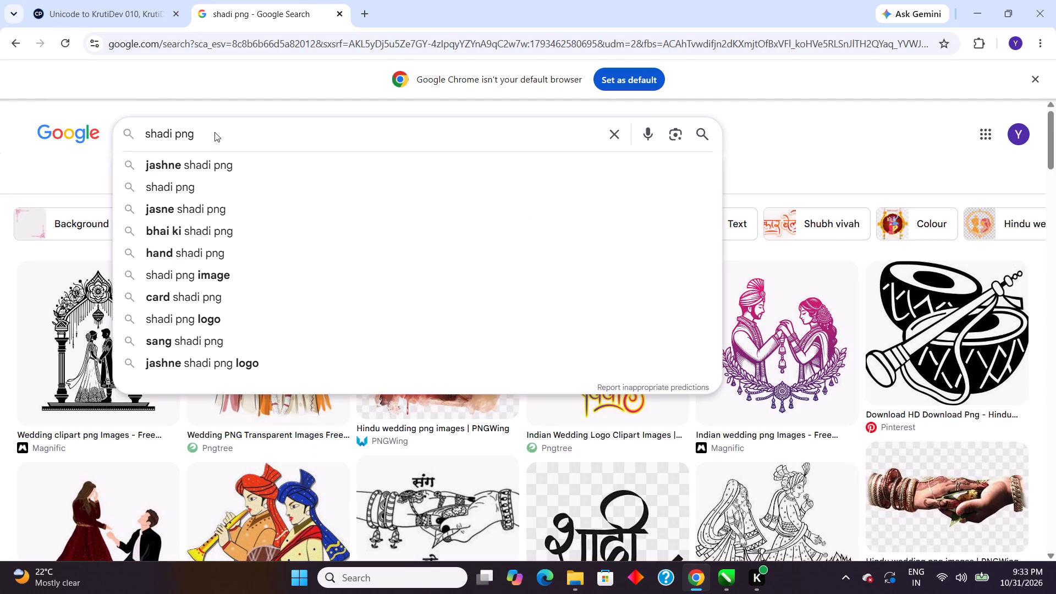
{"action": "key", "text": "space"}
{"action": "type", "text": "BL"}
{"action": "left_click", "coordinate": [241, 162]}
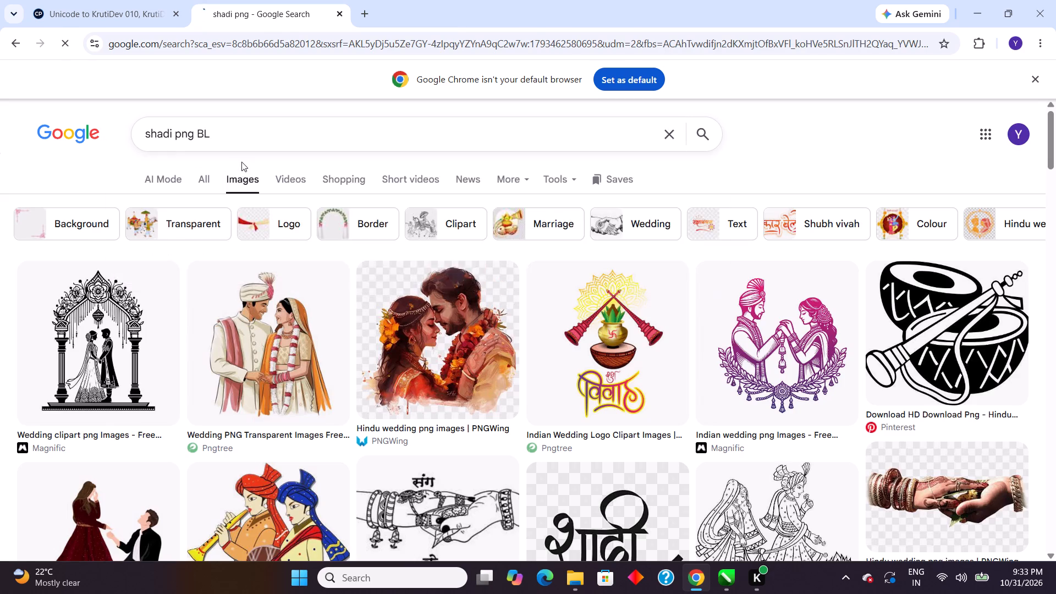
Browse the black-and-white wedding cliparts, preview the groom-on-horse procession from PNGitem, and look through its related images.
{"action": "scroll", "coordinate": [613, 343], "scroll_direction": "down", "scroll_amount": 2}
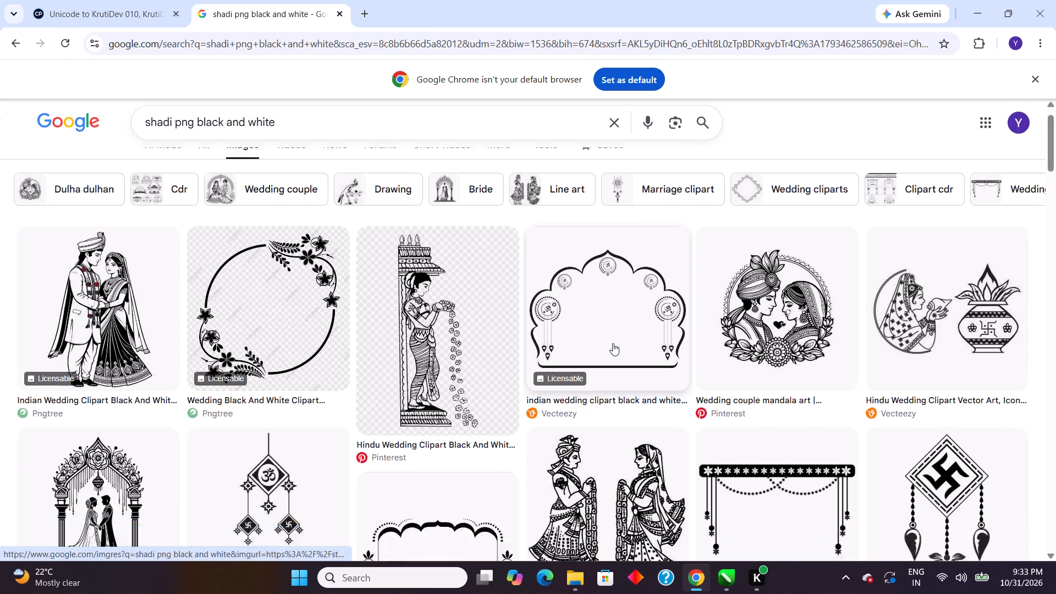
{"action": "scroll", "coordinate": [613, 343], "scroll_direction": "down", "scroll_amount": 2}
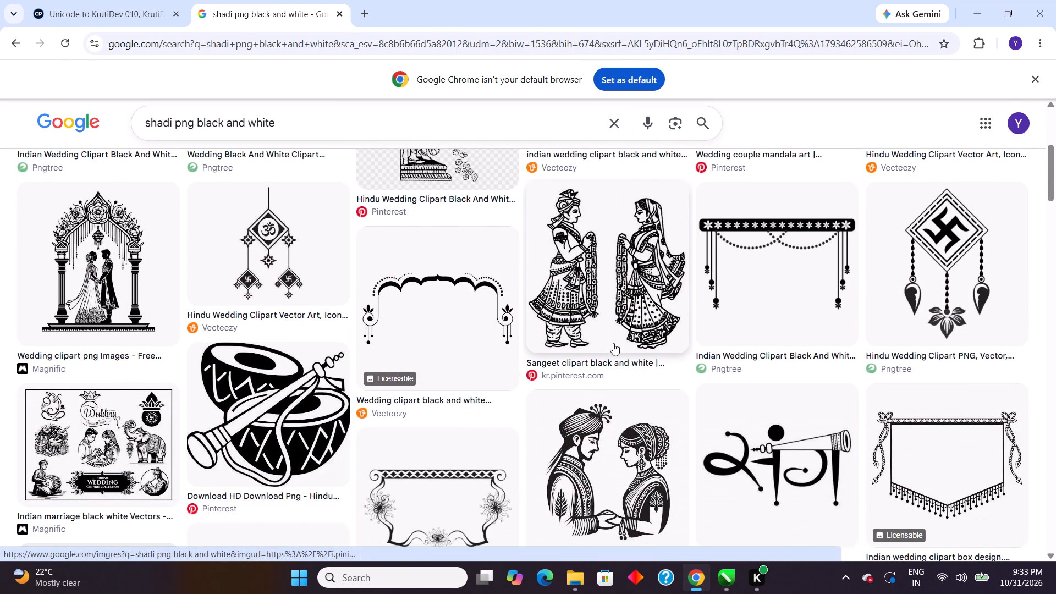
{"action": "scroll", "coordinate": [613, 343], "scroll_direction": "down", "scroll_amount": 4}
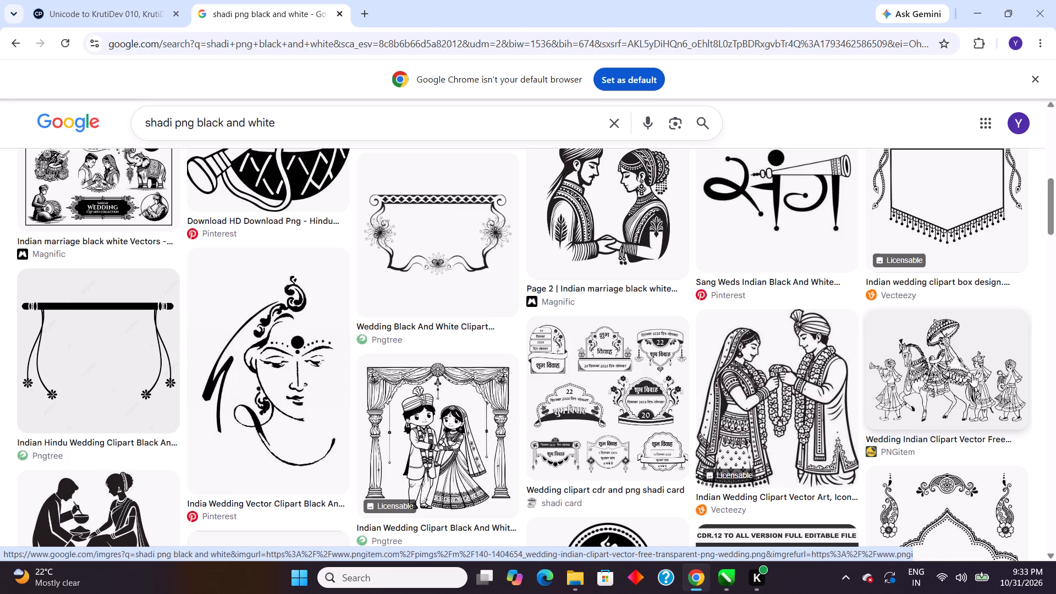
{"action": "left_click", "coordinate": [934, 376]}
{"action": "scroll", "coordinate": [827, 368], "scroll_direction": "down", "scroll_amount": 3}
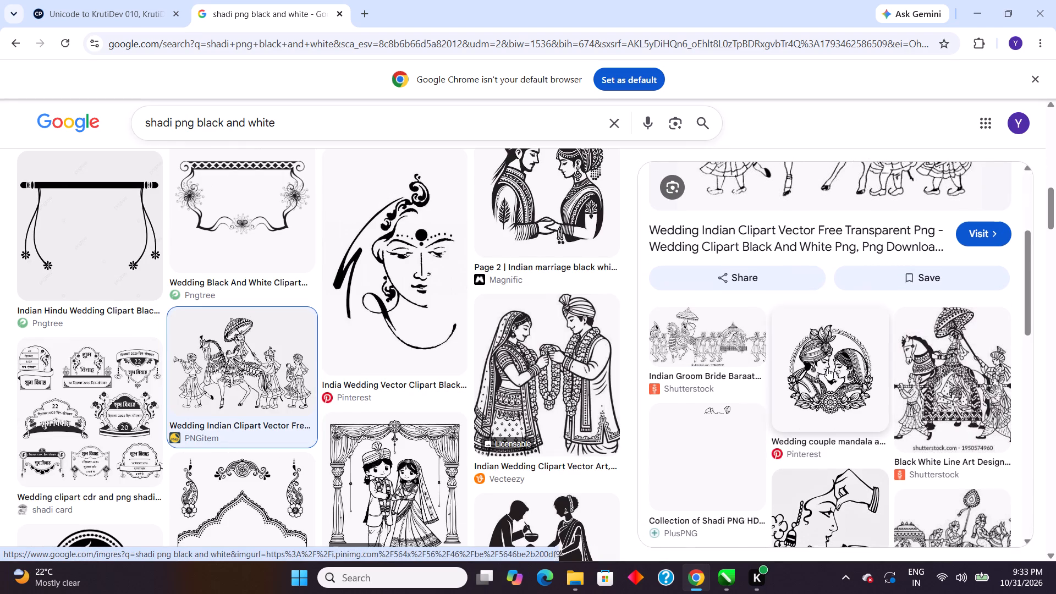
{"action": "scroll", "coordinate": [826, 370], "scroll_direction": "down", "scroll_amount": 3}
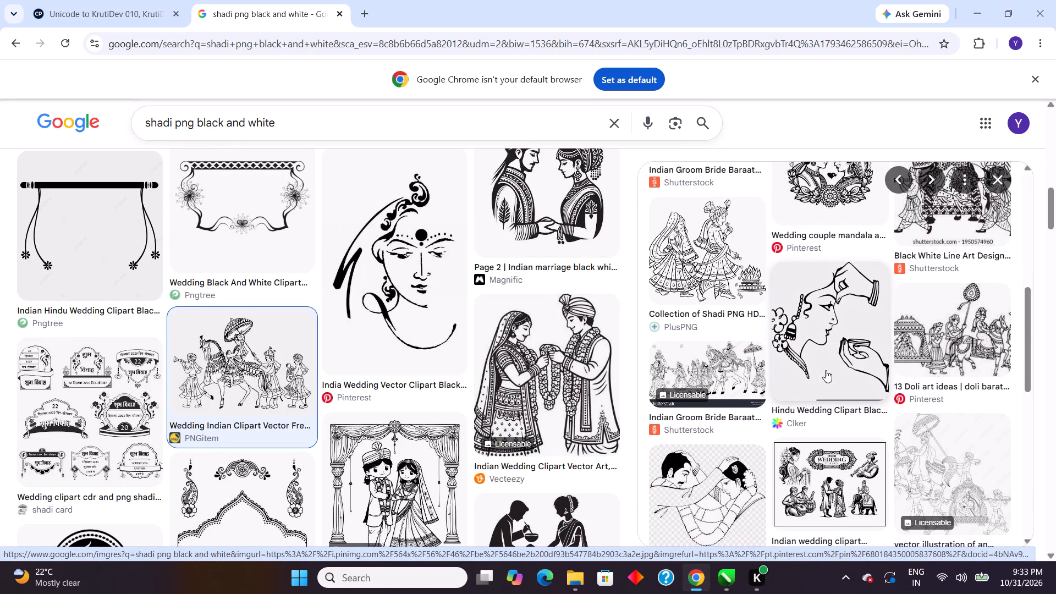
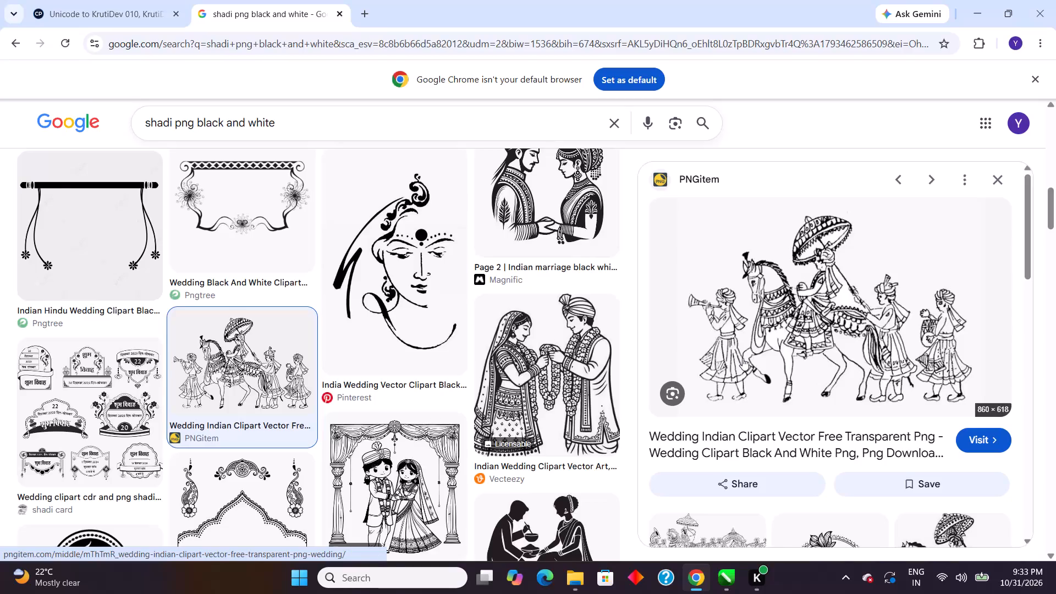
Look through the related images of the groom-on-horse clipart and preview the Vecteezy bride and palki vector.
{"action": "scroll", "coordinate": [743, 358], "scroll_direction": "down", "scroll_amount": 4}
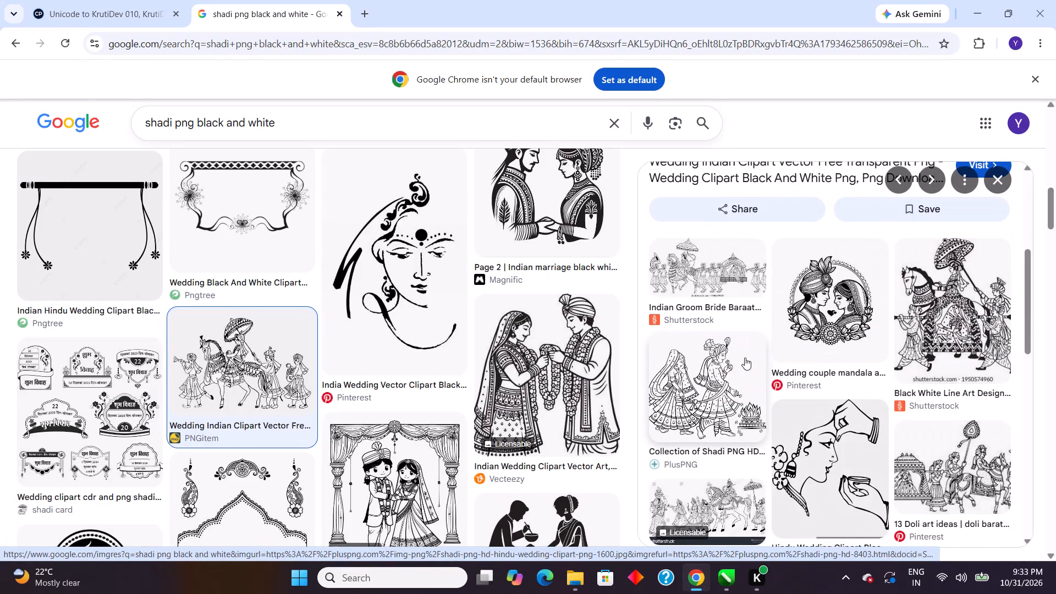
{"action": "scroll", "coordinate": [745, 358], "scroll_direction": "down", "scroll_amount": 6}
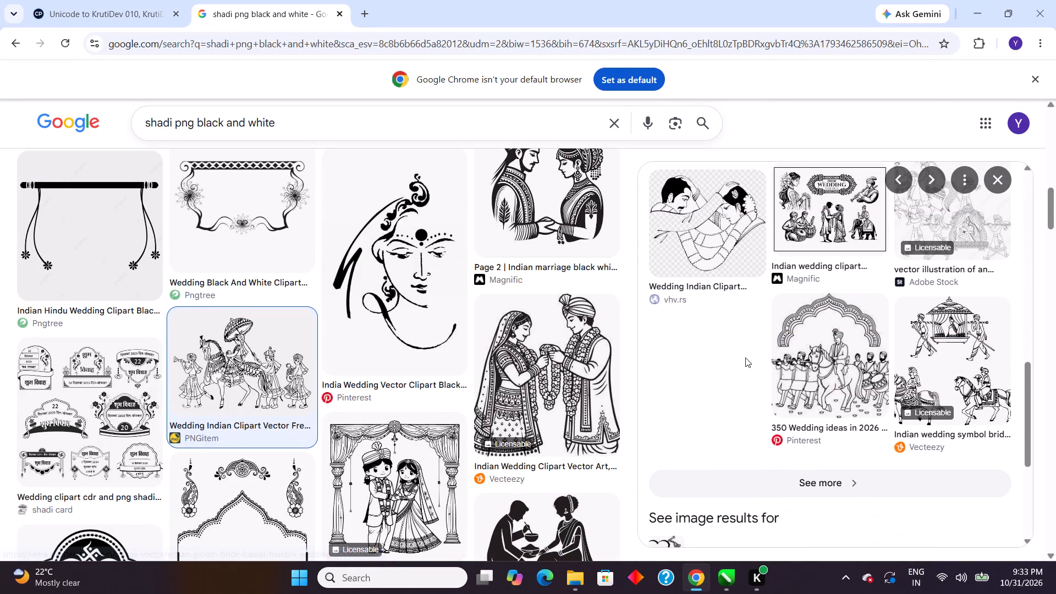
{"action": "left_click", "coordinate": [930, 327]}
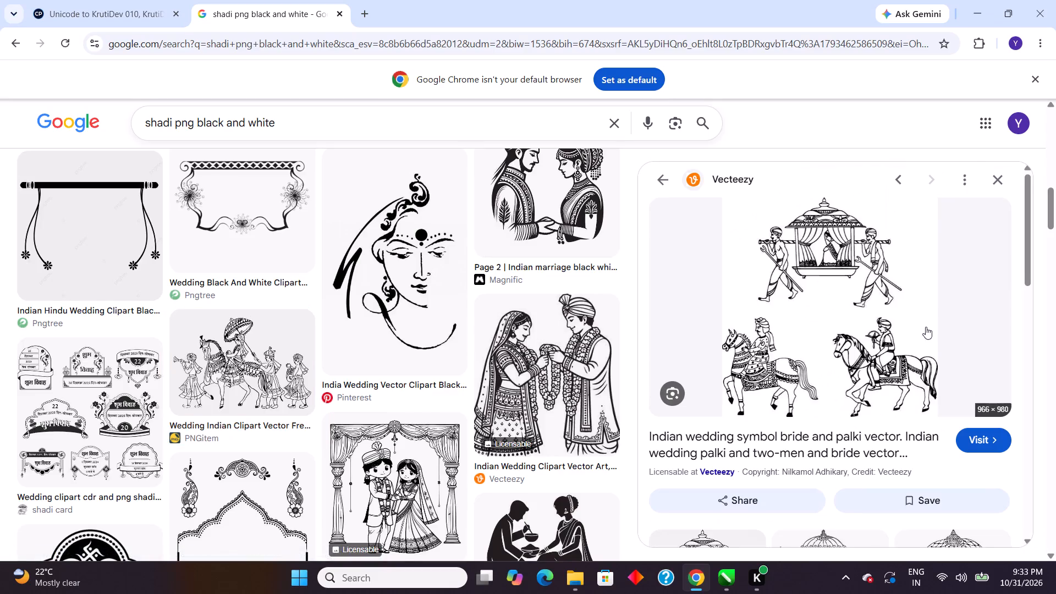
Open the palki vector's Vecteezy page to check the artwork, and close that page again.
{"action": "left_click", "coordinate": [800, 240]}
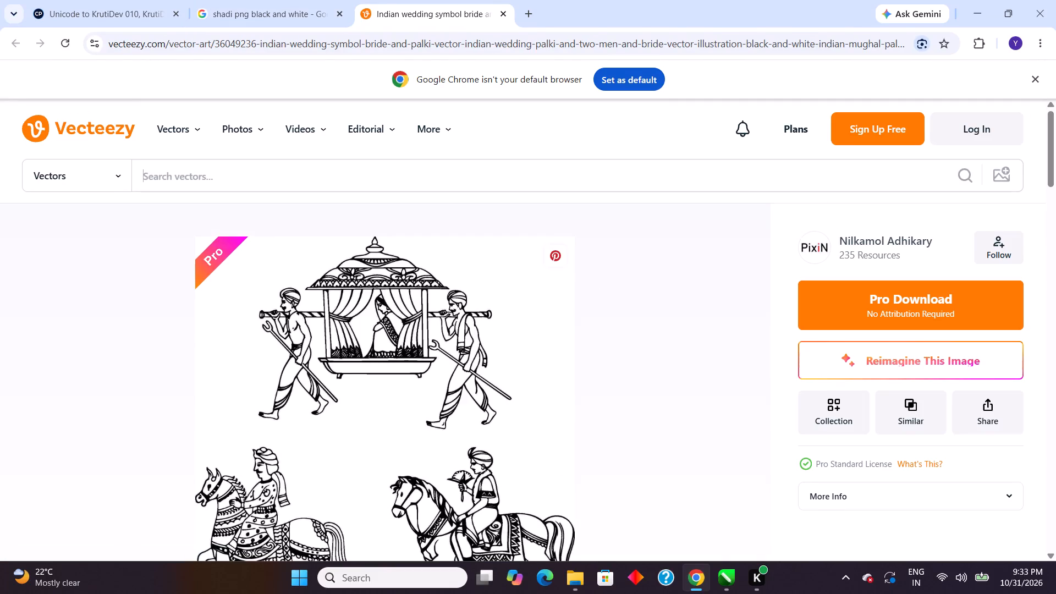
{"action": "scroll", "coordinate": [382, 323], "scroll_direction": "down", "scroll_amount": 3}
{"action": "scroll", "coordinate": [382, 323], "scroll_direction": "up", "scroll_amount": 3}
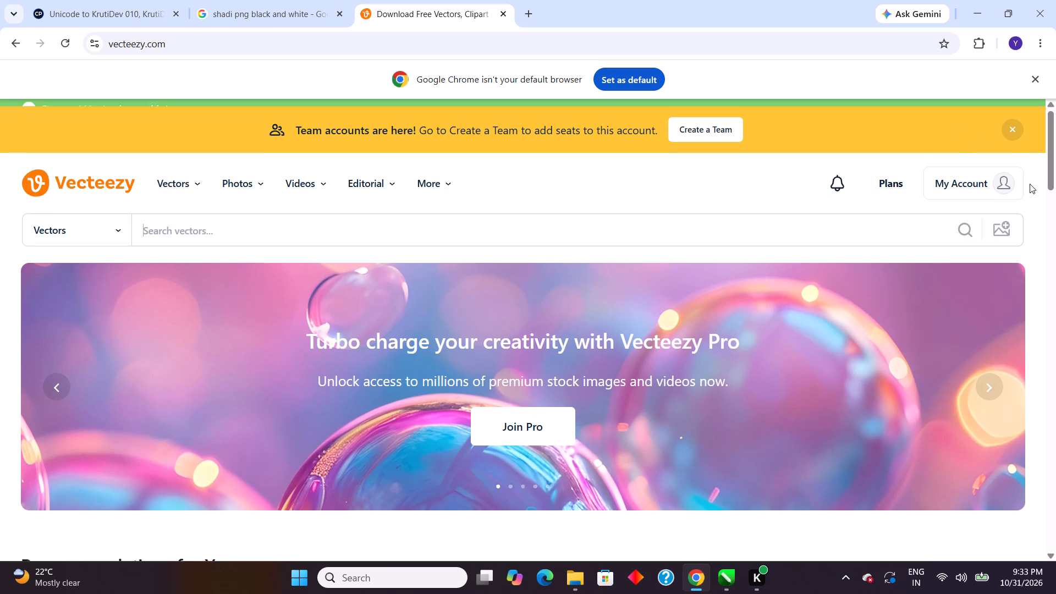
{"action": "left_click", "coordinate": [1010, 120]}
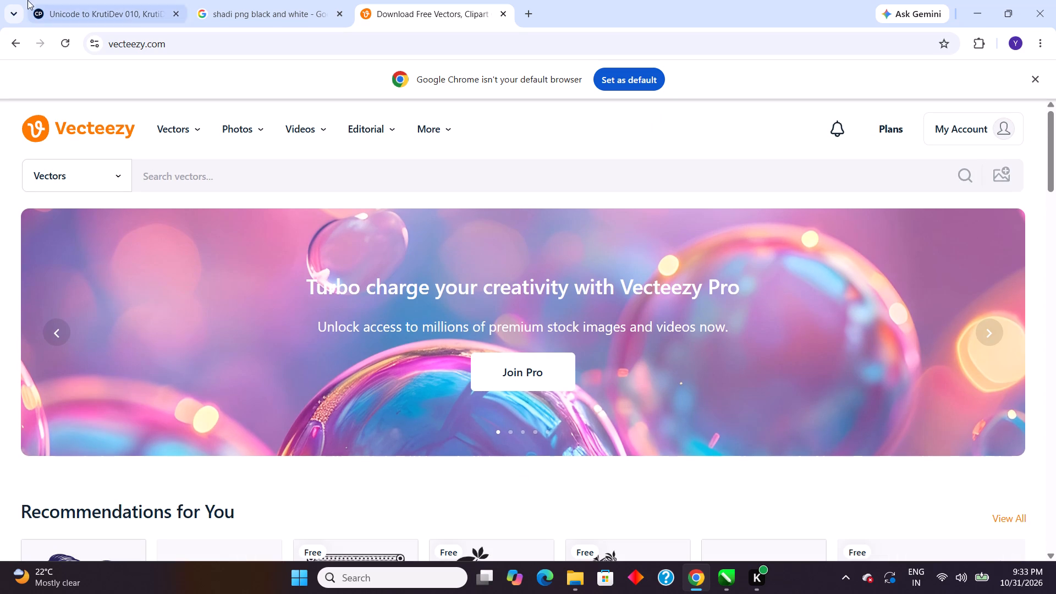
{"action": "left_click", "coordinate": [505, 16]}
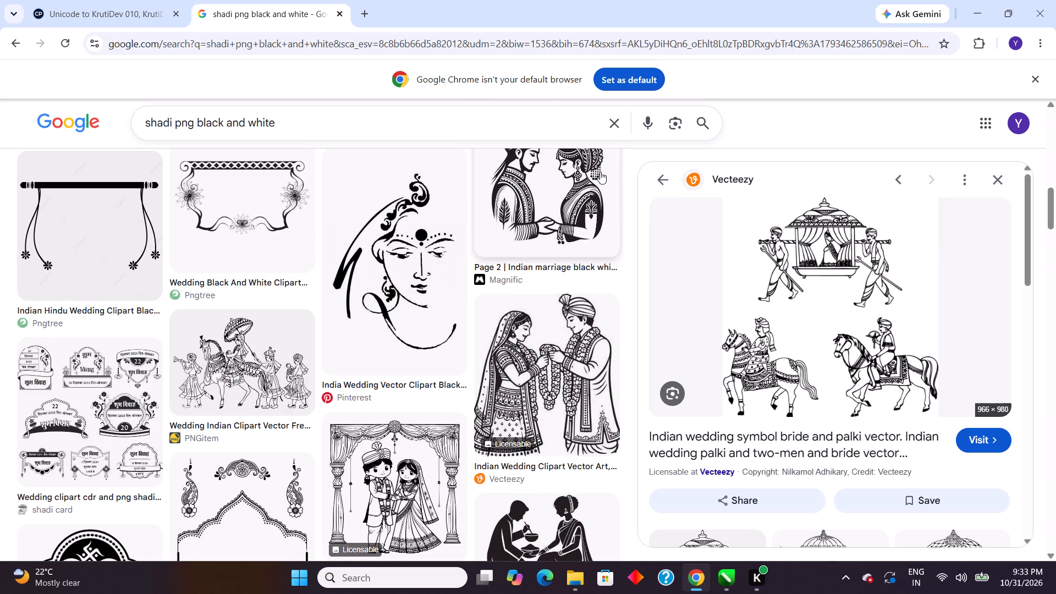
Browse further down the black-and-white shadi image results for suitable wedding clipart.
{"action": "scroll", "coordinate": [544, 313], "scroll_direction": "down", "scroll_amount": 3}
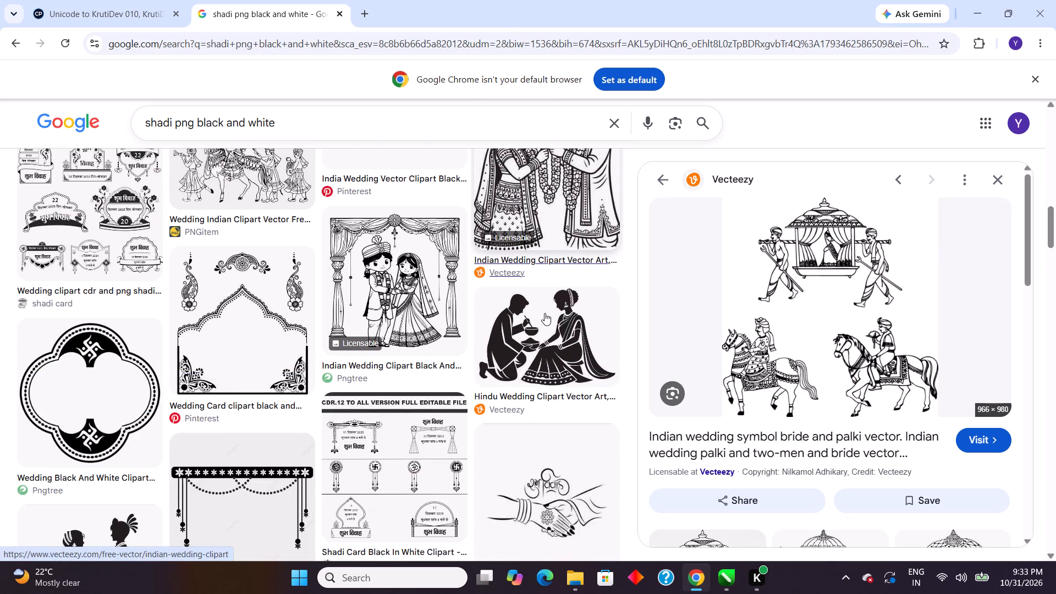
{"action": "scroll", "coordinate": [544, 313], "scroll_direction": "down", "scroll_amount": 4}
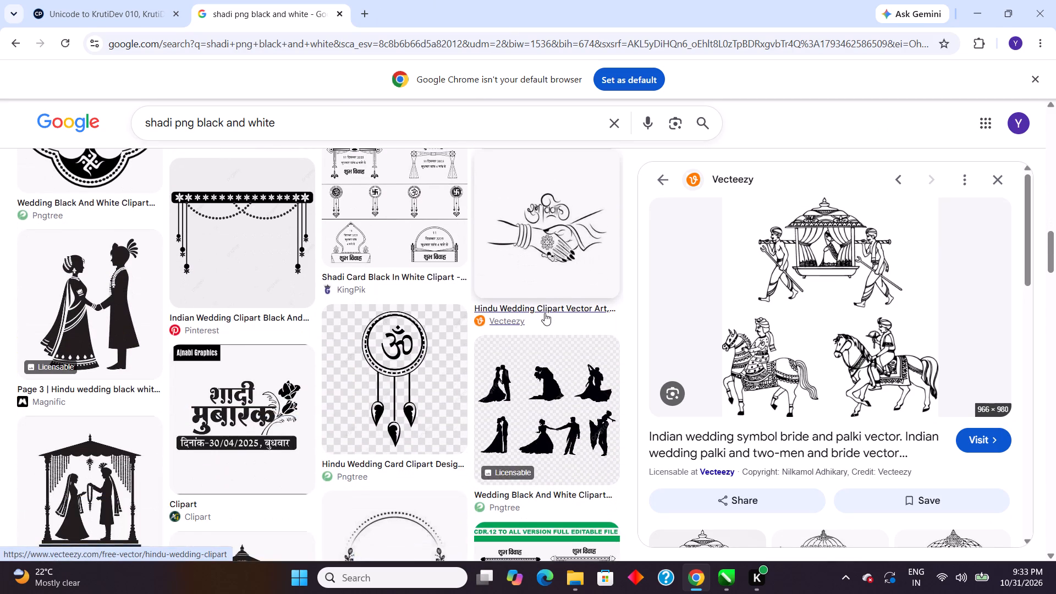
{"action": "scroll", "coordinate": [544, 313], "scroll_direction": "down", "scroll_amount": 5}
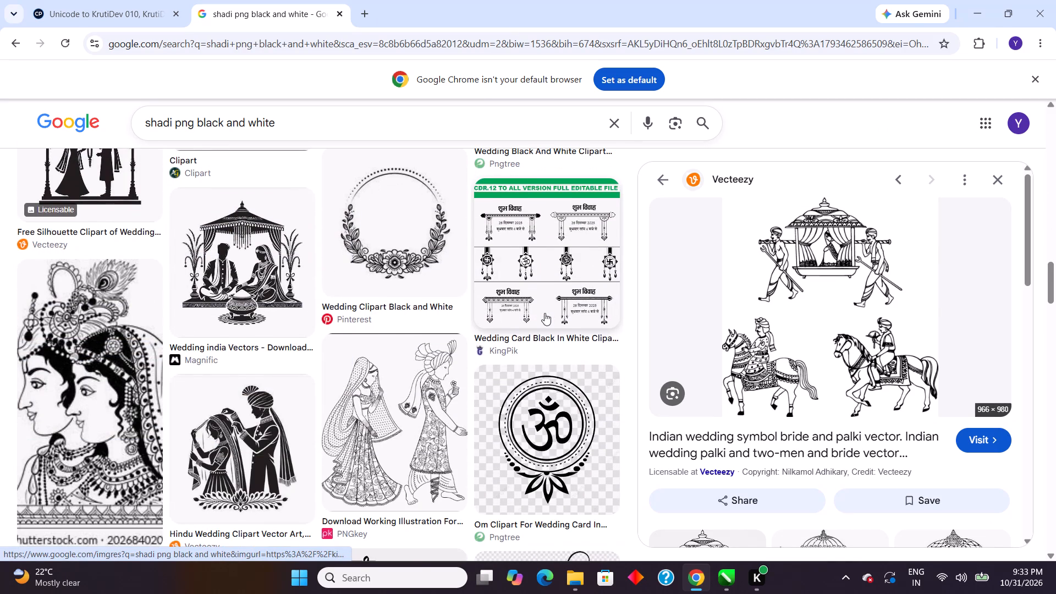
{"action": "scroll", "coordinate": [544, 312], "scroll_direction": "down", "scroll_amount": 6}
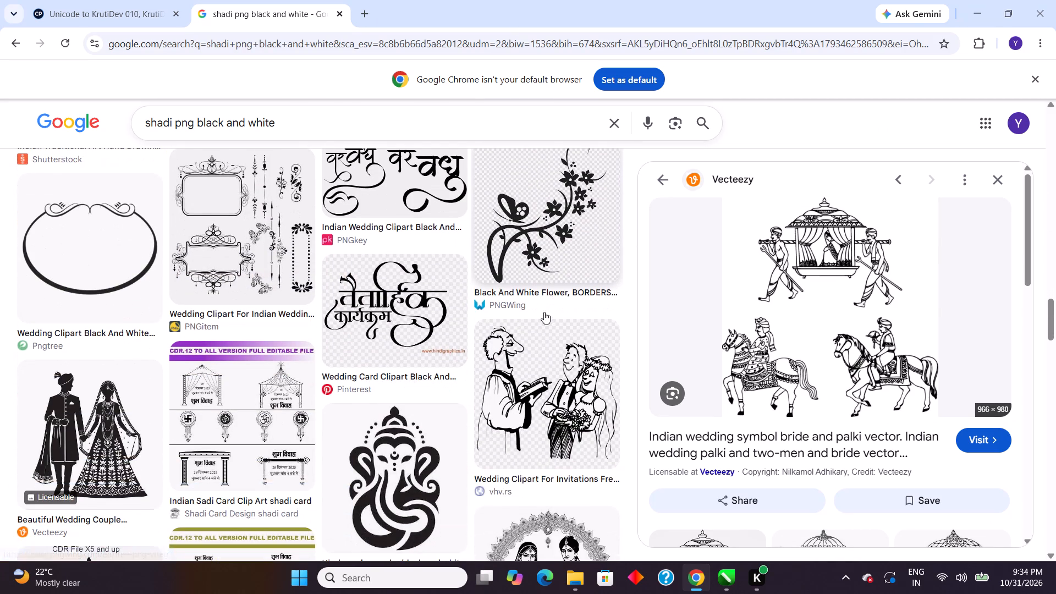
{"action": "scroll", "coordinate": [544, 312], "scroll_direction": "down", "scroll_amount": 3}
Find the Pinterest "Indian Doli Clip Art" among the palki vector's related images and copy the image.
{"action": "scroll", "coordinate": [925, 394], "scroll_direction": "down", "scroll_amount": 4}
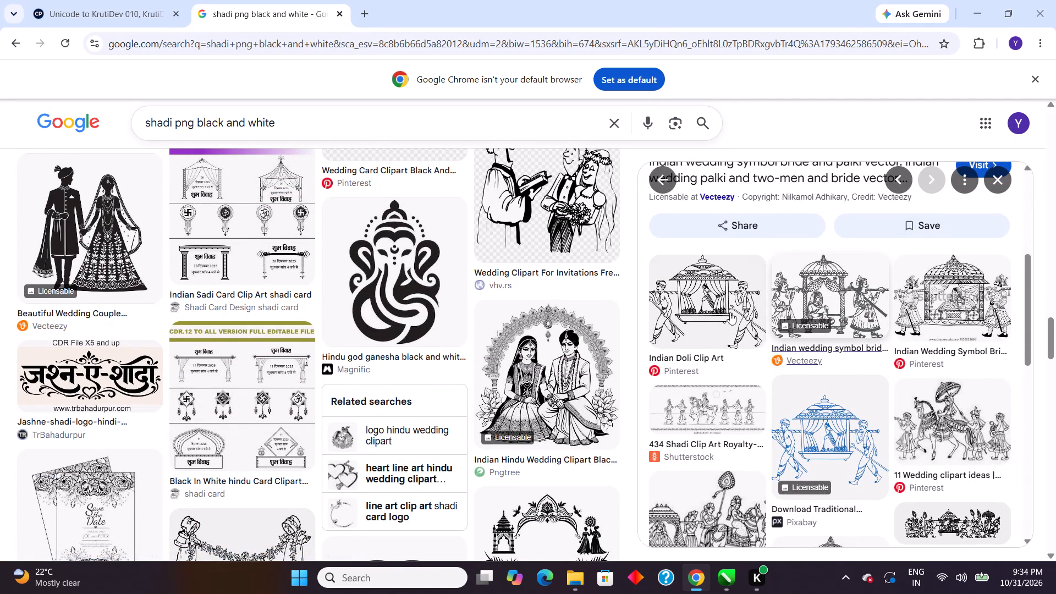
{"action": "left_click", "coordinate": [712, 306]}
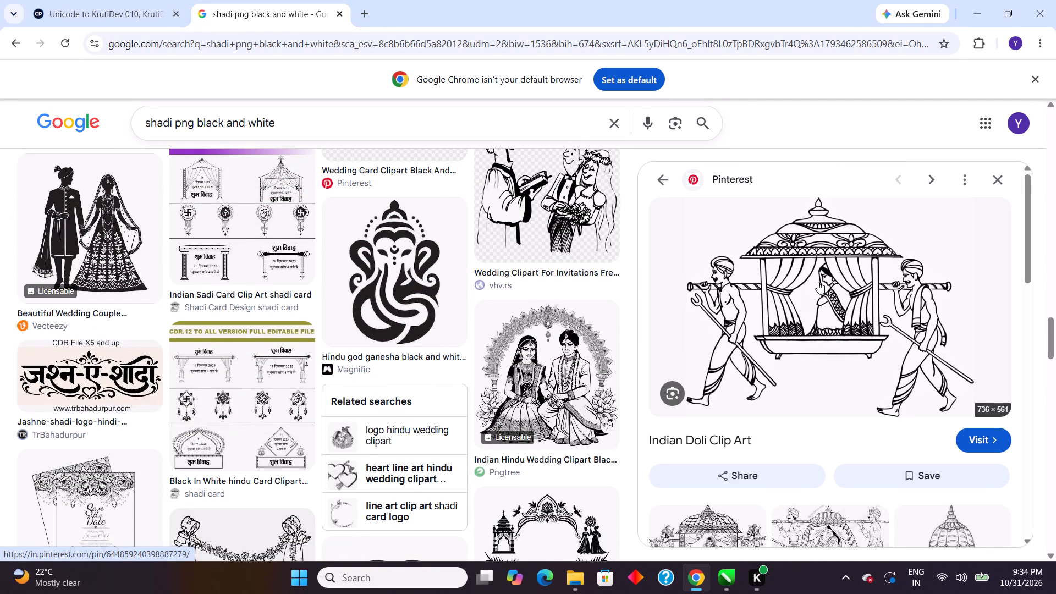
{"action": "right_click", "coordinate": [815, 287]}
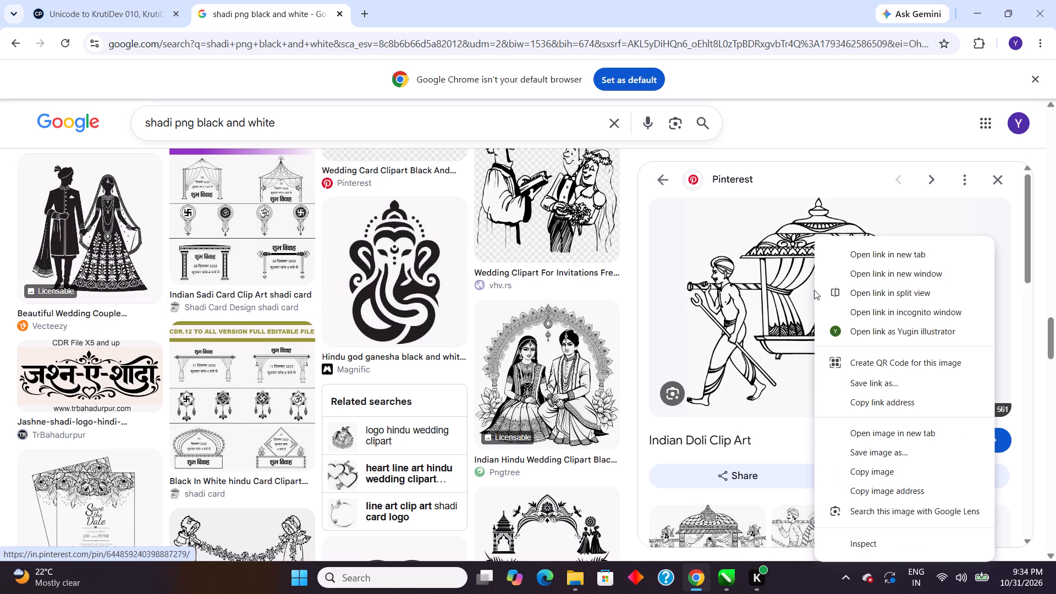
{"action": "left_click", "coordinate": [872, 469]}
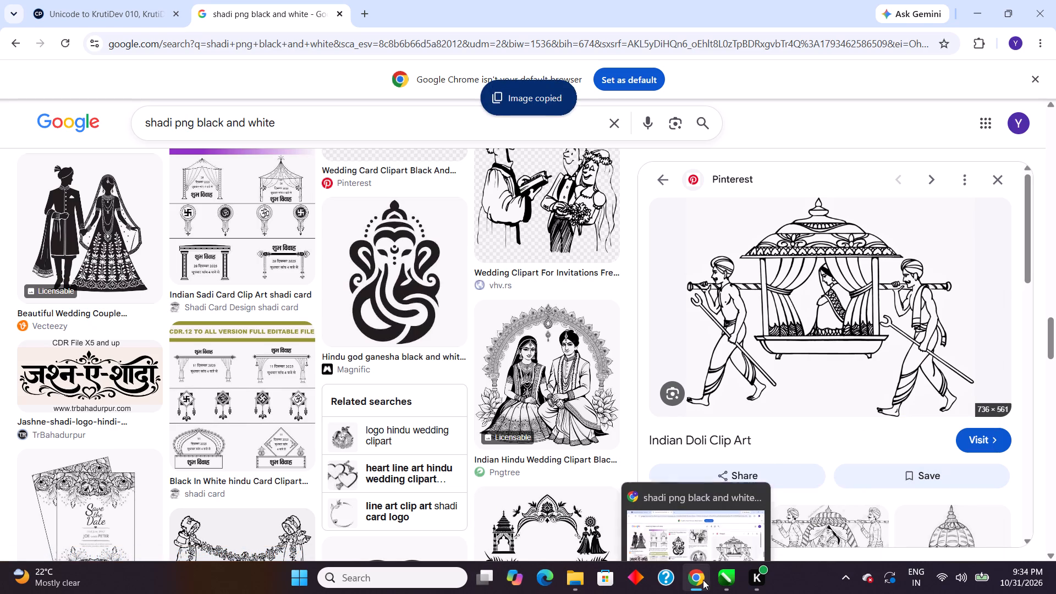
Switch to CorelDRAW, paste the doli image into the Manjesh document, and scale it to about 20.4 × 15.5 cm beside the heart ornament.
{"action": "left_click", "coordinate": [728, 577]}
{"action": "right_click", "coordinate": [140, 291]}
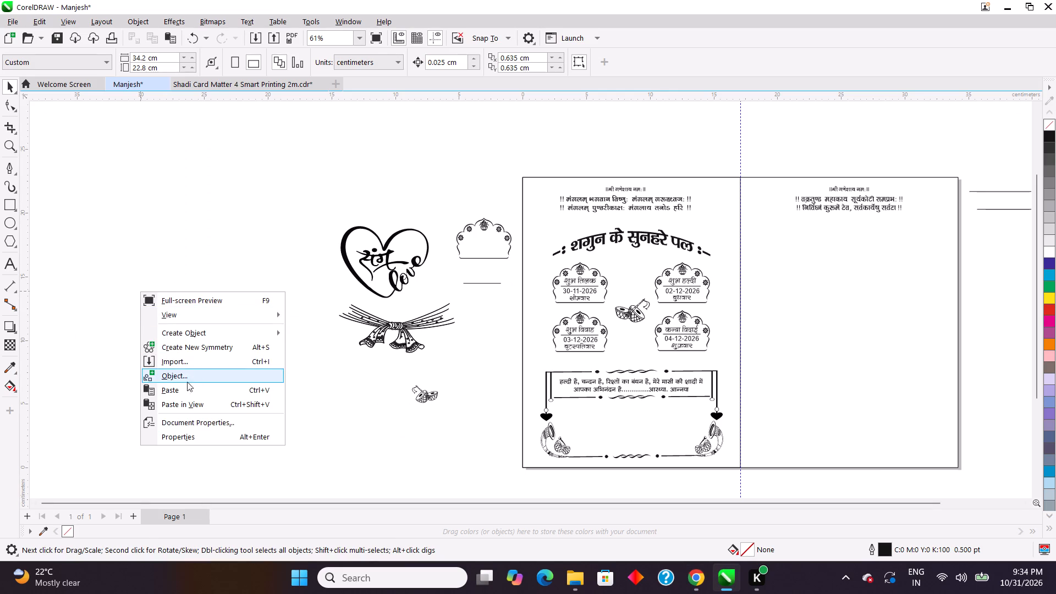
{"action": "left_click", "coordinate": [185, 389]}
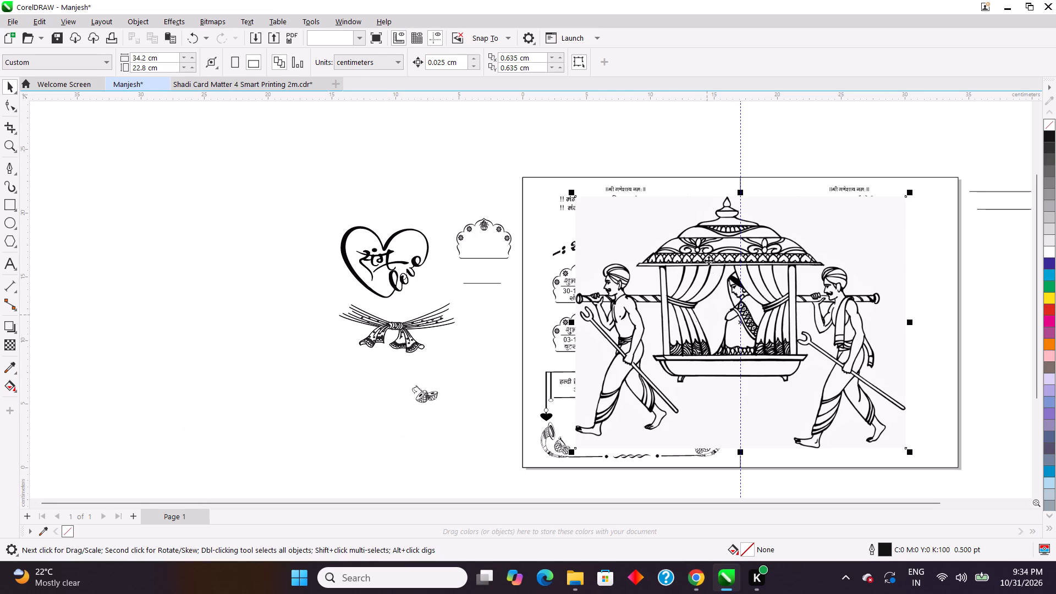
{"action": "left_click_drag", "start_coordinate": [707, 256], "coordinate": [165, 263]}
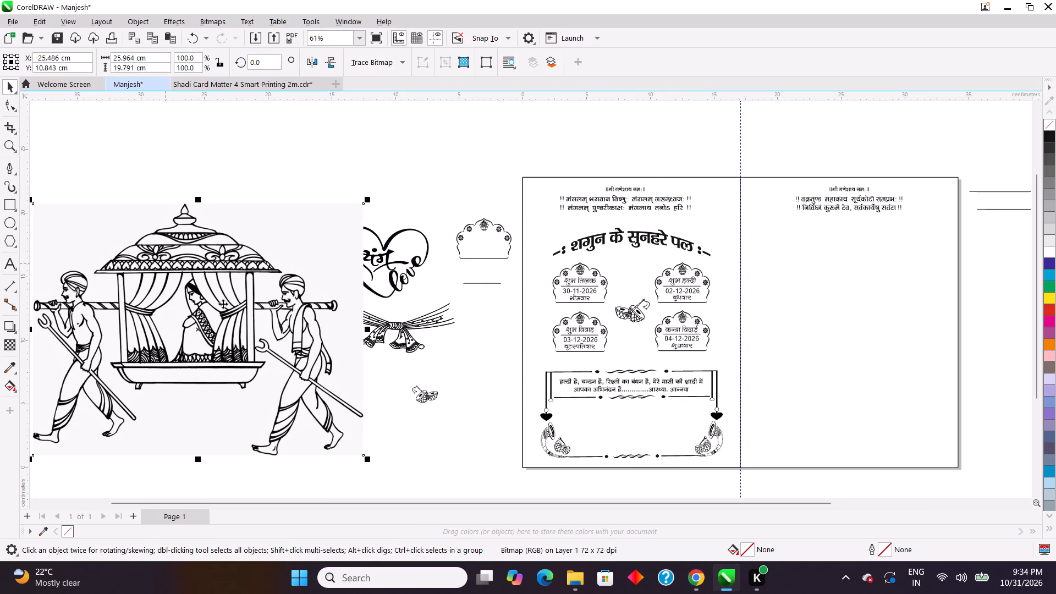
{"action": "left_click_drag", "start_coordinate": [369, 459], "coordinate": [338, 428]}
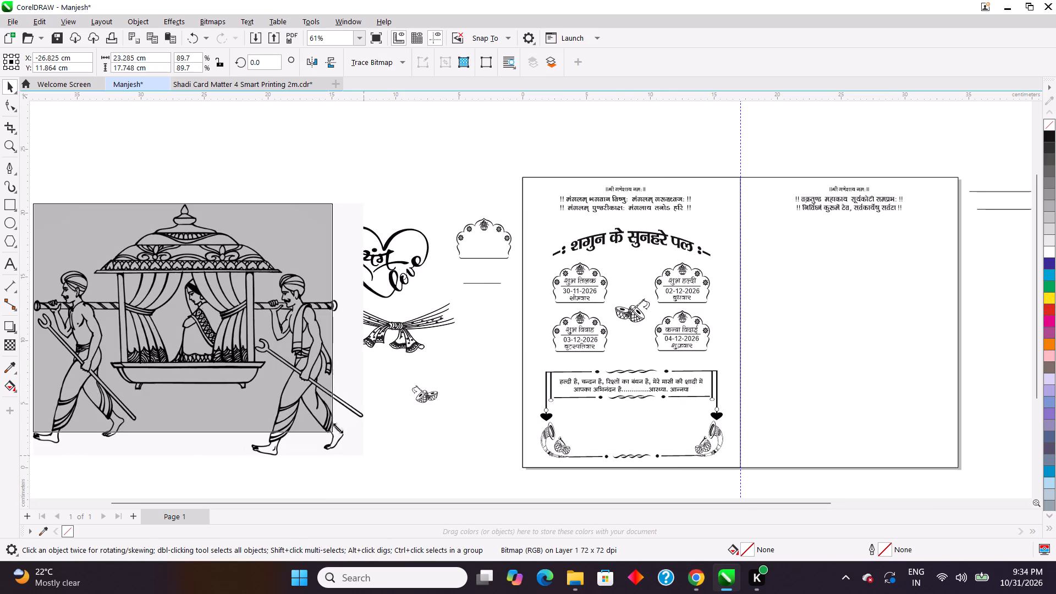
{"action": "left_click_drag", "start_coordinate": [338, 428], "coordinate": [318, 420]}
{"action": "left_click_drag", "start_coordinate": [193, 310], "coordinate": [224, 334]}
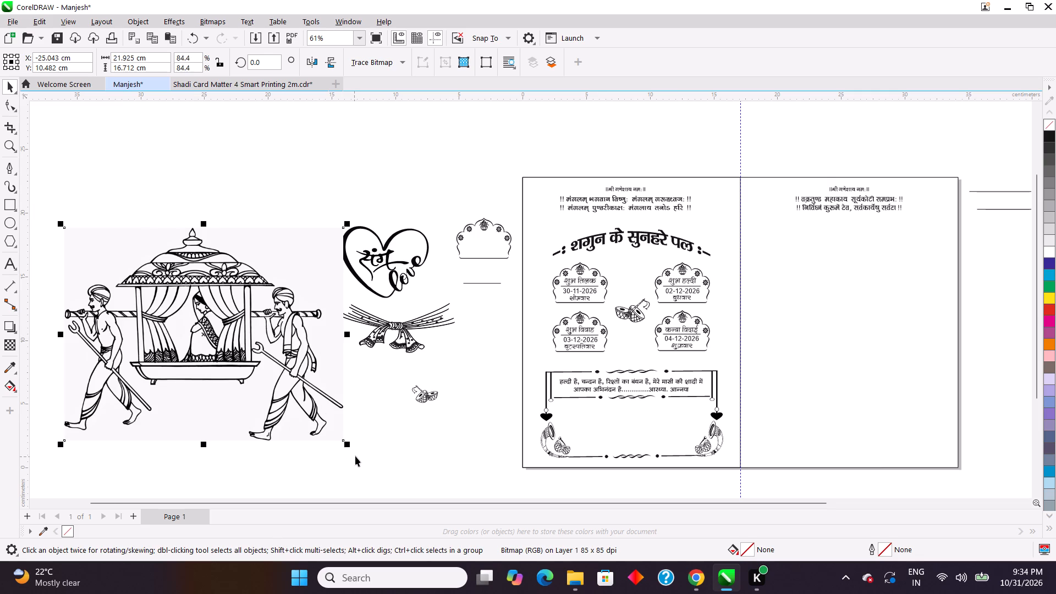
{"action": "left_click_drag", "start_coordinate": [347, 447], "coordinate": [327, 436]}
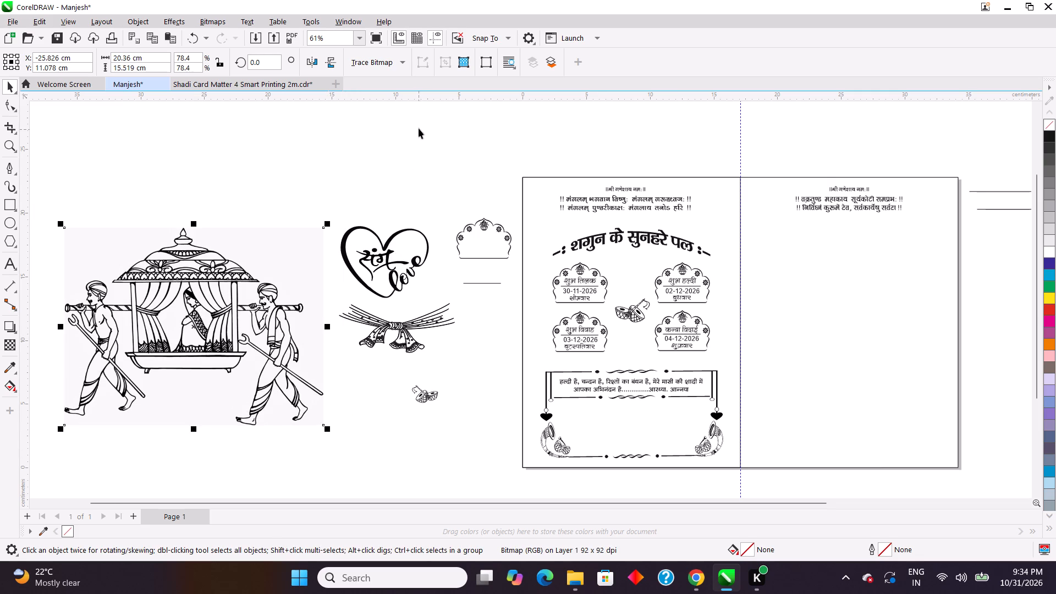
Convert the doli image to a 300 dpi CMYK Color (32-bit) bitmap with anti-aliasing and transparent background.
{"action": "left_click", "coordinate": [219, 19]}
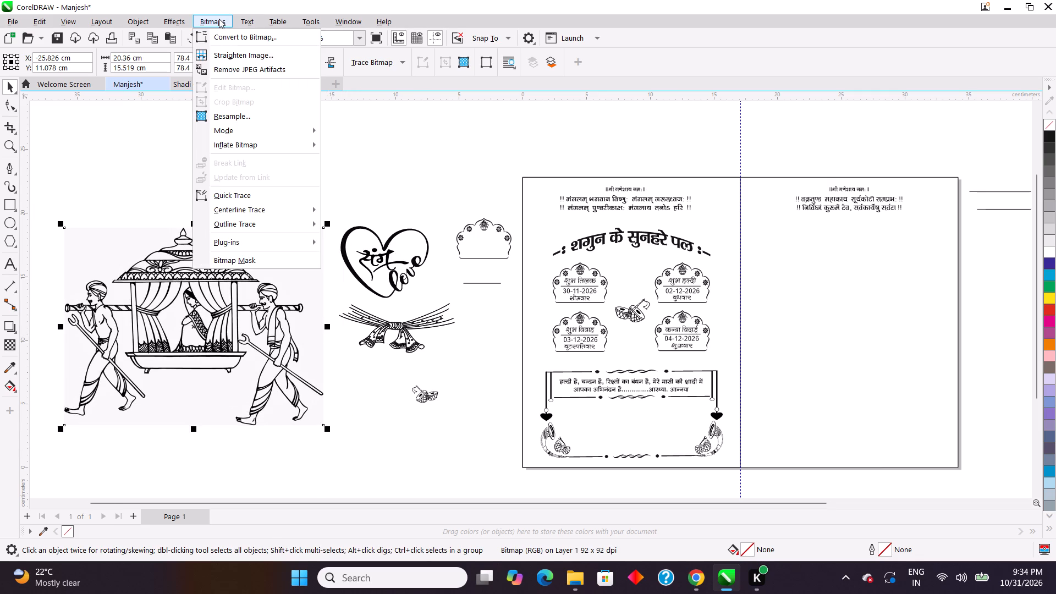
{"action": "left_click", "coordinate": [233, 36]}
{"action": "left_click", "coordinate": [546, 355]}
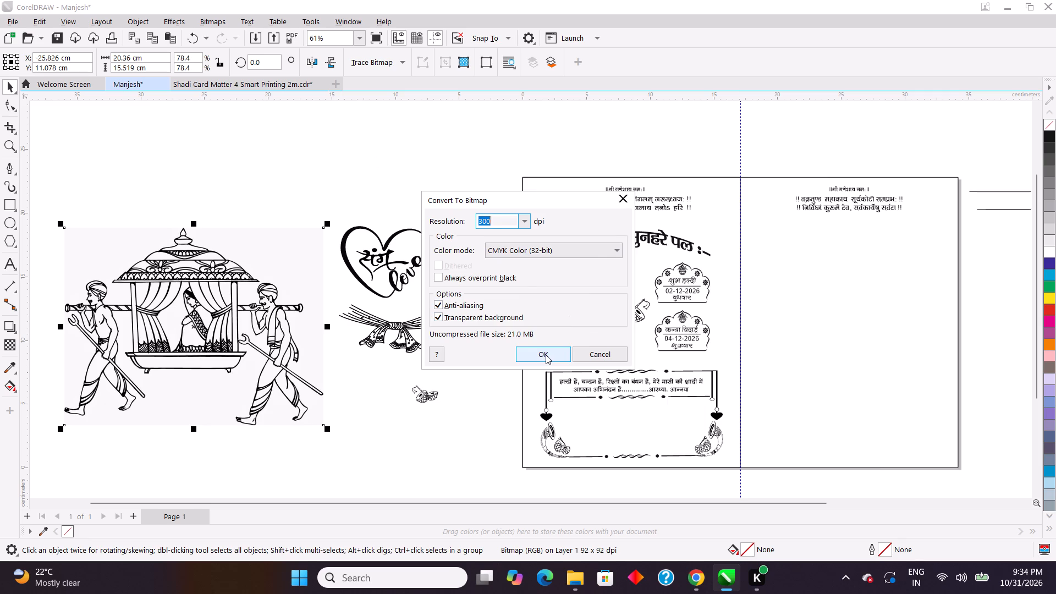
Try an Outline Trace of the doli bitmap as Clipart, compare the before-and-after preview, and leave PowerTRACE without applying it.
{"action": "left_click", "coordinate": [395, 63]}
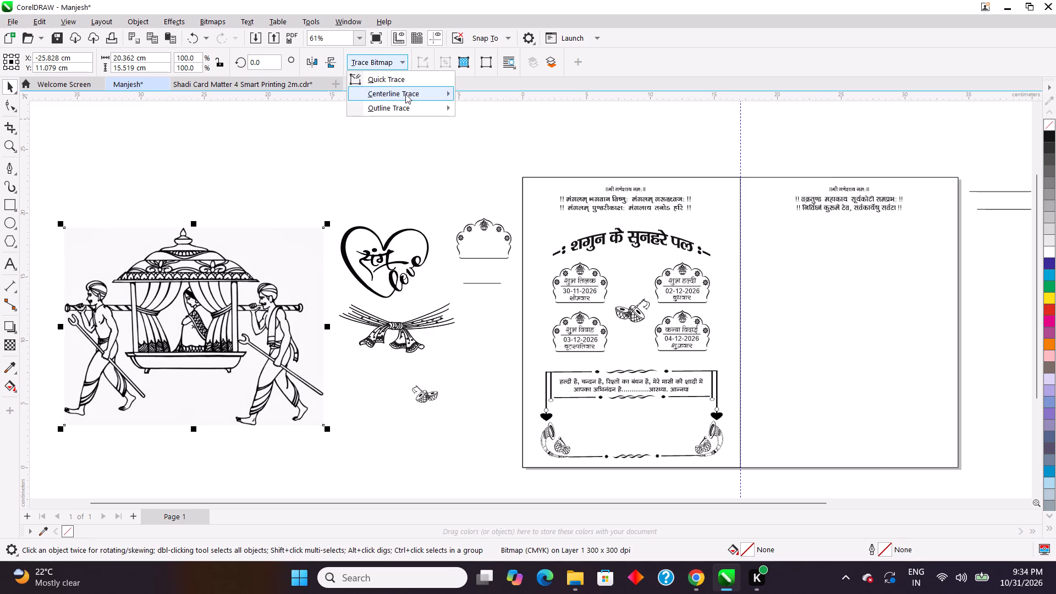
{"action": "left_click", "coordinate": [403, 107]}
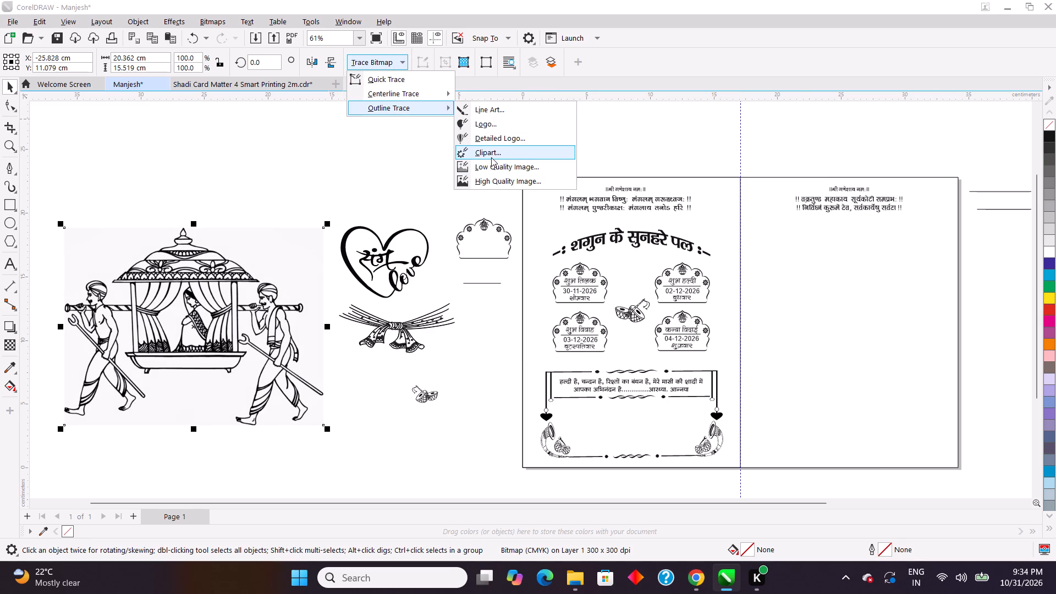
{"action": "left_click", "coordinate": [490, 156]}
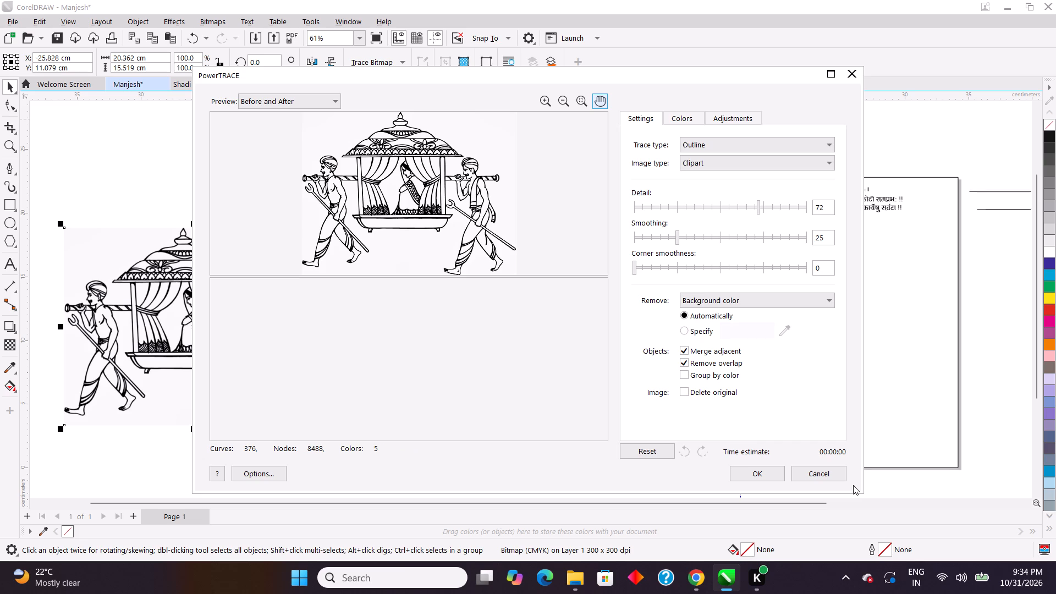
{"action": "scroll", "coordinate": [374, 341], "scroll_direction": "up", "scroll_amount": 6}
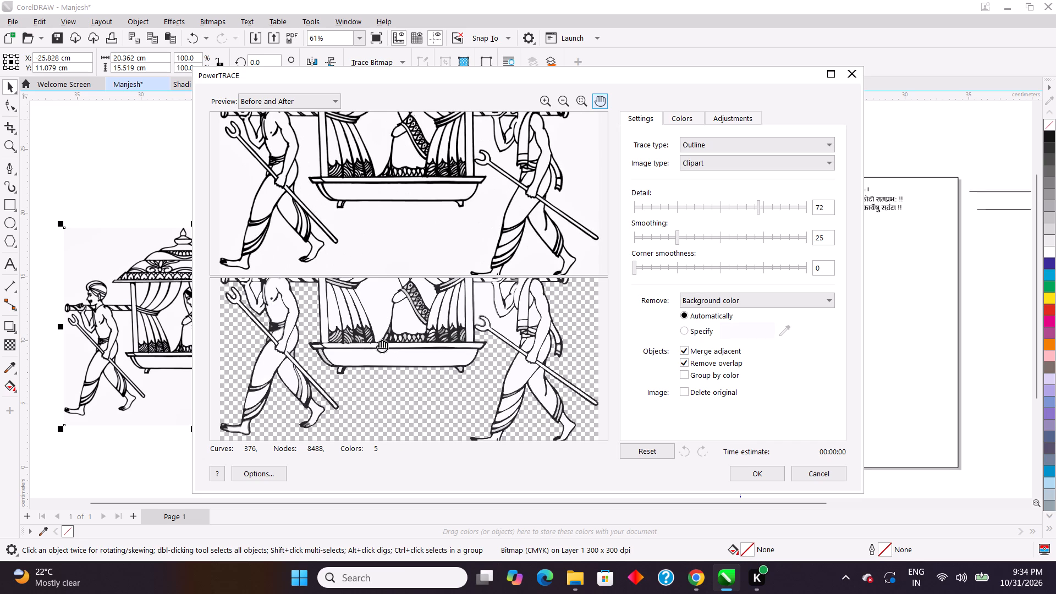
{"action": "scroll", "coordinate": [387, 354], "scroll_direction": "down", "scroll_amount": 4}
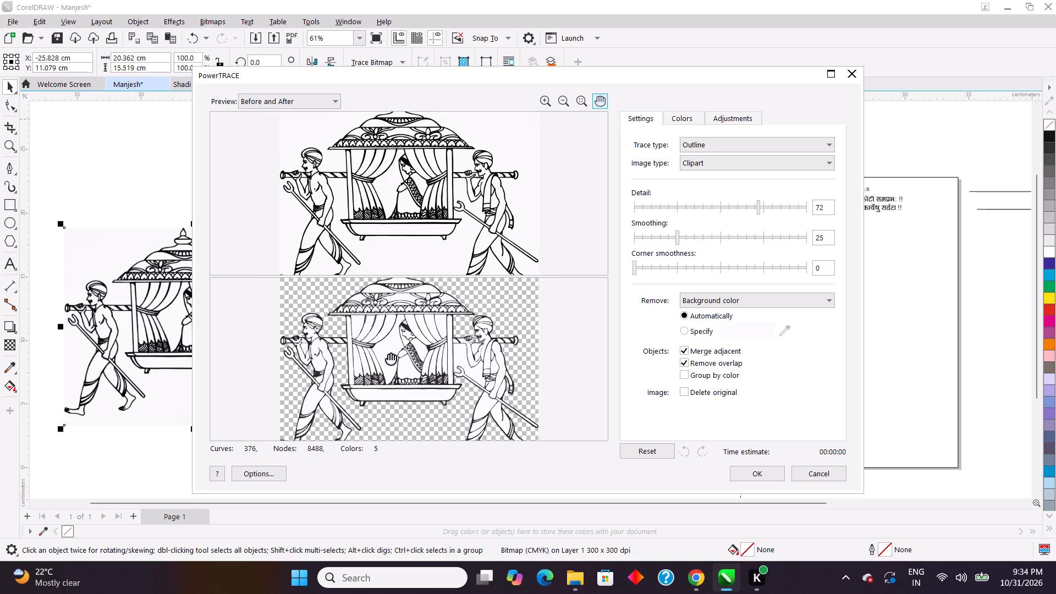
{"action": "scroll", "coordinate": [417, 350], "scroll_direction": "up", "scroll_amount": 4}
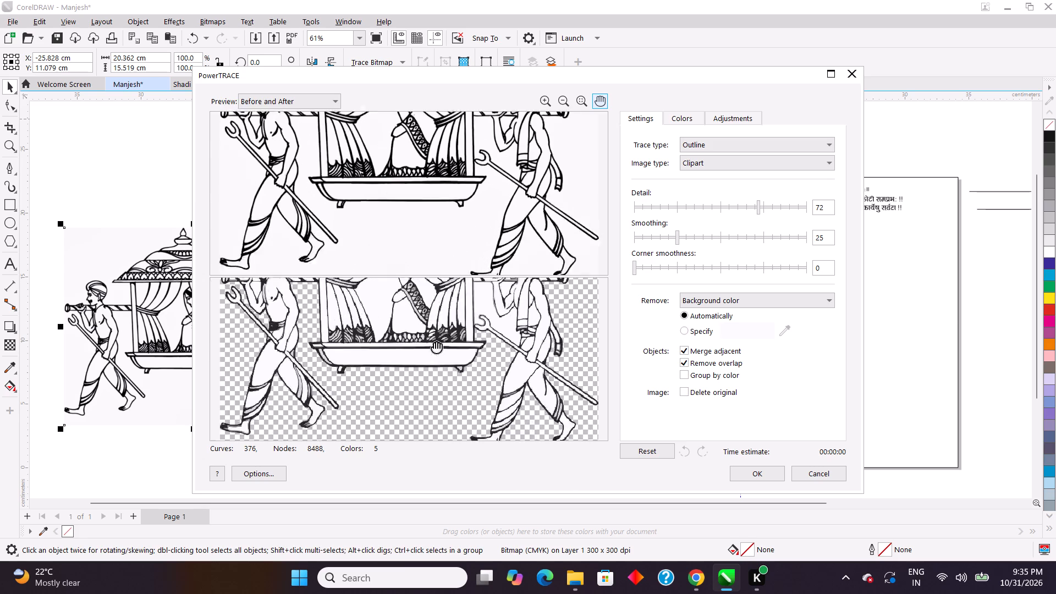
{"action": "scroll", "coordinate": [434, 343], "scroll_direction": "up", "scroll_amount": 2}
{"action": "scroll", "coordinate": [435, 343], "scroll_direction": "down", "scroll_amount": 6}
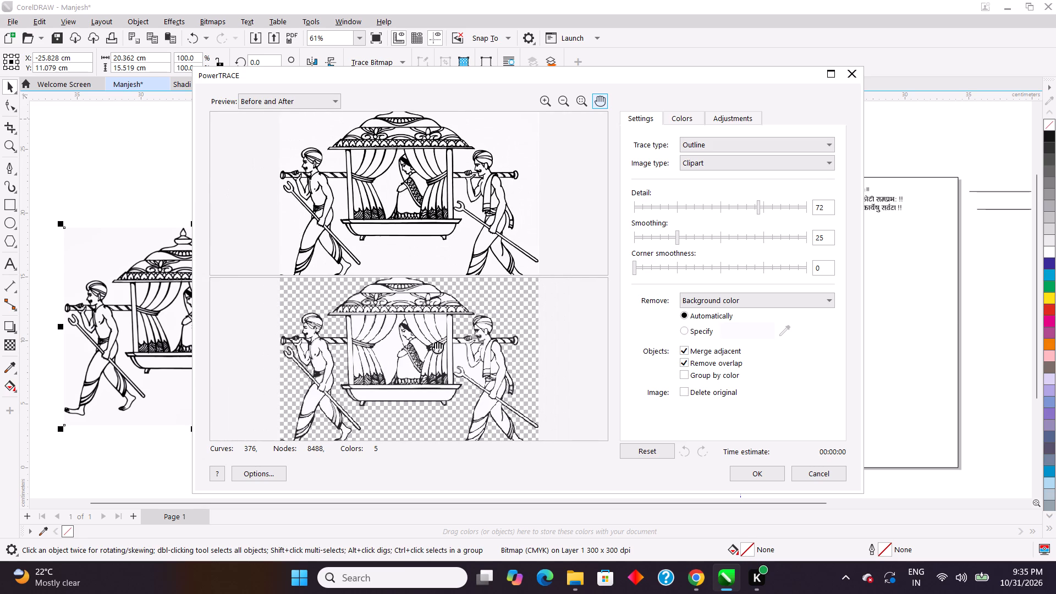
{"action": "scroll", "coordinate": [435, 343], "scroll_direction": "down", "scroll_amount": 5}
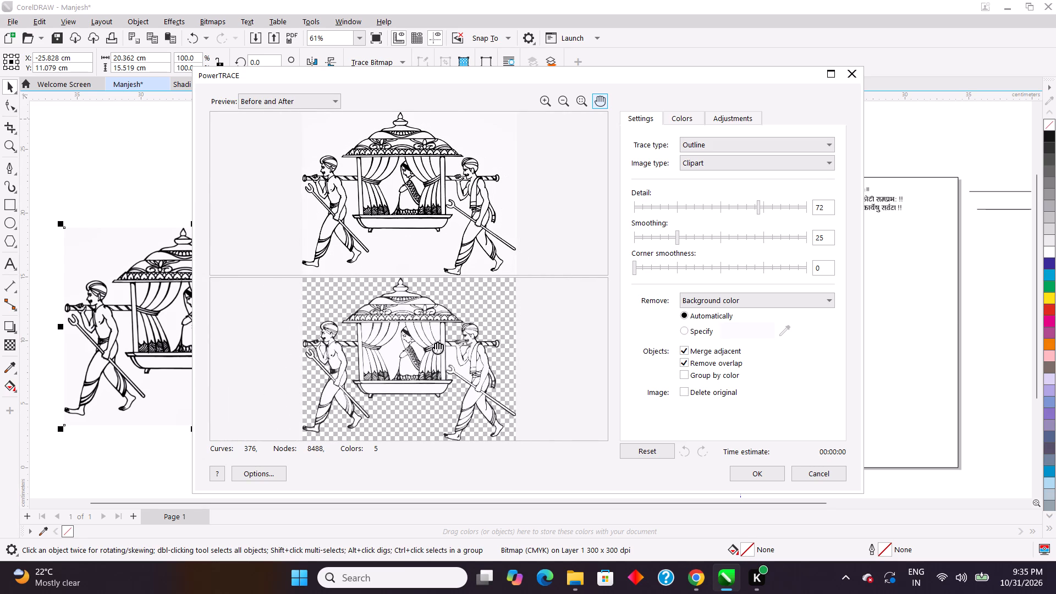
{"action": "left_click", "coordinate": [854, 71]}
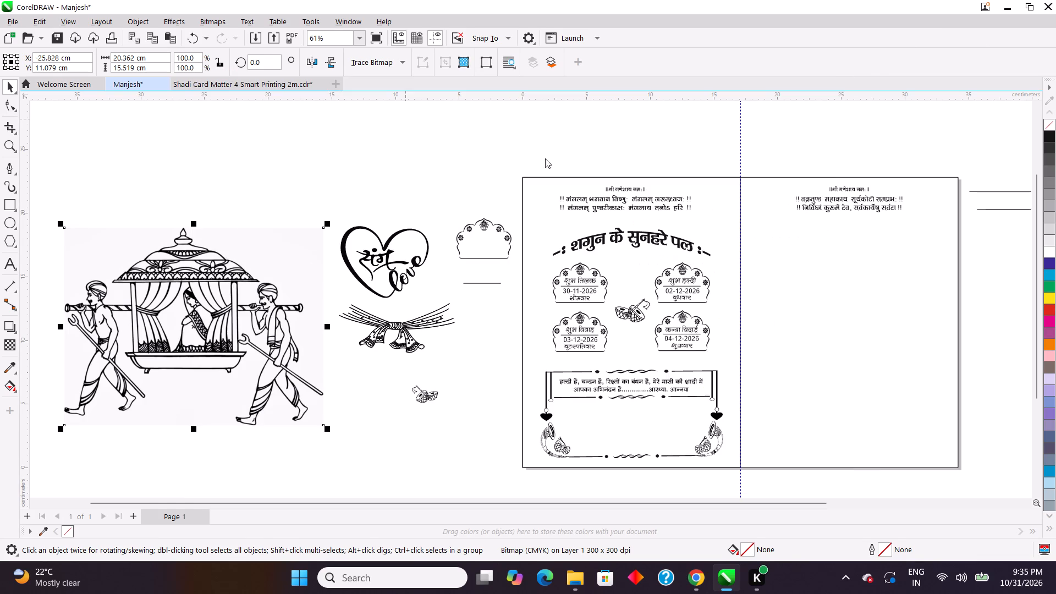
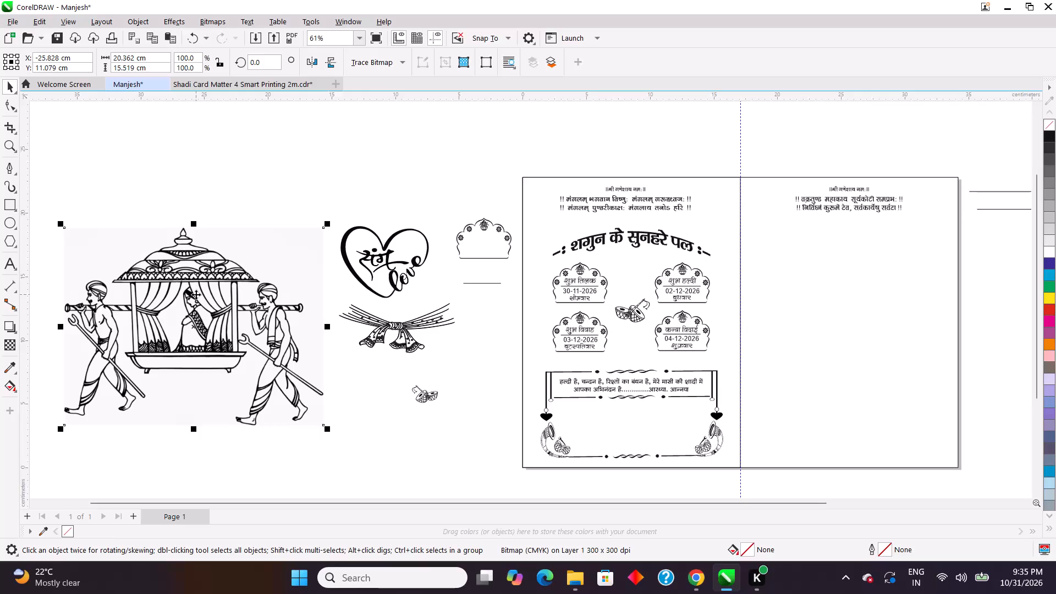
{"action": "right_click", "coordinate": [196, 294]}
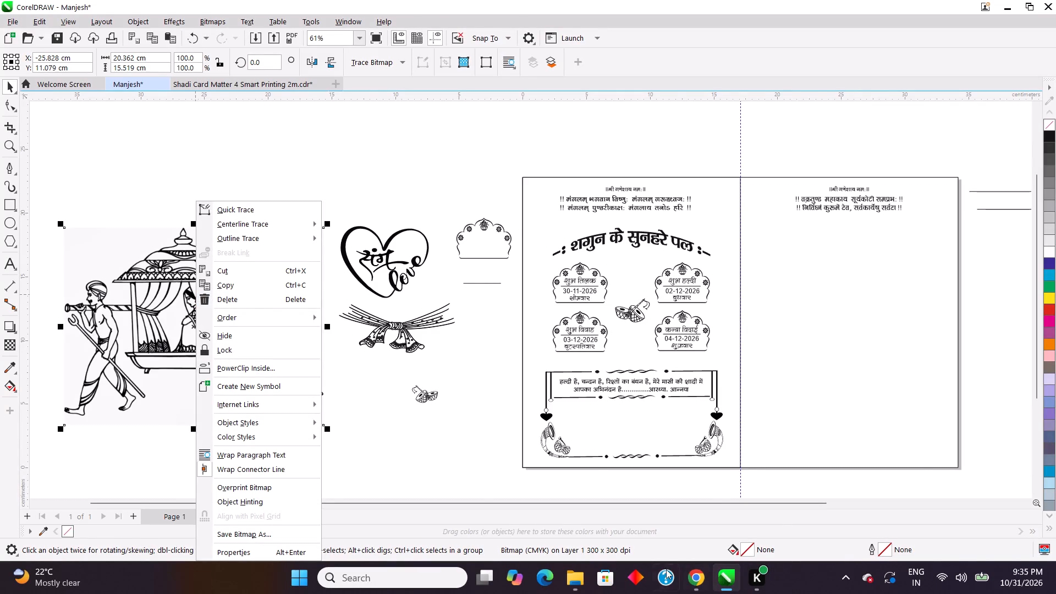
{"action": "left_click", "coordinate": [694, 581]}
{"action": "right_click", "coordinate": [776, 307]}
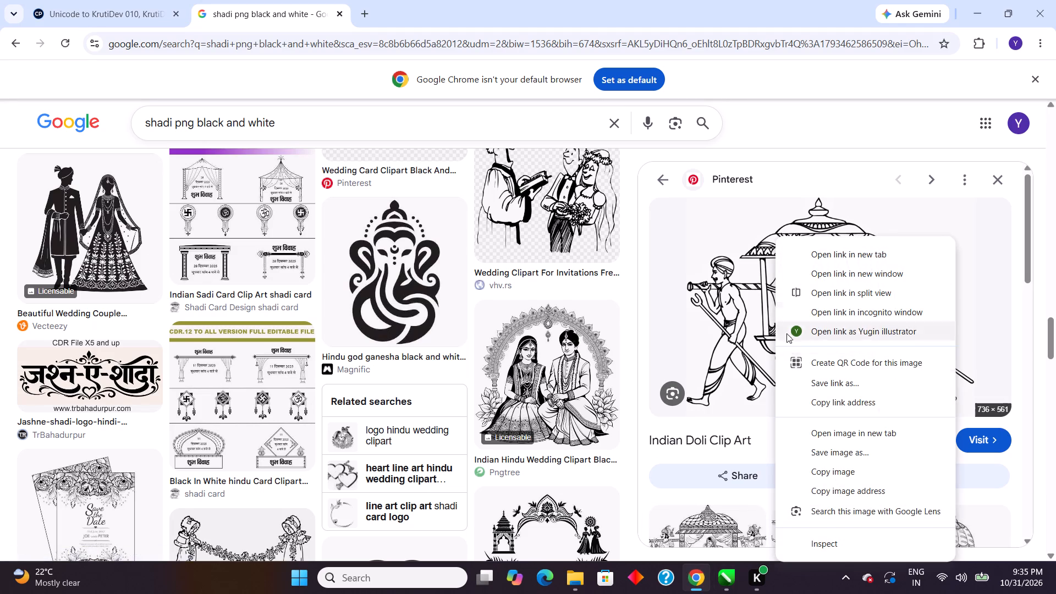
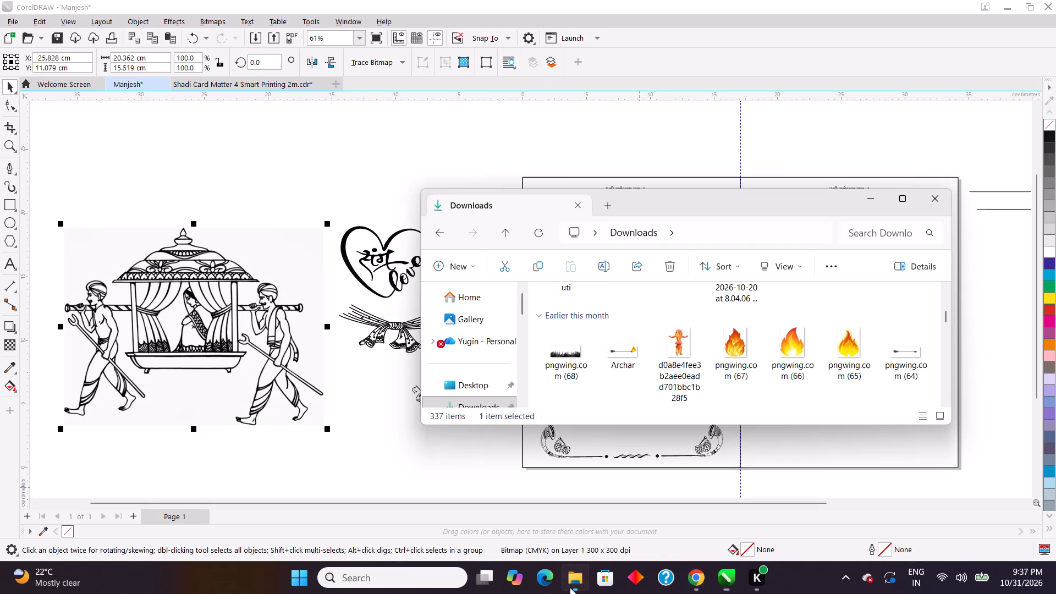
{"action": "left_click", "coordinate": [928, 201]}
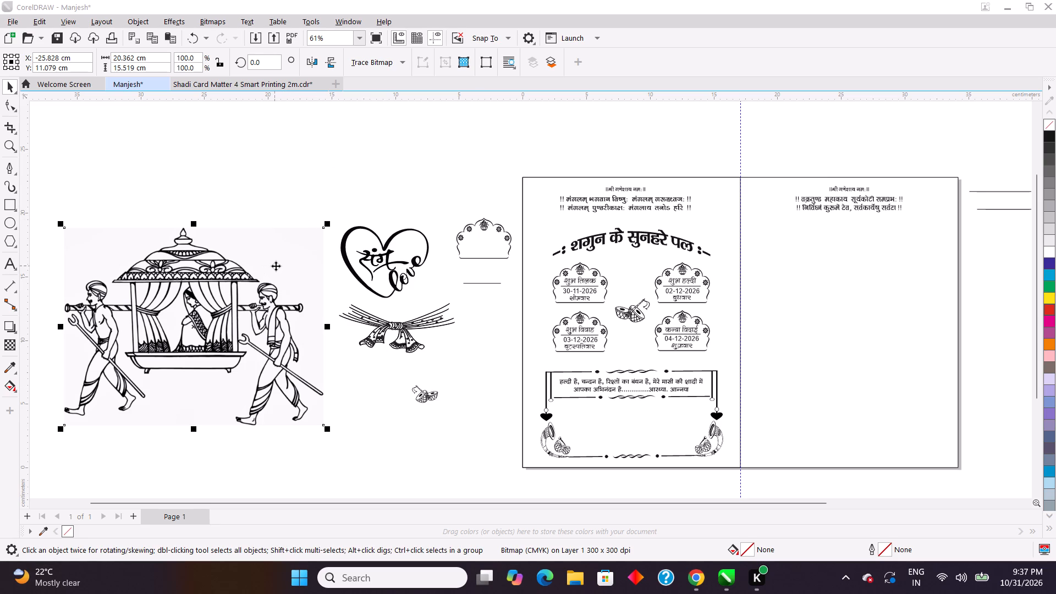
{"action": "key", "text": "BackSpace"}
{"action": "left_click_drag", "start_coordinate": [235, 302], "coordinate": [239, 291]}
{"action": "key", "text": "Delete"}
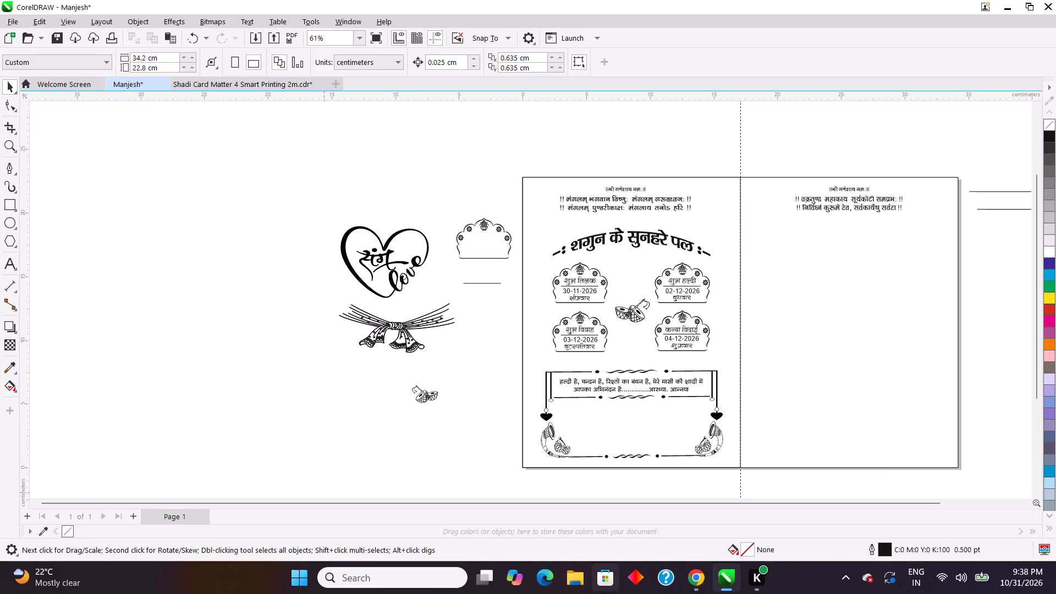
Copy the "Traditional Palanquin Procession Line Art" image from the Downloads folder and paste it into the Manjesh drawing in CorelDRAW.
{"action": "left_click", "coordinate": [576, 582]}
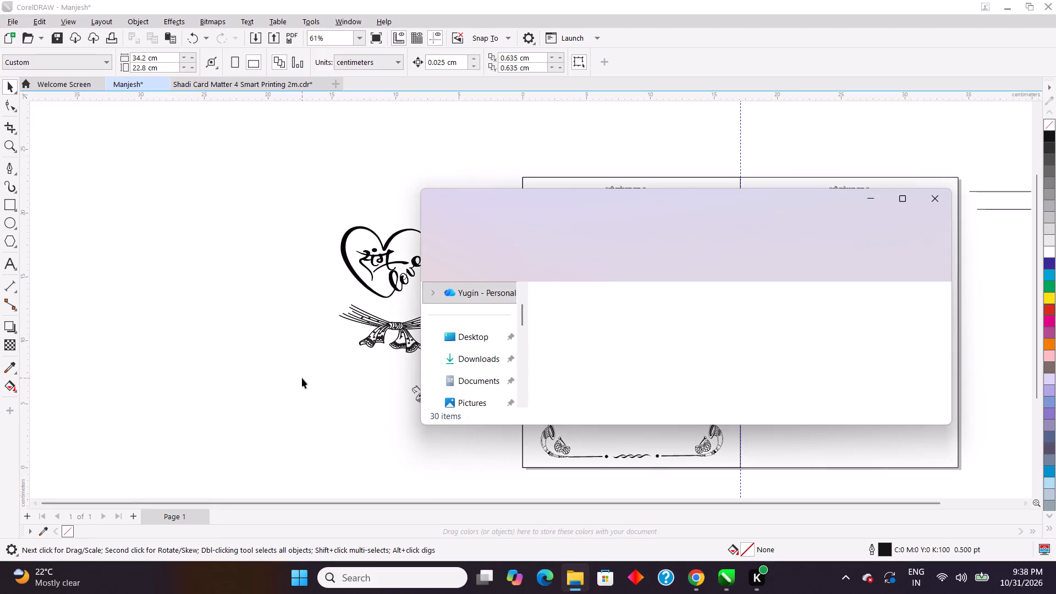
{"action": "left_click", "coordinate": [900, 200]}
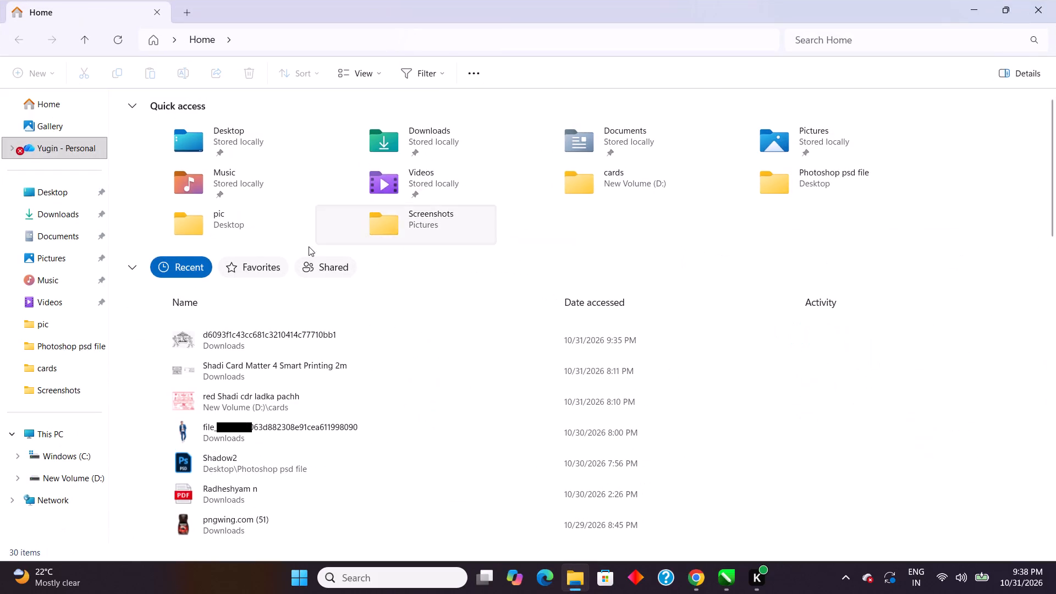
{"action": "left_click", "coordinate": [66, 217]}
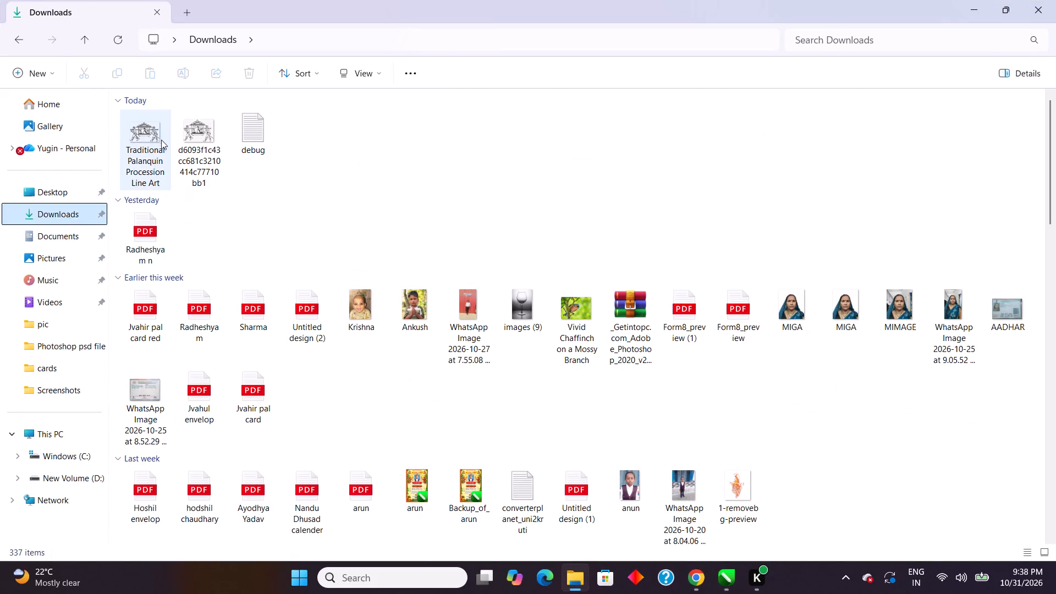
{"action": "left_click", "coordinate": [156, 138]}
{"action": "right_click", "coordinate": [153, 138]}
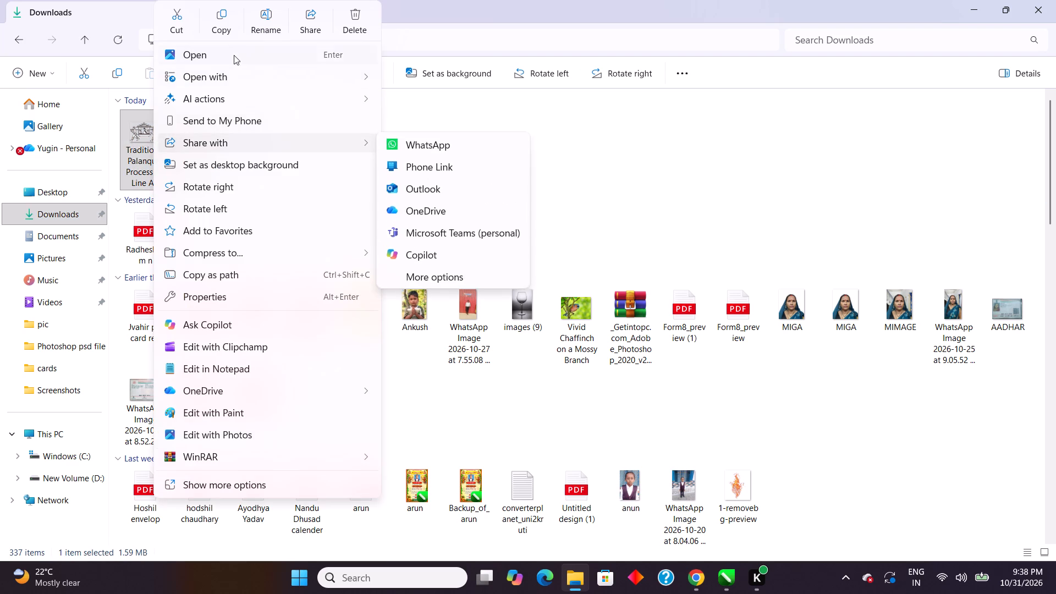
{"action": "left_click", "coordinate": [229, 22]}
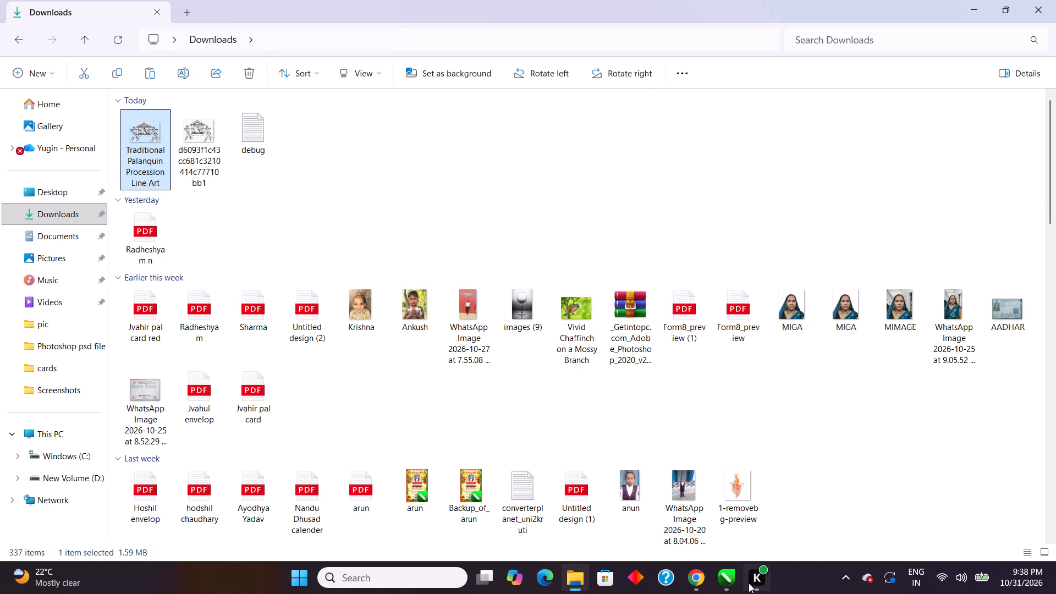
{"action": "left_click", "coordinate": [729, 577]}
{"action": "right_click", "coordinate": [147, 275]}
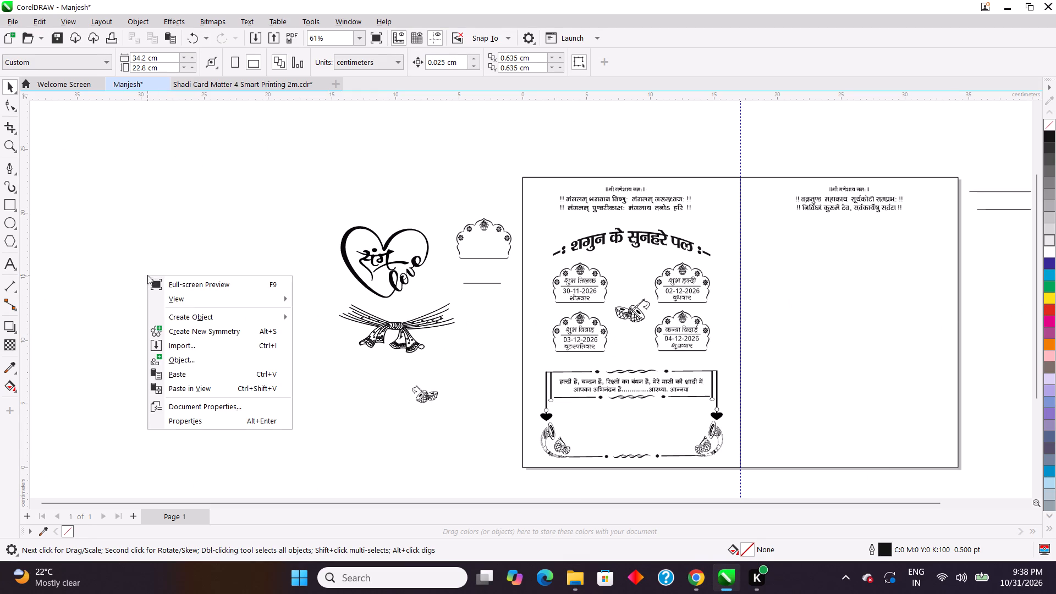
{"action": "left_click", "coordinate": [182, 371]}
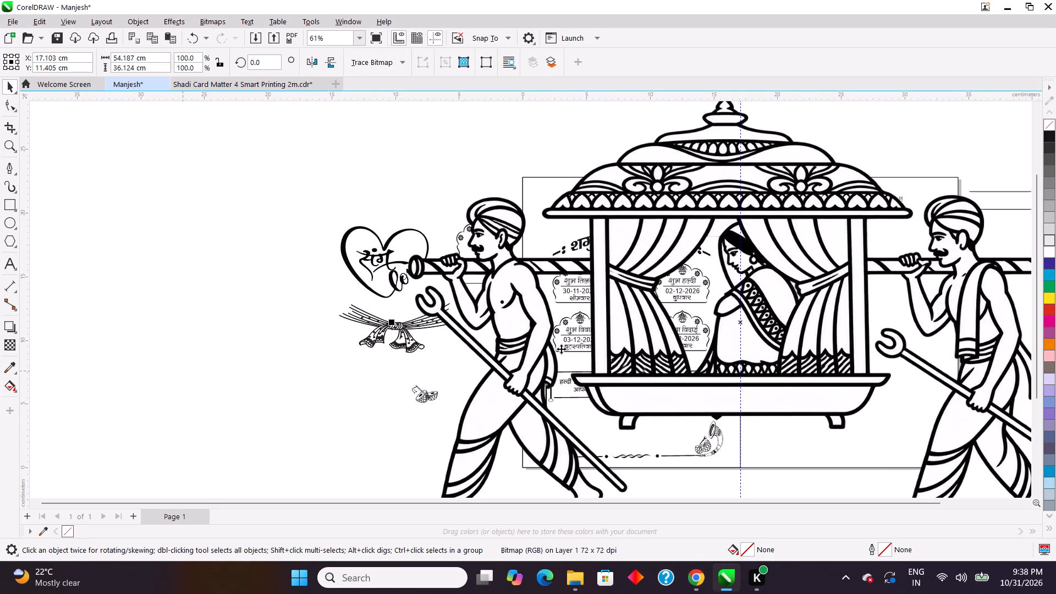
Move the pasted doli image off the card page and shrink it to about 10.1 × 5.7 cm.
{"action": "left_click_drag", "start_coordinate": [657, 217], "coordinate": [383, 229]}
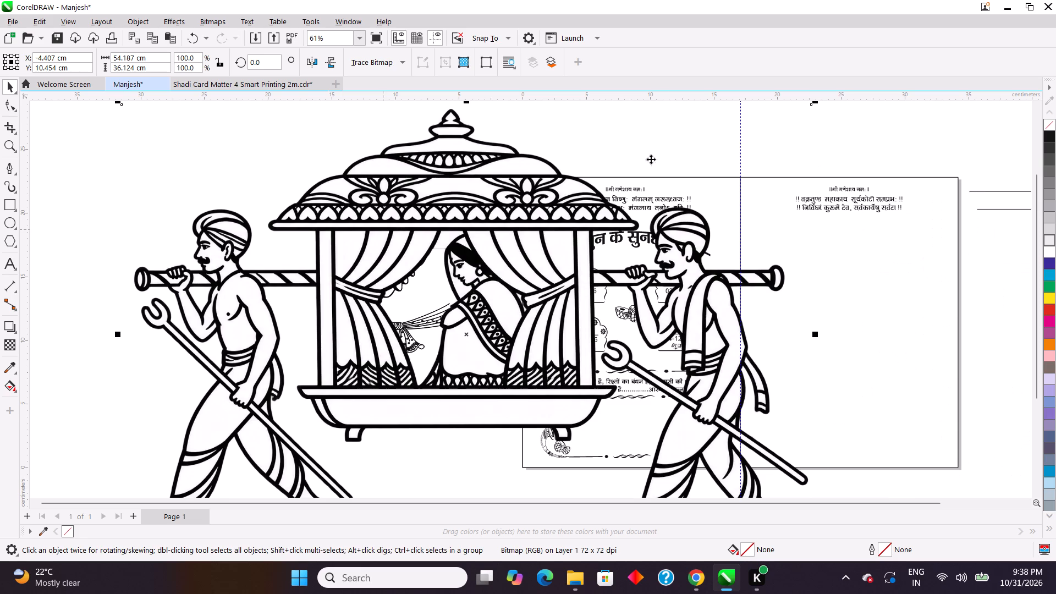
{"action": "scroll", "coordinate": [812, 122], "scroll_direction": "down", "scroll_amount": 3}
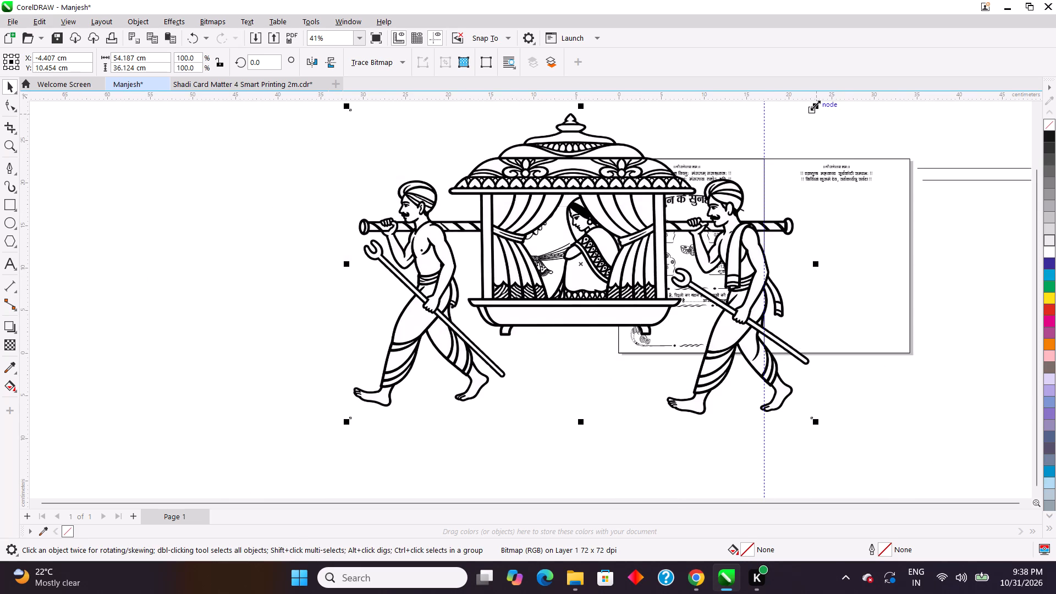
{"action": "left_click_drag", "start_coordinate": [815, 104], "coordinate": [580, 276]}
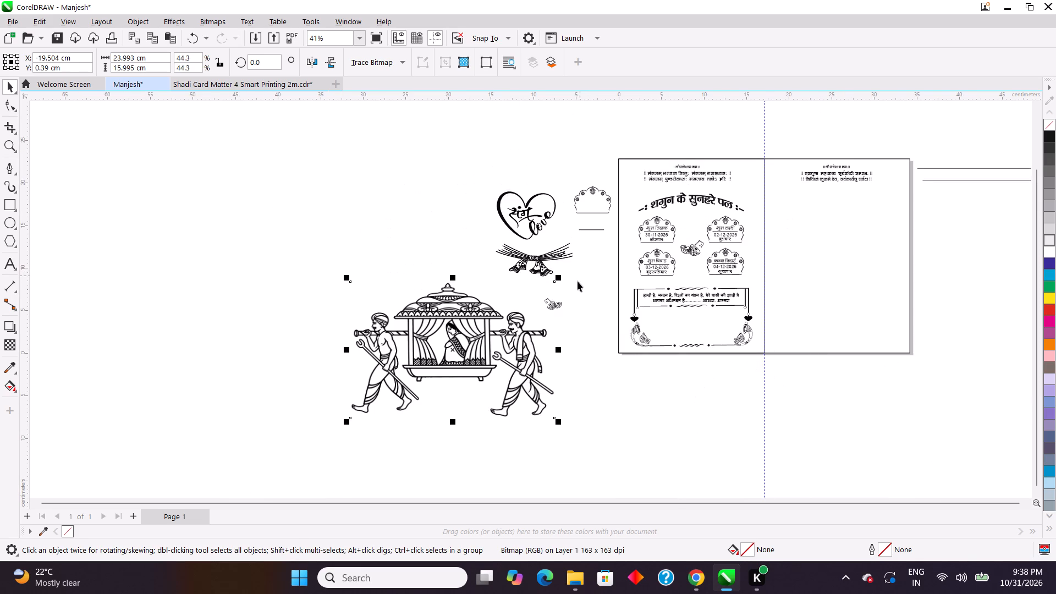
{"action": "left_click_drag", "start_coordinate": [562, 425], "coordinate": [494, 386]}
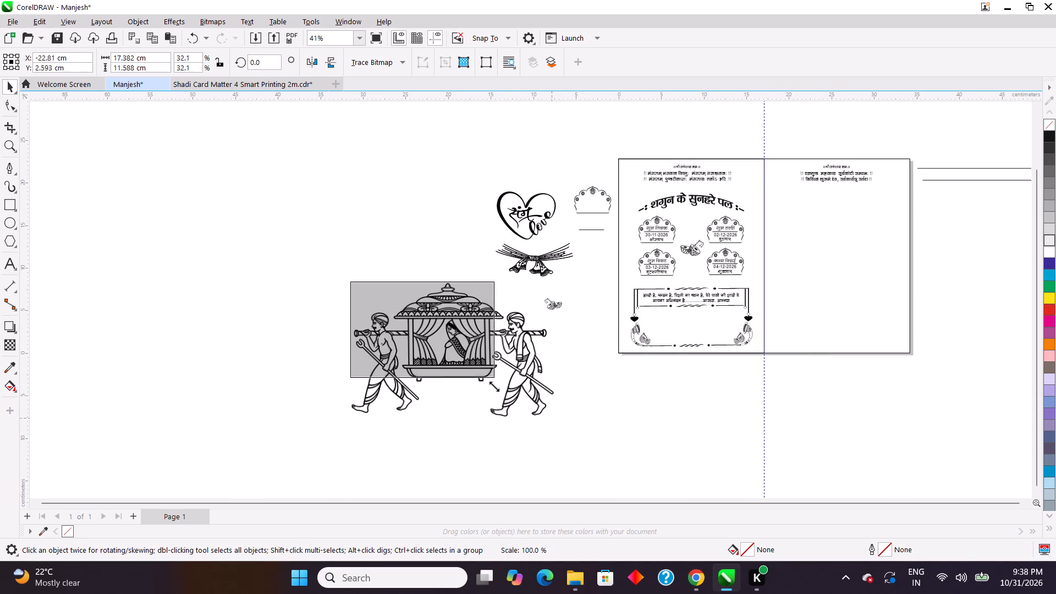
{"action": "left_click_drag", "start_coordinate": [494, 386], "coordinate": [489, 386]}
{"action": "left_click_drag", "start_coordinate": [422, 316], "coordinate": [483, 366]}
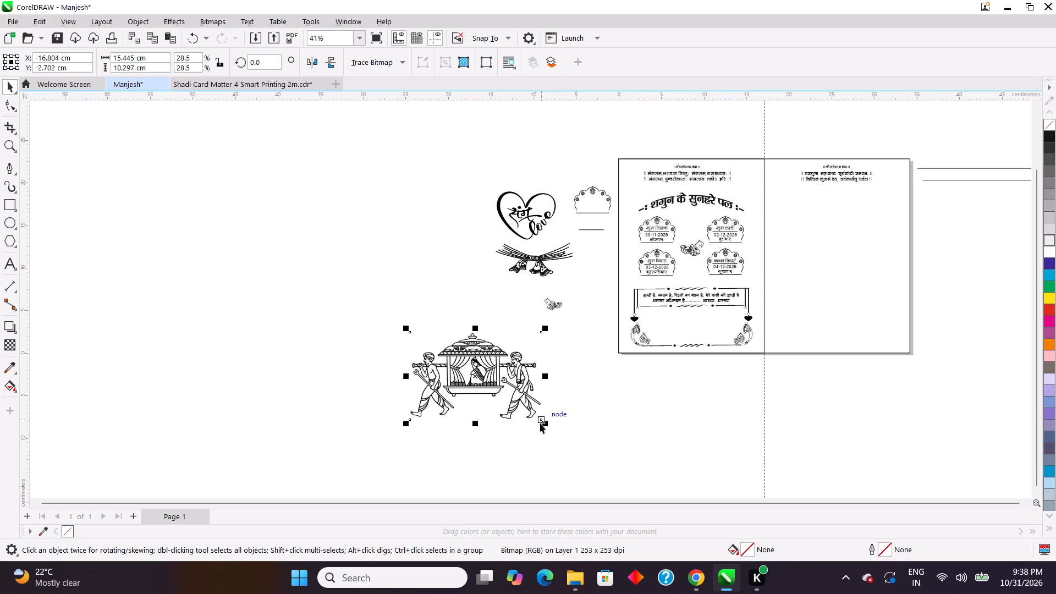
{"action": "left_click_drag", "start_coordinate": [546, 424], "coordinate": [520, 394]}
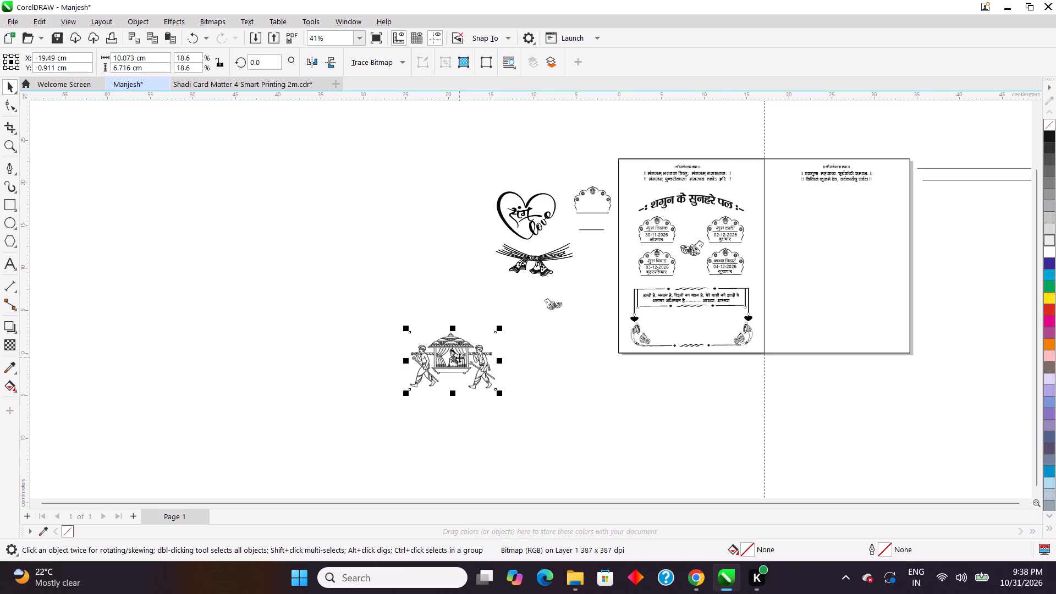
{"action": "left_click_drag", "start_coordinate": [459, 358], "coordinate": [518, 375]}
{"action": "left_click_drag", "start_coordinate": [513, 413], "coordinate": [513, 406]}
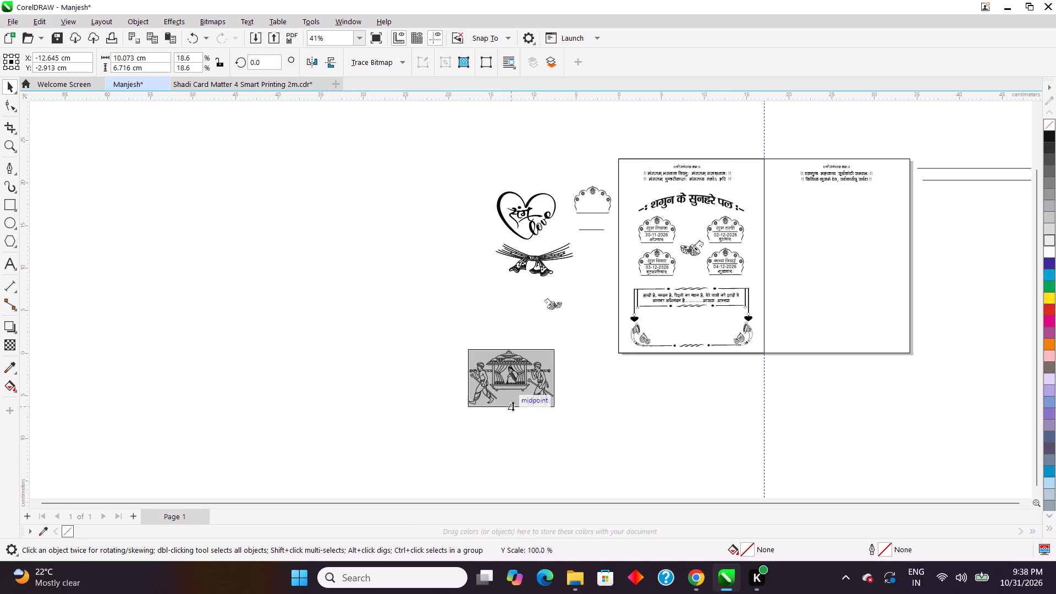
{"action": "left_click_drag", "start_coordinate": [513, 406], "coordinate": [513, 405]}
{"action": "left_click_drag", "start_coordinate": [463, 399], "coordinate": [470, 399]}
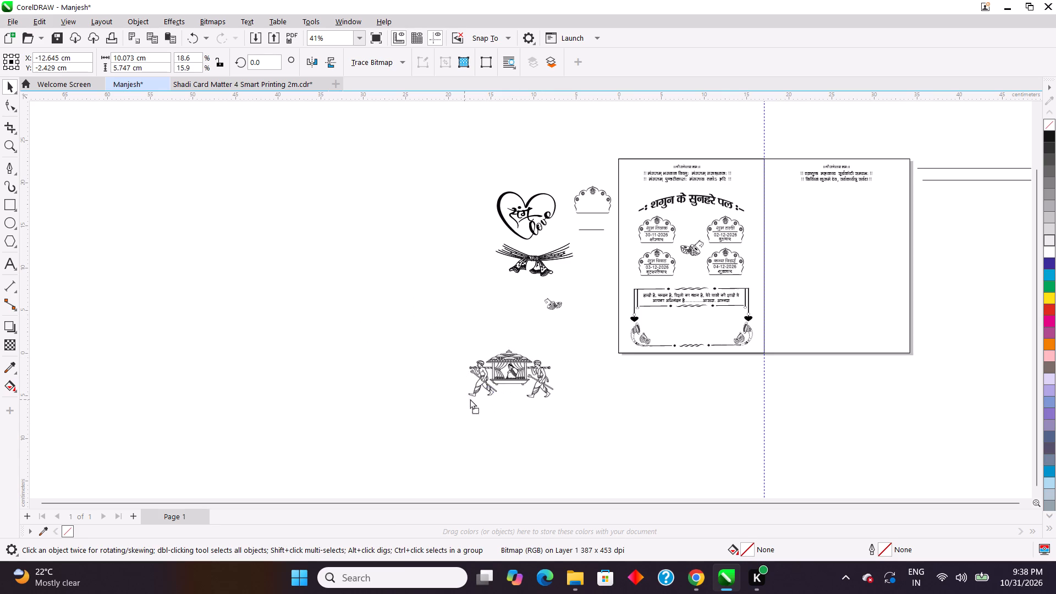
{"action": "left_click_drag", "start_coordinate": [470, 399], "coordinate": [481, 396]}
Place the doli inside the empty lower frame of the card's first half, scaled down to about 7.6 × 4.3 cm.
{"action": "left_click_drag", "start_coordinate": [522, 374], "coordinate": [679, 339]}
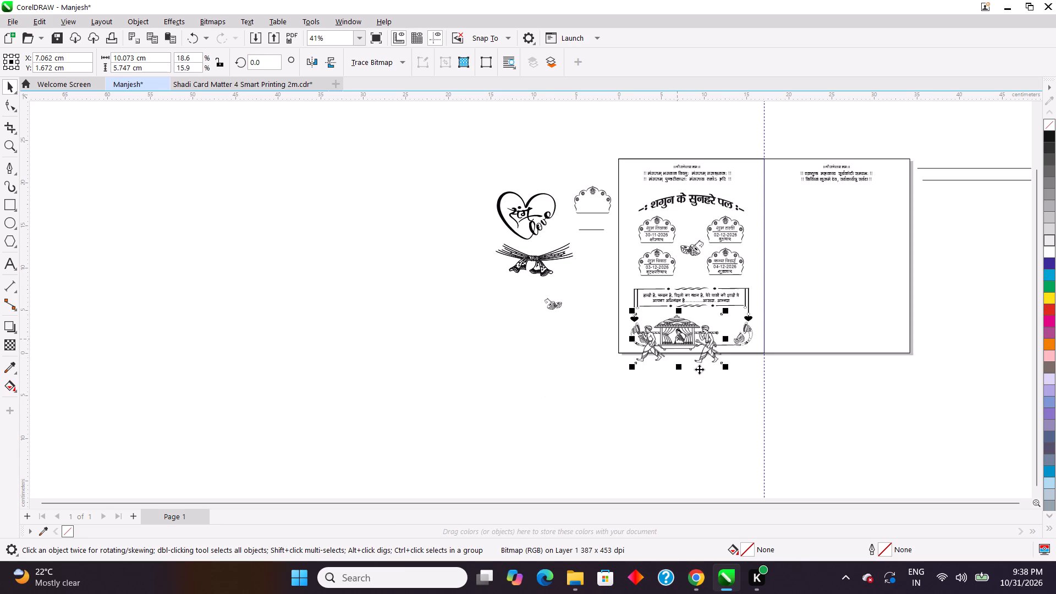
{"action": "left_click_drag", "start_coordinate": [728, 369], "coordinate": [706, 357]}
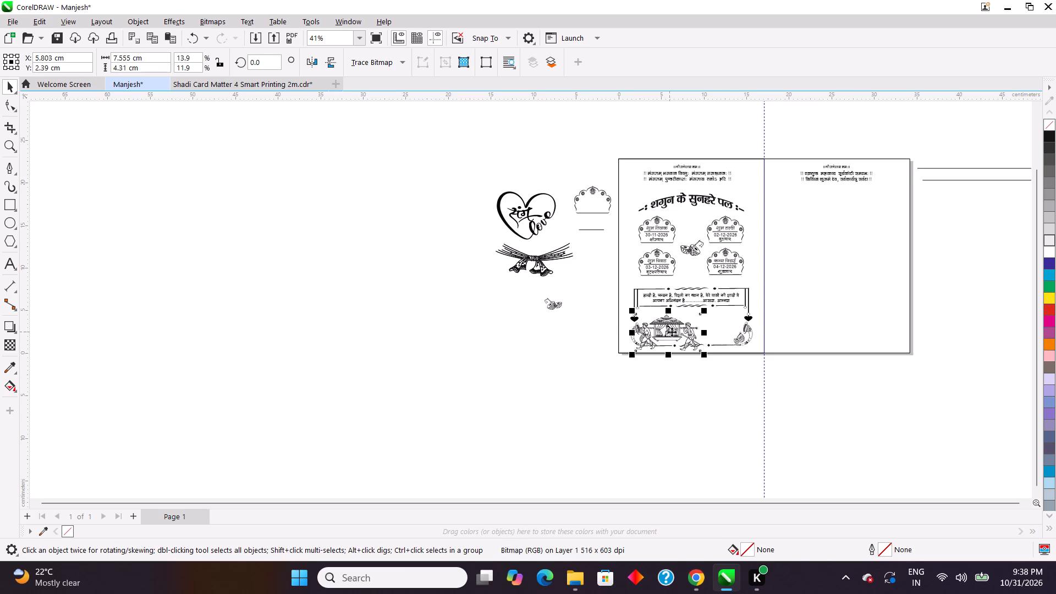
{"action": "left_click_drag", "start_coordinate": [673, 331], "coordinate": [691, 326]}
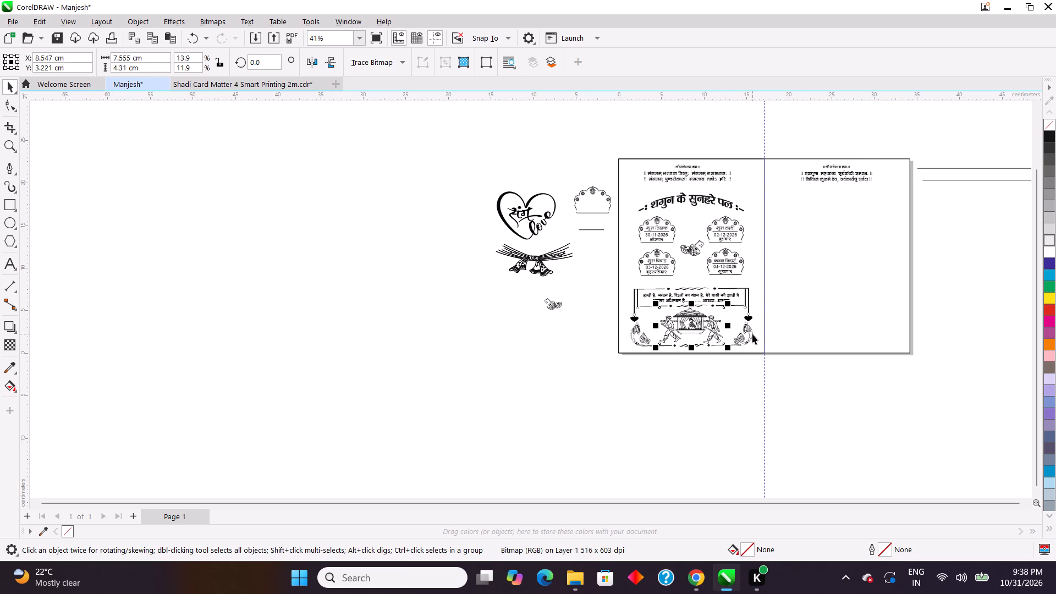
Align the doli's vertical centre line with the wavy ornament in the frame's bottom border.
{"action": "scroll", "coordinate": [747, 335], "scroll_direction": "up", "scroll_amount": 11}
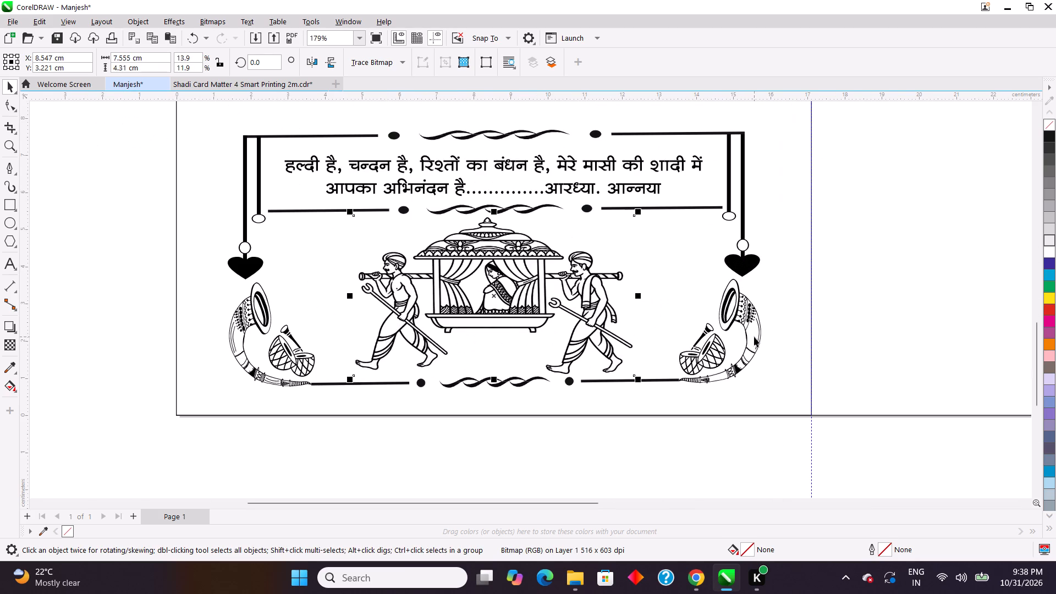
{"action": "left_click", "coordinate": [580, 518]}
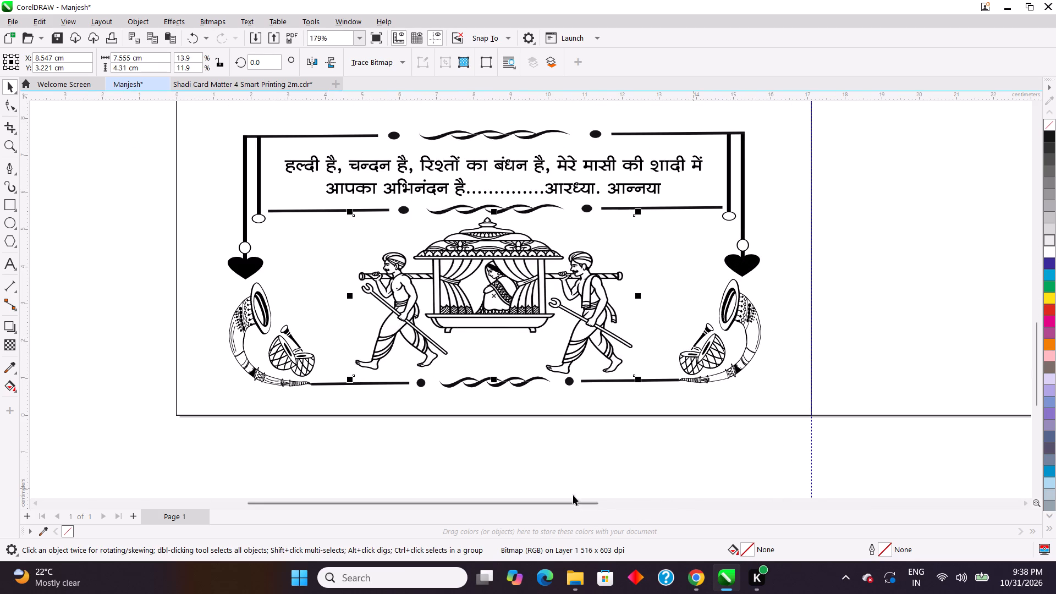
{"action": "scroll", "coordinate": [558, 338], "scroll_direction": "down", "scroll_amount": 1}
{"action": "left_click", "coordinate": [527, 464]}
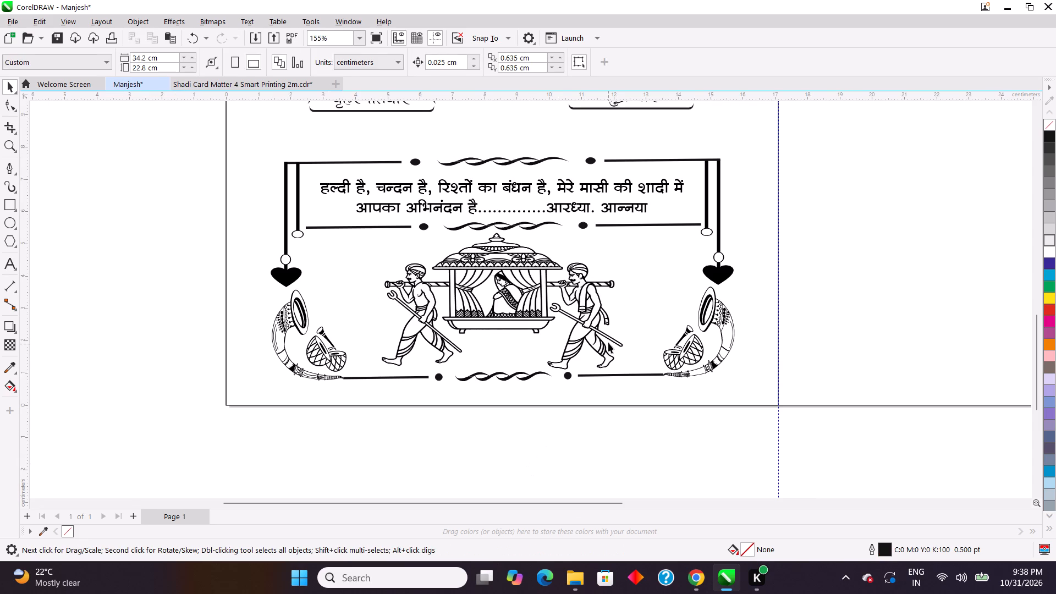
{"action": "left_click", "coordinate": [509, 298]}
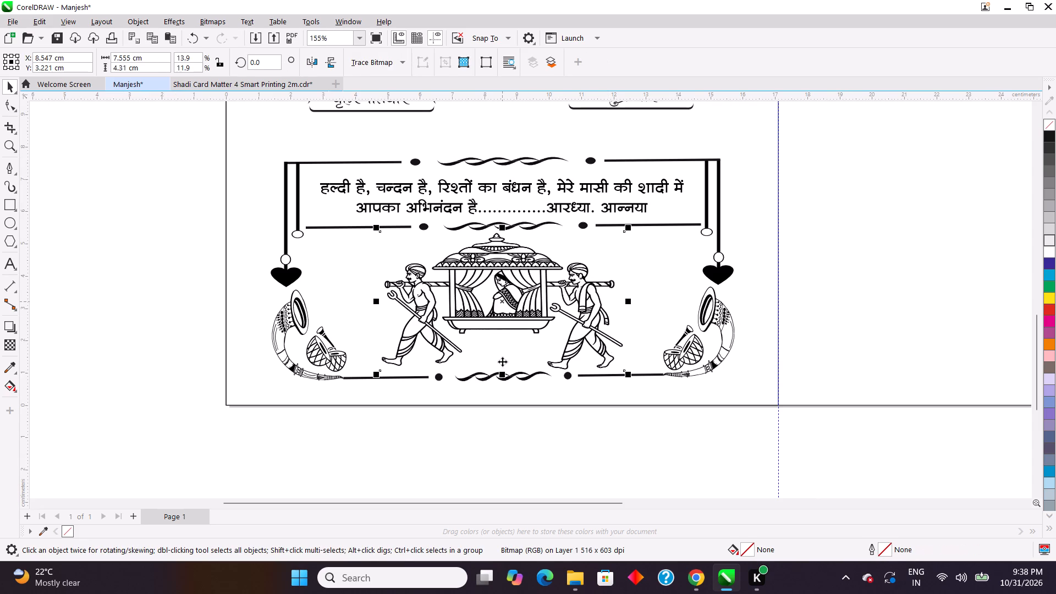
{"action": "left_click", "coordinate": [519, 374], "text": "shift"}
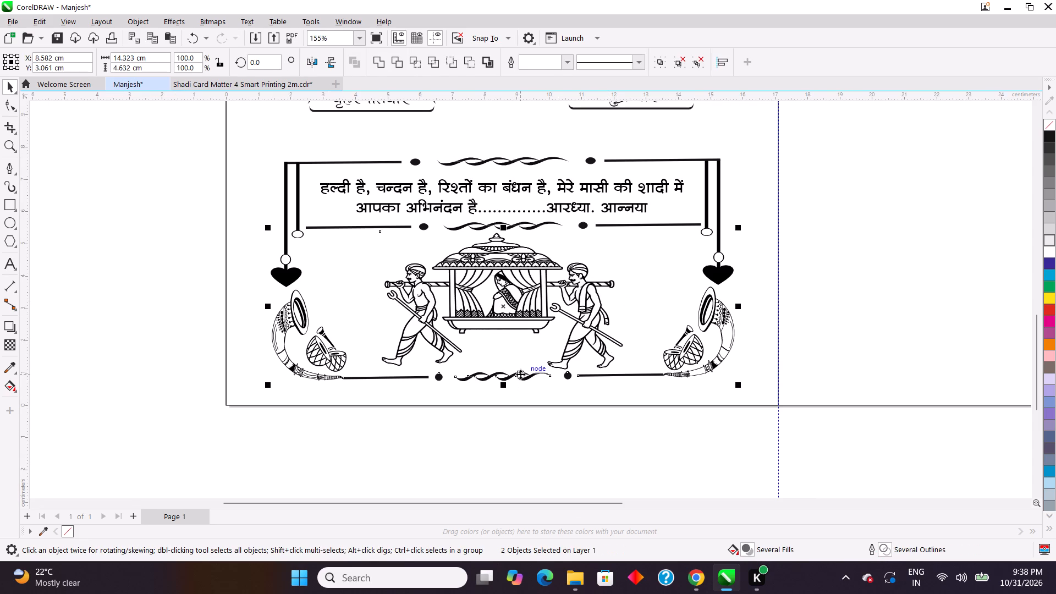
{"action": "key", "text": "c"}
{"action": "left_click", "coordinate": [514, 454]}
Save the drawing as Manjesh in CDR format, version 24.0 (2022), in the cards folder on drive D.
{"action": "scroll", "coordinate": [629, 331], "scroll_direction": "down", "scroll_amount": 6}
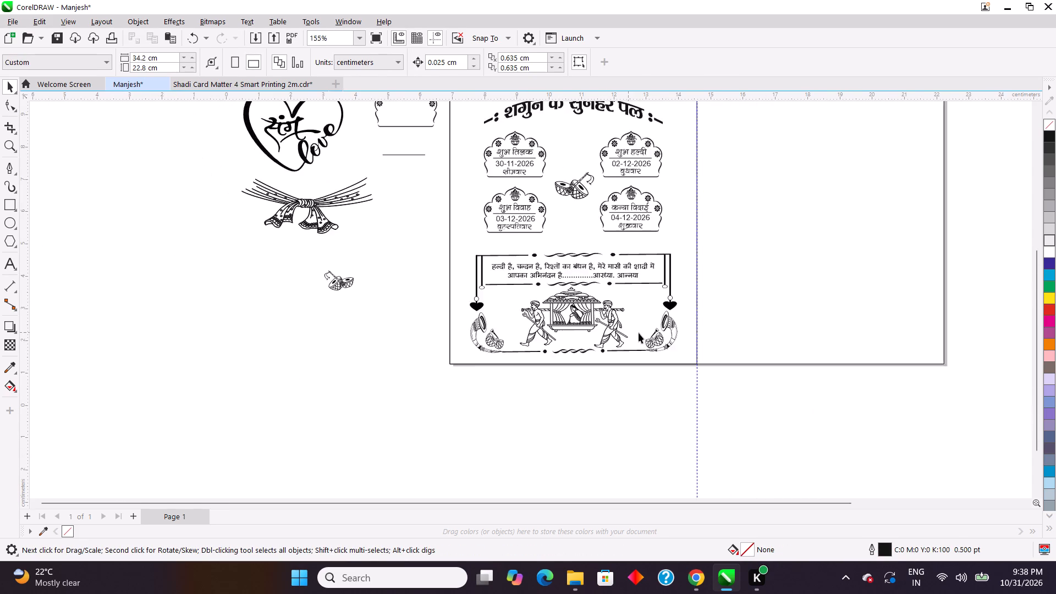
{"action": "scroll", "coordinate": [639, 333], "scroll_direction": "down", "scroll_amount": 6}
{"action": "scroll", "coordinate": [637, 293], "scroll_direction": "up", "scroll_amount": 6}
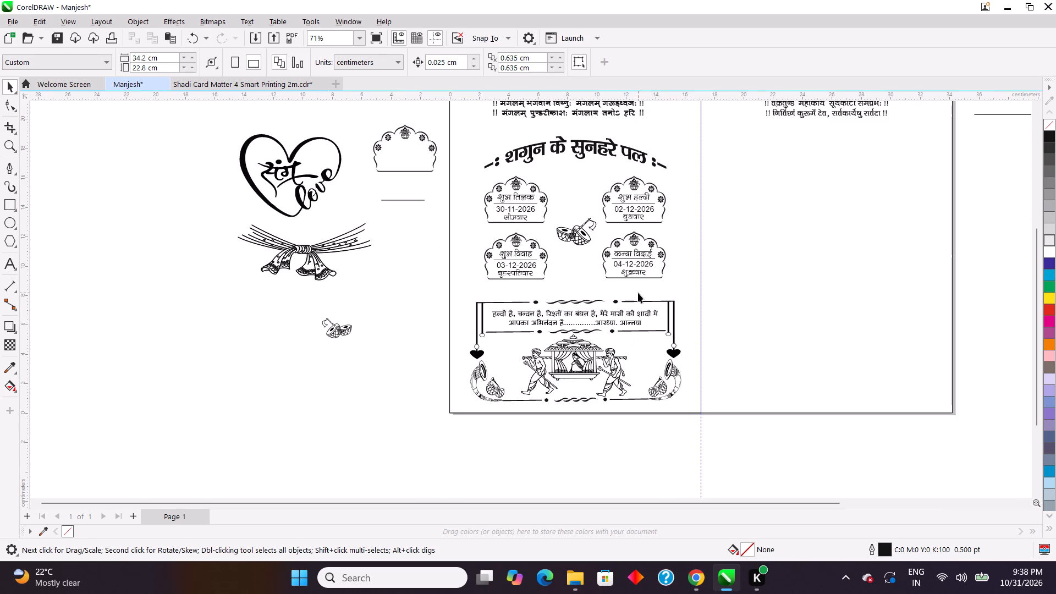
{"action": "scroll", "coordinate": [688, 253], "scroll_direction": "down", "scroll_amount": 1}
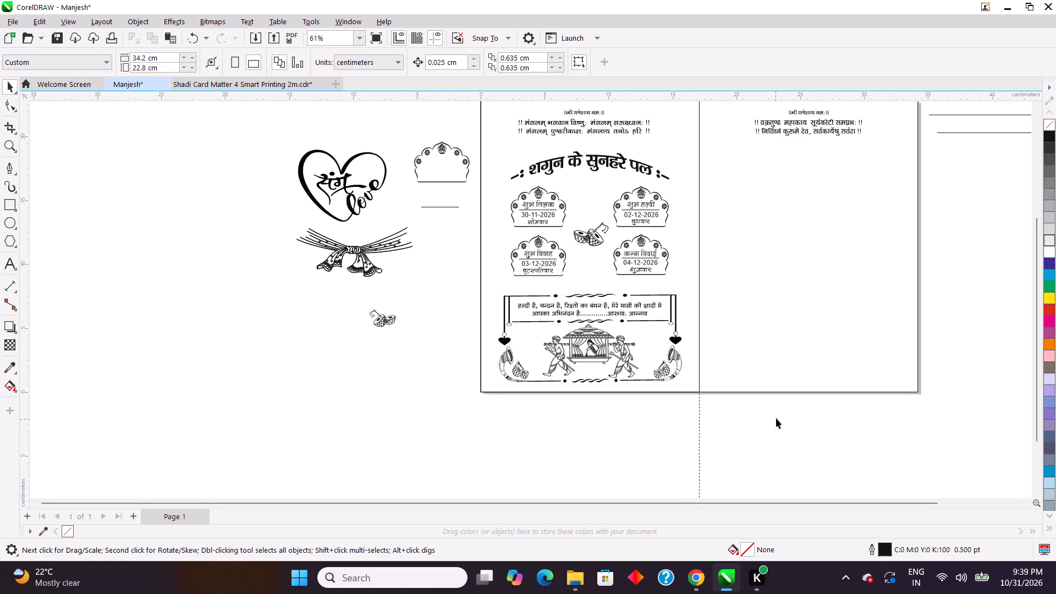
{"action": "scroll", "coordinate": [791, 353], "scroll_direction": "down", "scroll_amount": 3}
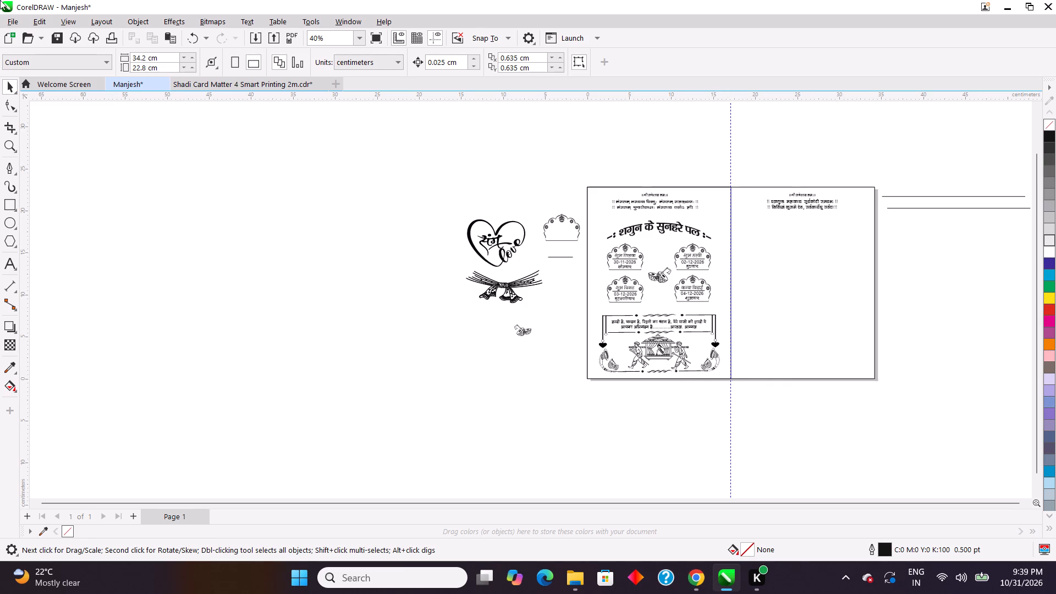
{"action": "left_click", "coordinate": [8, 19]}
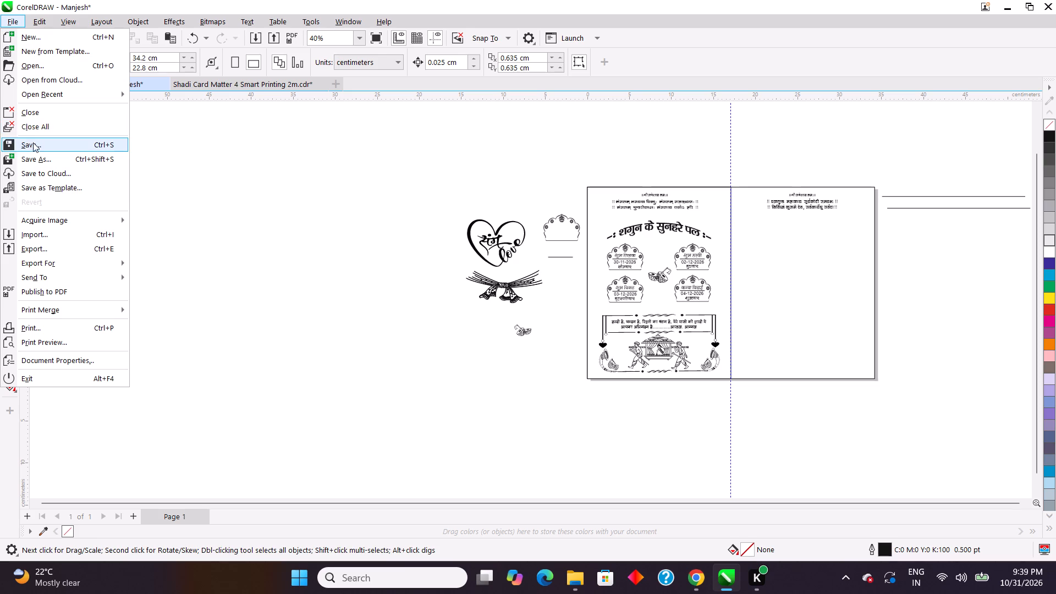
{"action": "left_click", "coordinate": [30, 141]}
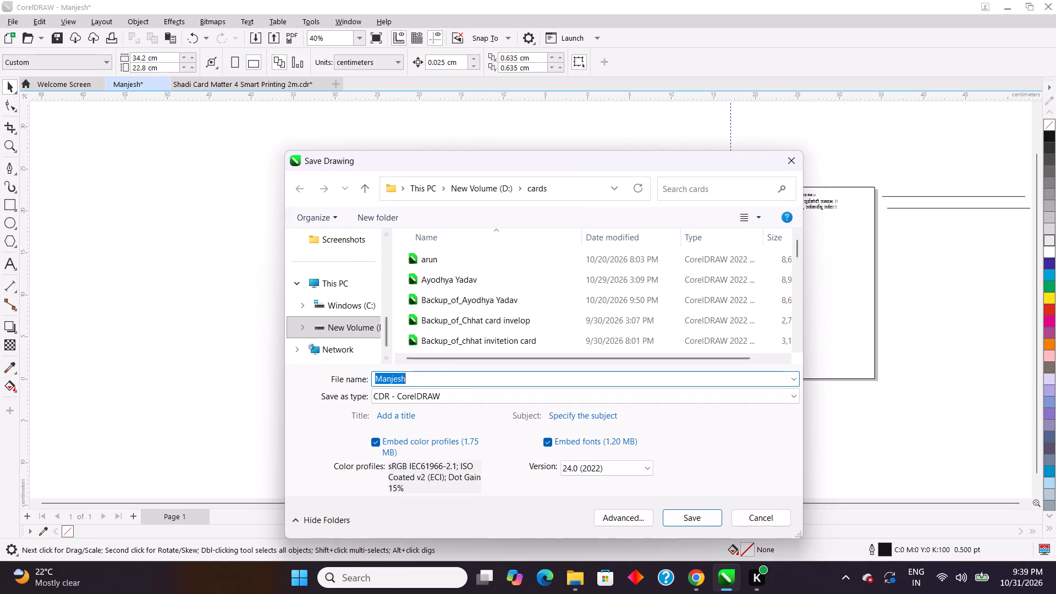
{"action": "left_click", "coordinate": [695, 517]}
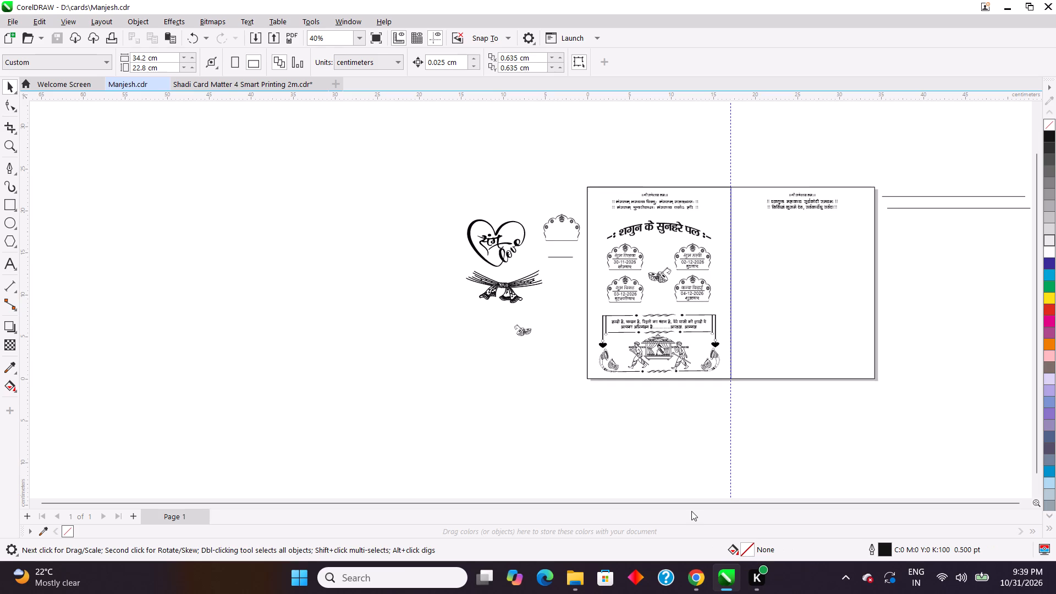
Close CorelDRAW, discarding the changes to Shadi Card Matter 4 Smart Printing 2m, and close the Downloads window.
{"action": "left_click", "coordinate": [1047, 8]}
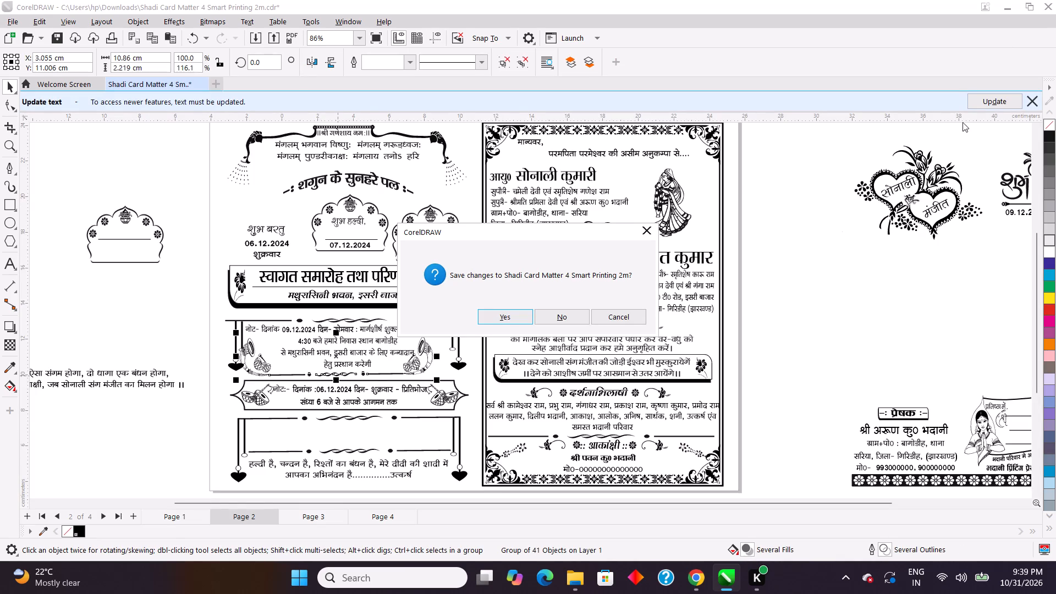
{"action": "left_click", "coordinate": [564, 318]}
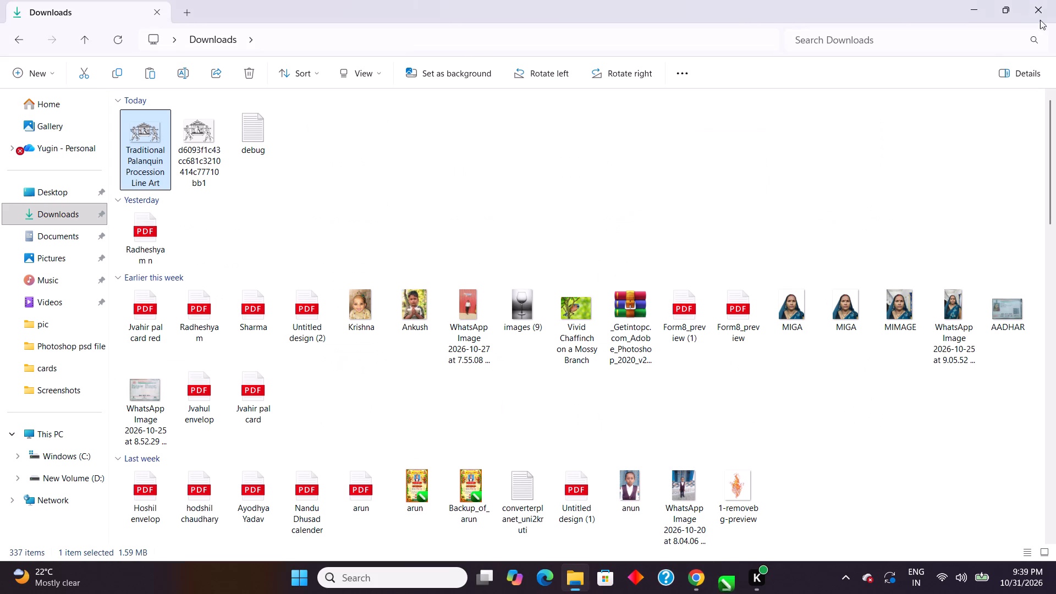
{"action": "double_click", "coordinate": [1045, 11]}
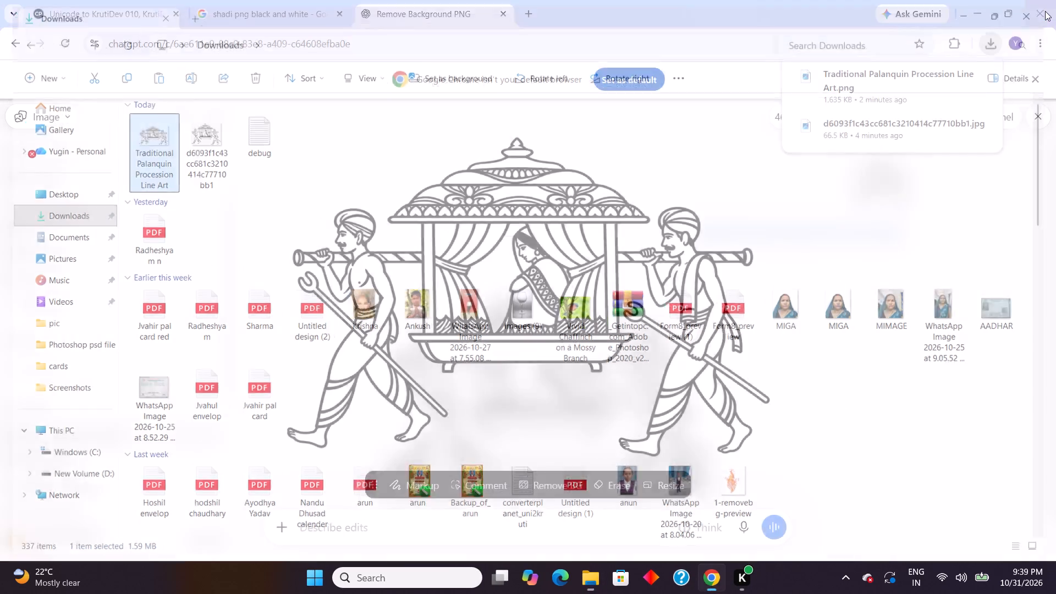
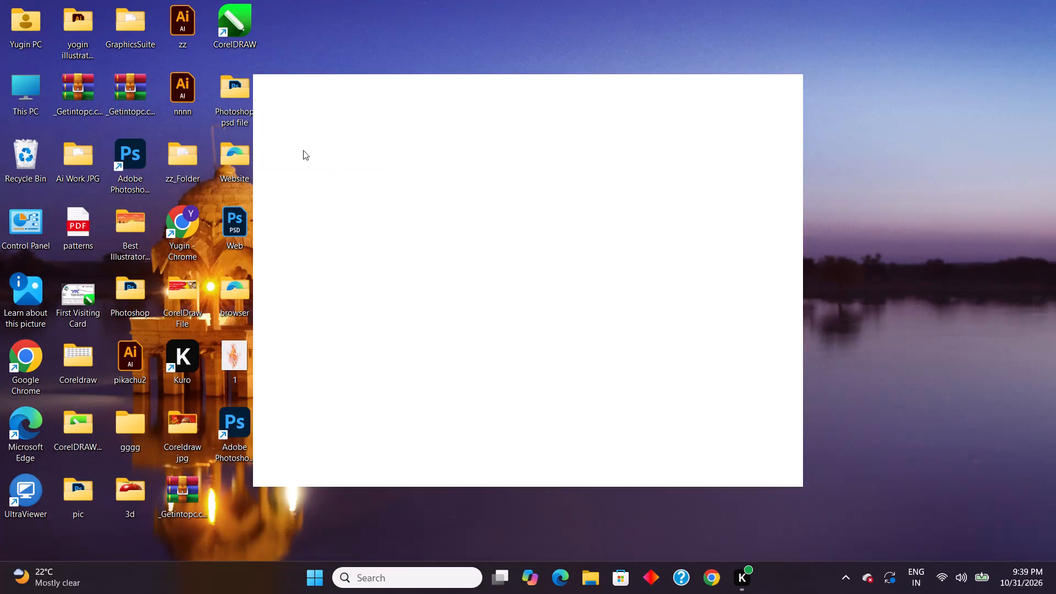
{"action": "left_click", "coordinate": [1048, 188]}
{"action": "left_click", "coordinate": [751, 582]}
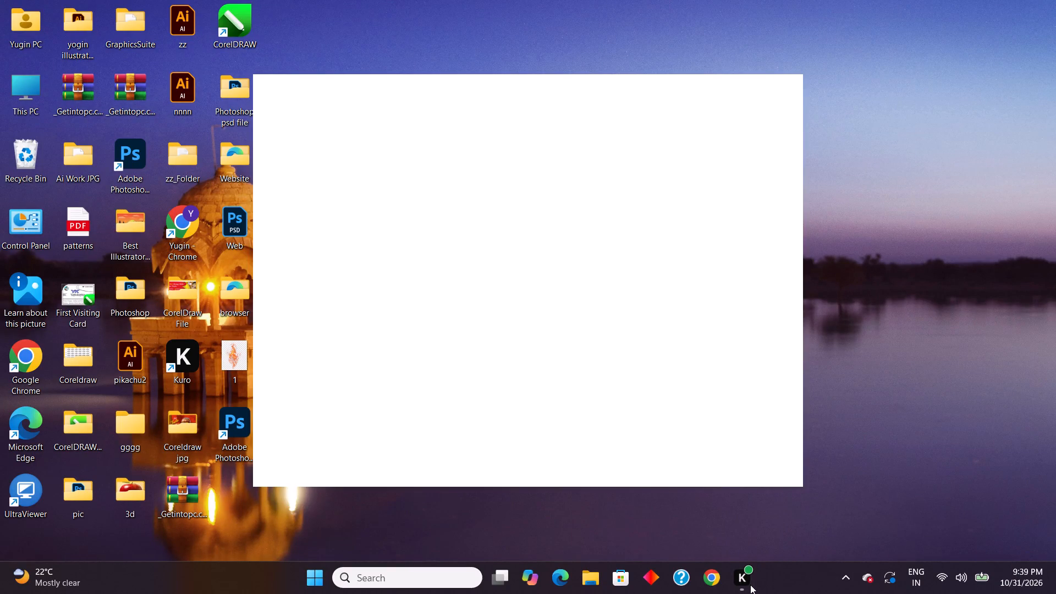